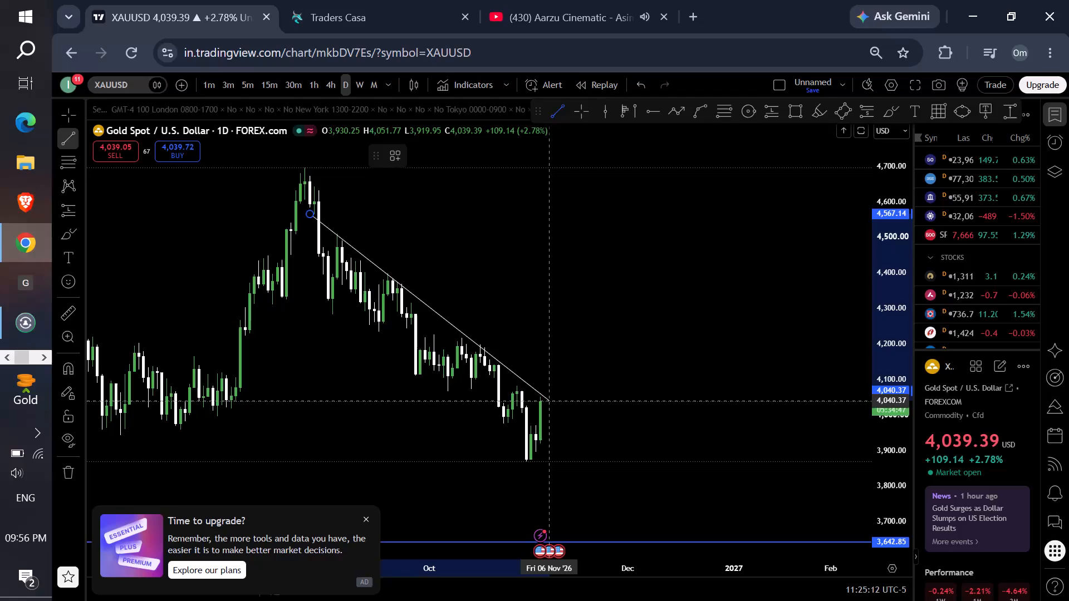
Finish the descending trend line on the daily gold chart with its end at about 4,030 on 6 Nov '26.
left_click(550, 405)
Draw a rectangle zone under the July lows on the daily gold chart, from about 3,947 to 3,984, extending to 2 Nov '26.
left_click_drag(641, 328, 563, 380)
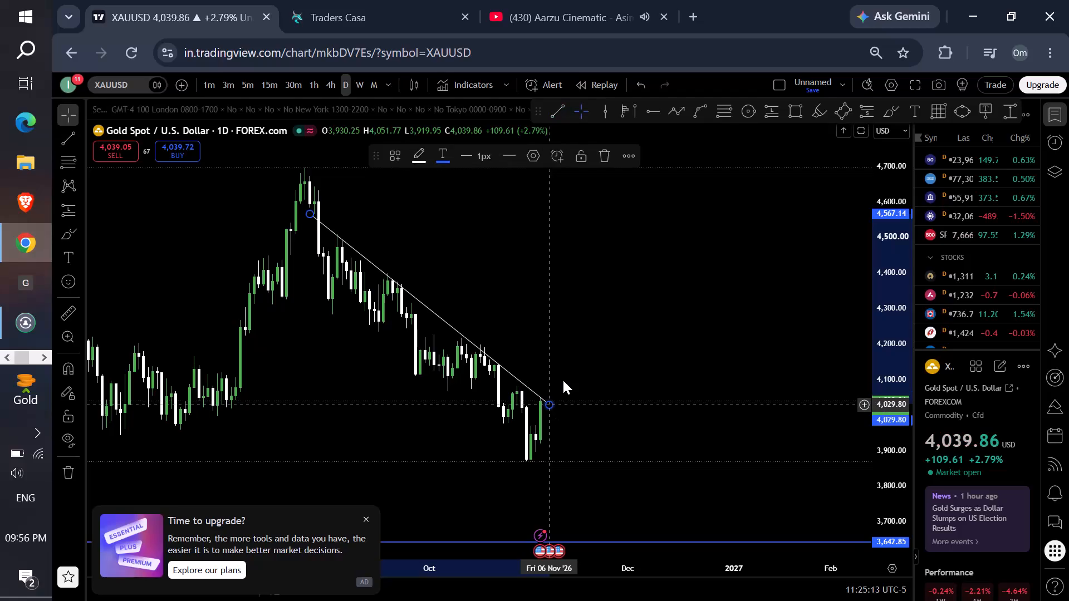
left_click_drag(563, 380, 621, 317)
scroll(621, 317, "up", 1)
left_click_drag(616, 313, 715, 279)
left_click_drag(709, 262, 708, 262)
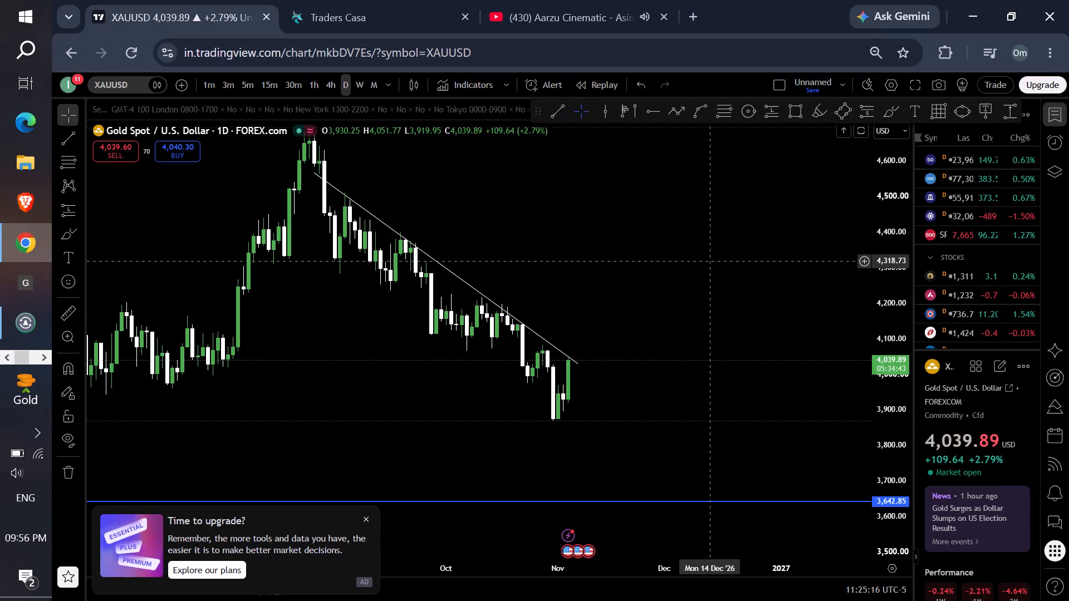
left_click_drag(708, 262, 825, 249)
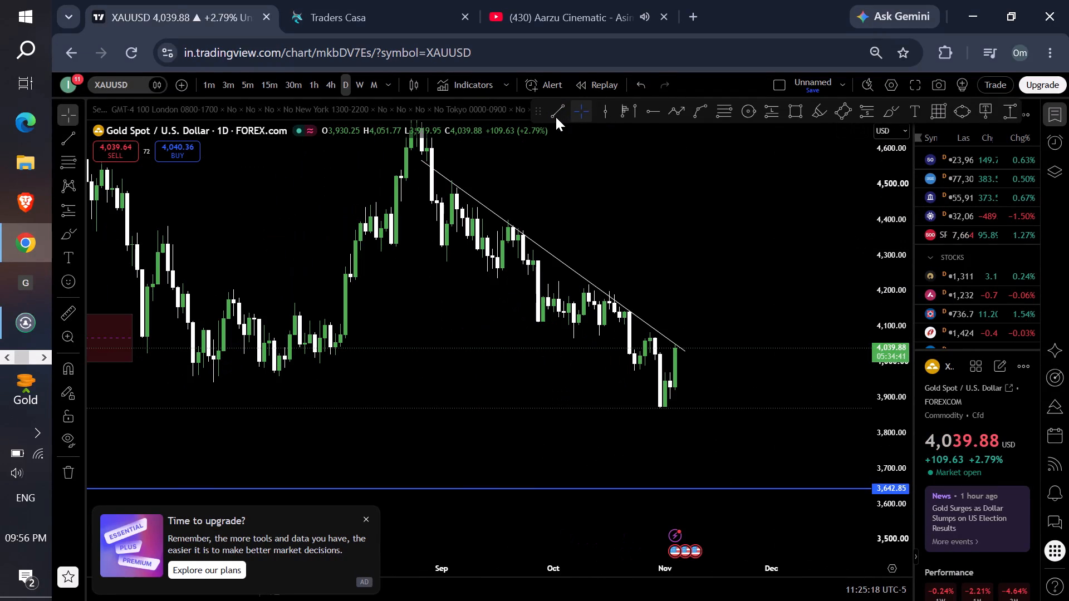
left_click(553, 117)
left_click(786, 112)
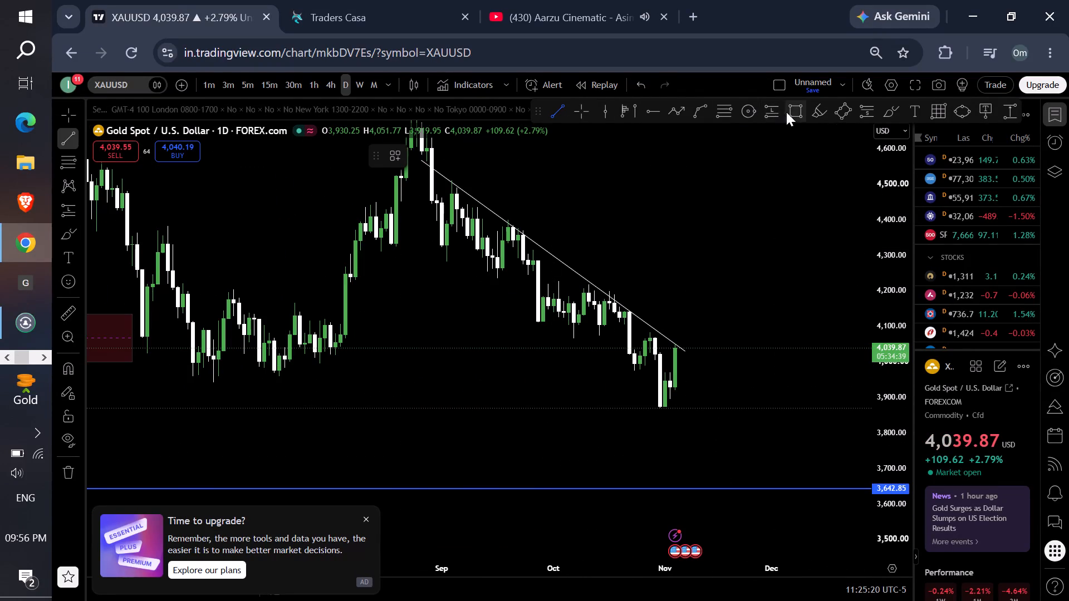
left_click(166, 381)
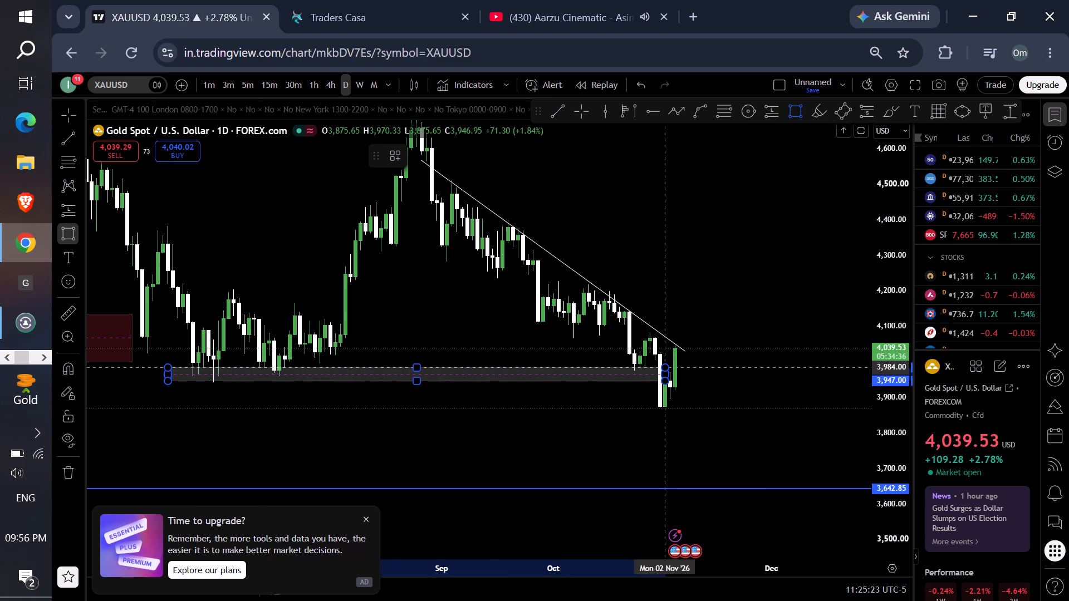
left_click(673, 368)
left_click(709, 369)
Examine the trend line and the new zone on the daily and weekly gold charts.
left_click_drag(753, 367, 715, 356)
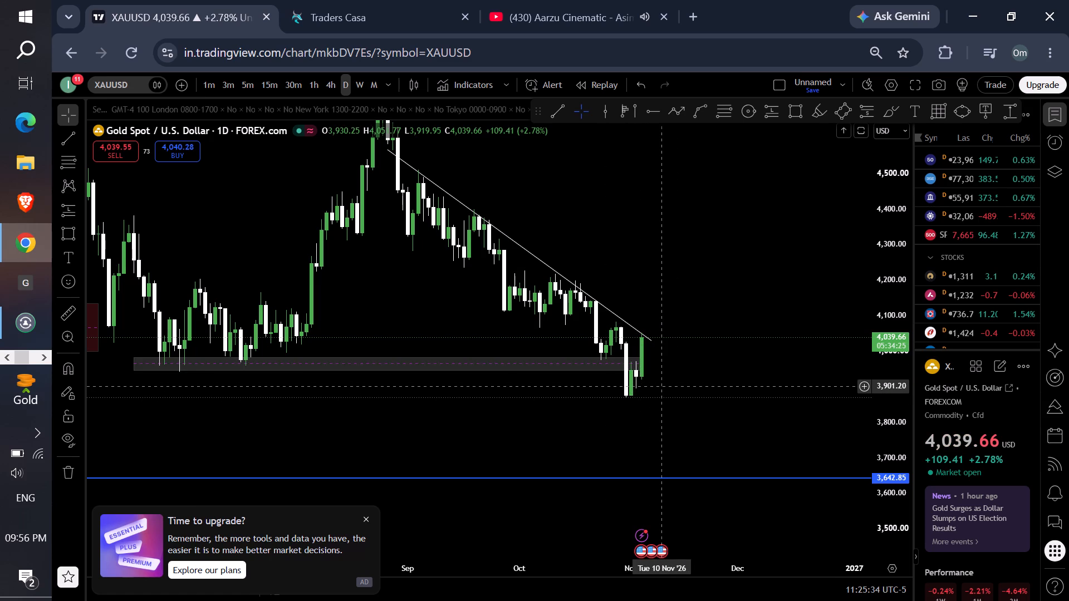
left_click_drag(688, 339, 672, 344)
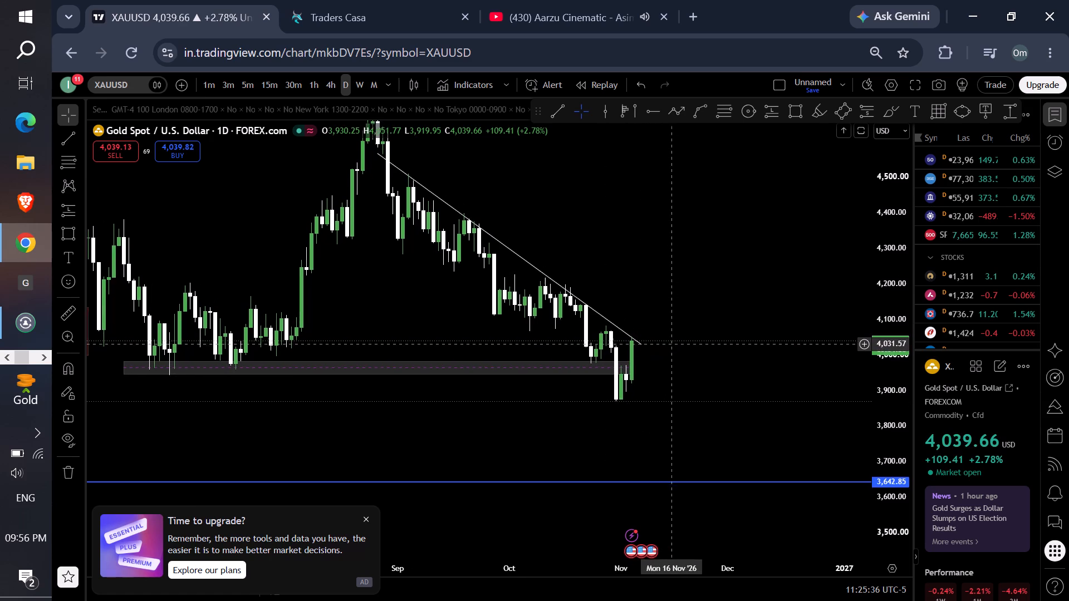
left_click_drag(672, 344, 632, 375)
left_click(356, 86)
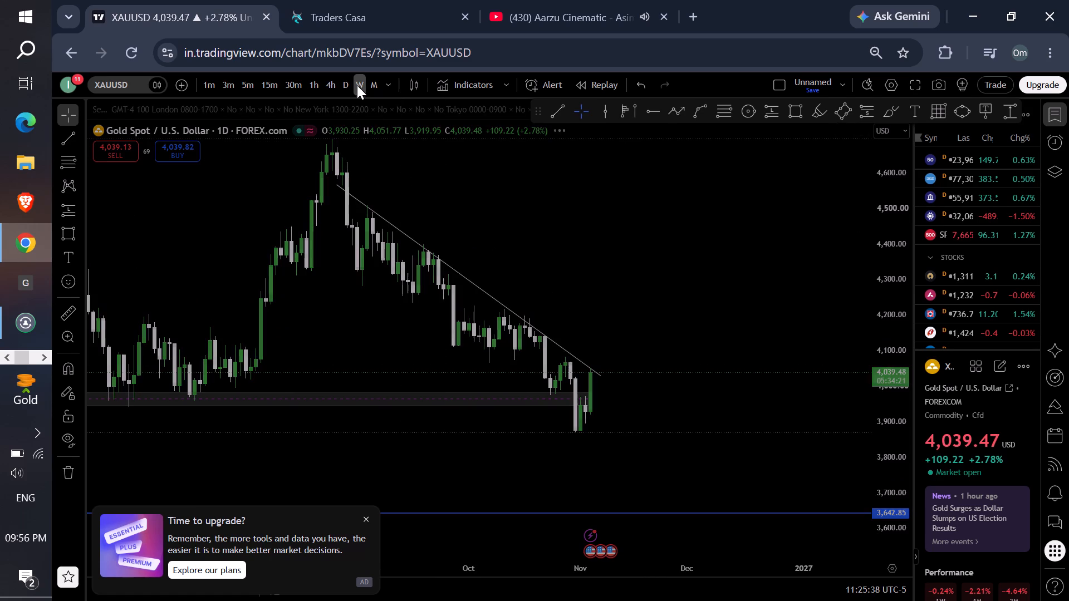
left_click_drag(891, 254, 845, 347)
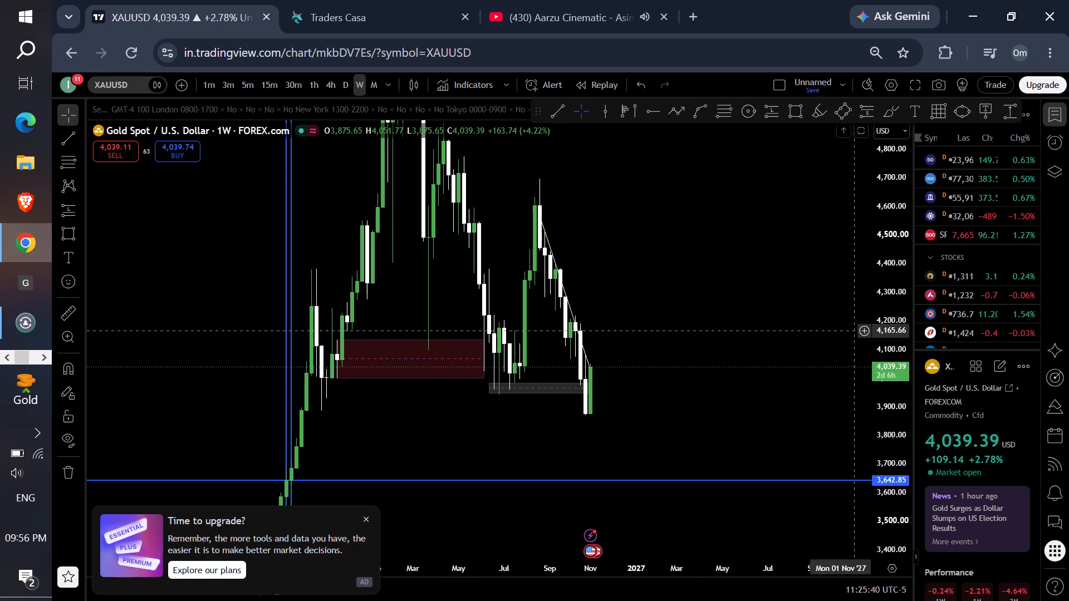
left_click_drag(845, 347, 823, 383)
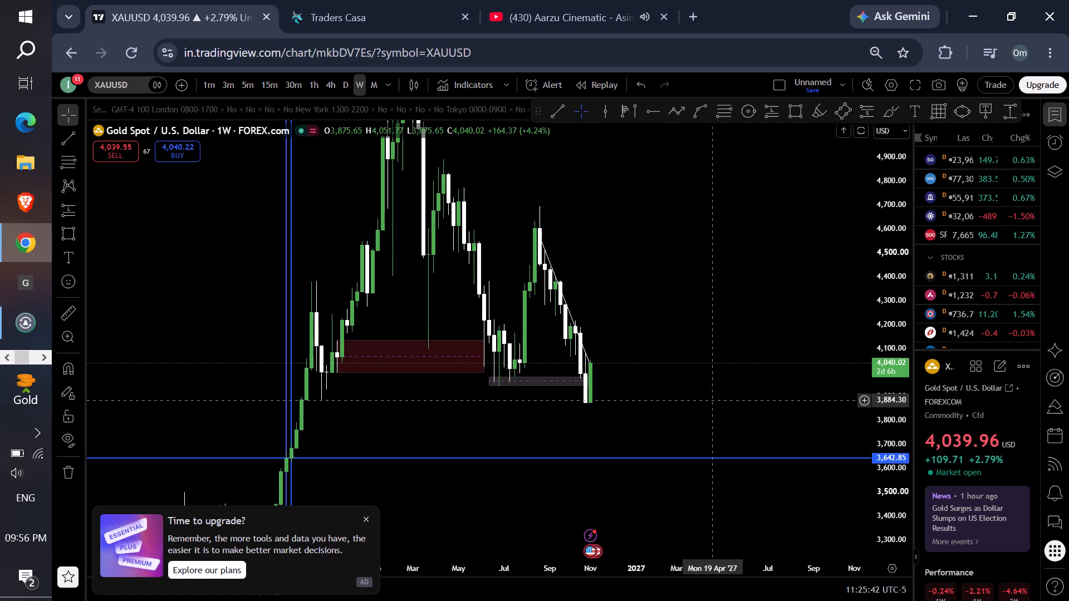
Switch to the Traders Casa backtest and delete the red horizontal line nearest the current EUR/USD price.
left_click(386, 2)
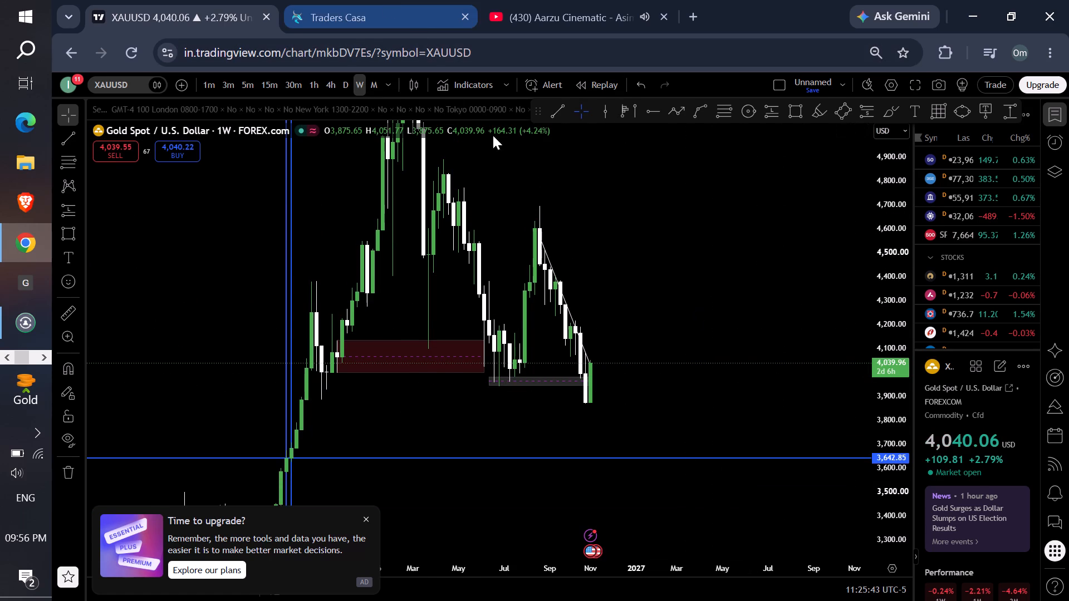
left_click_drag(732, 342, 722, 293)
left_click(686, 339)
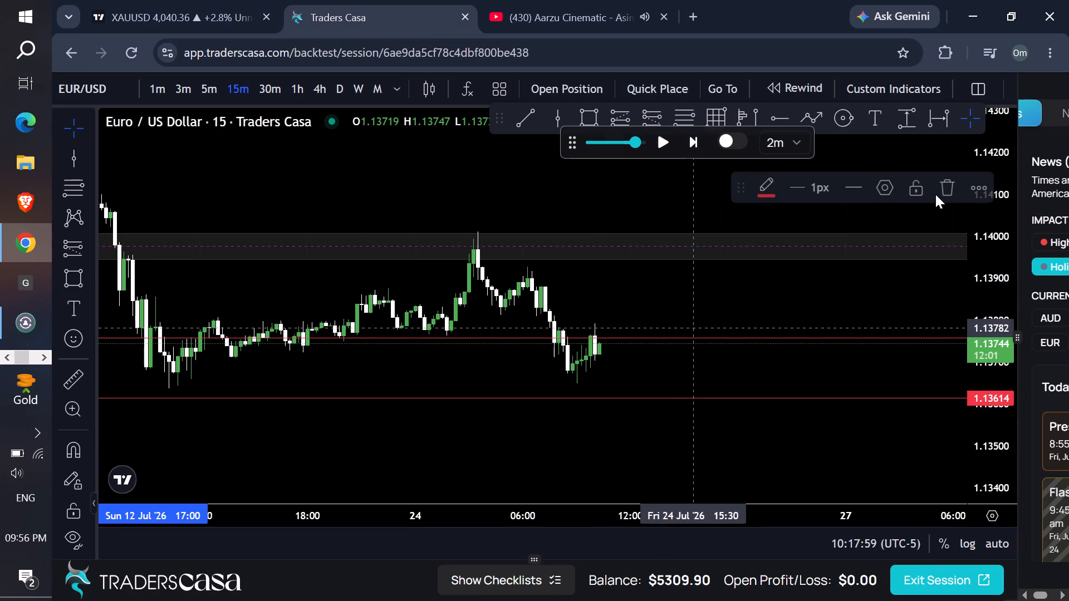
left_click(934, 196)
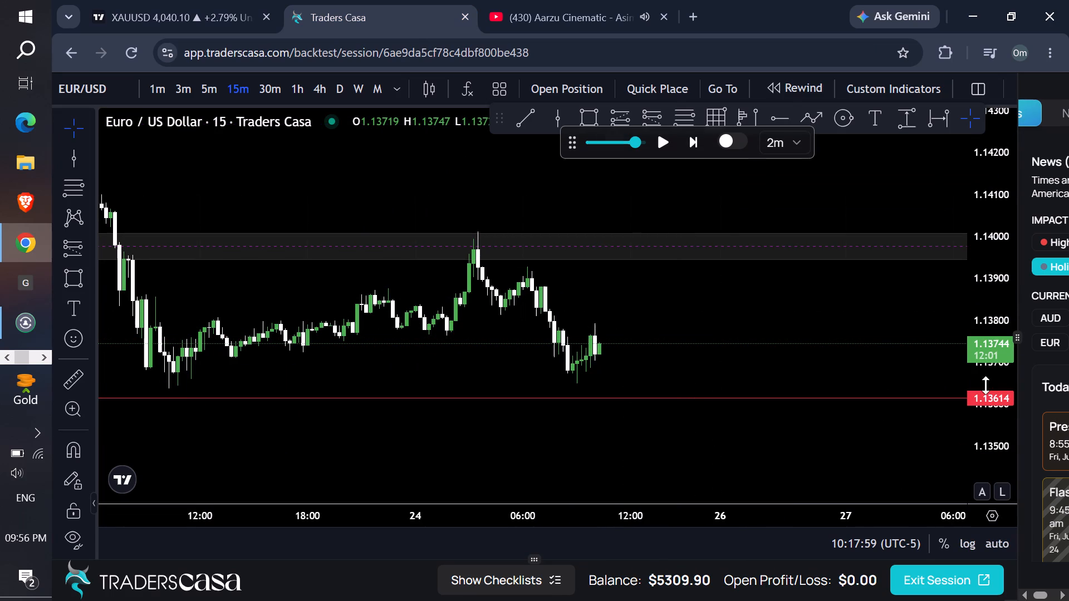
Examine recent EUR/USD price action around the grey zone on the 4h timeframe.
left_click_drag(994, 403, 952, 269)
left_click(322, 88)
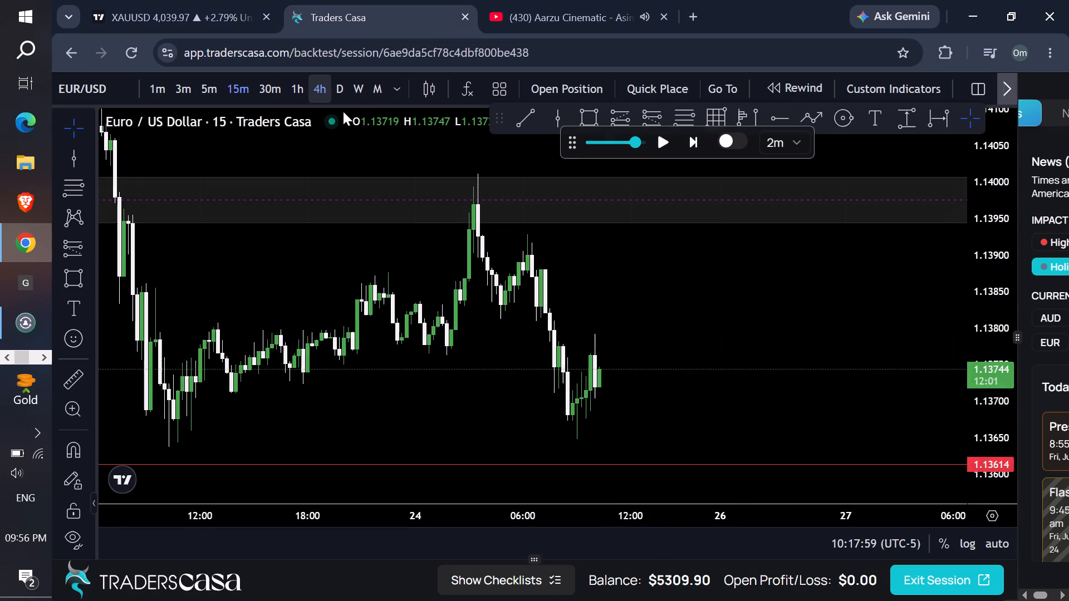
left_click_drag(1005, 278, 945, 355)
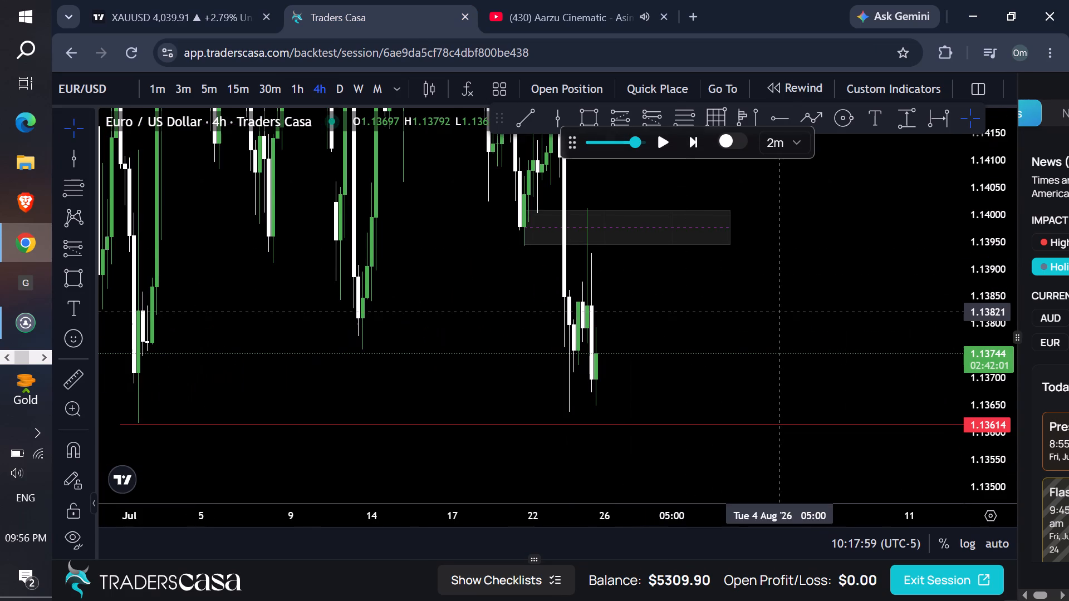
scroll(669, 295, "up", 4)
scroll(669, 295, "down", 1)
left_click_drag(588, 305, 638, 282)
scroll(638, 264, "up", 4)
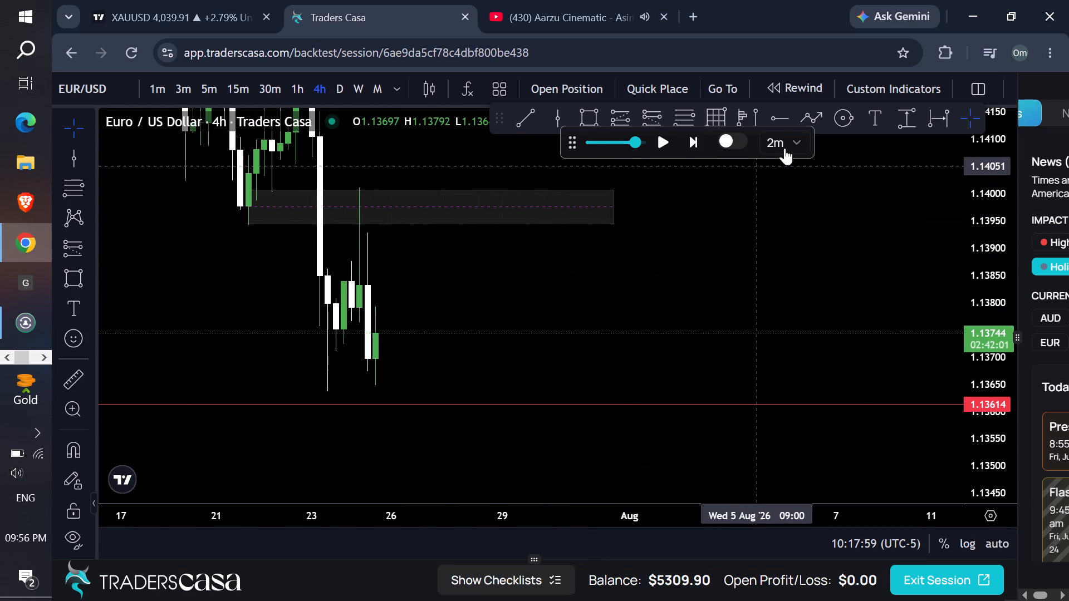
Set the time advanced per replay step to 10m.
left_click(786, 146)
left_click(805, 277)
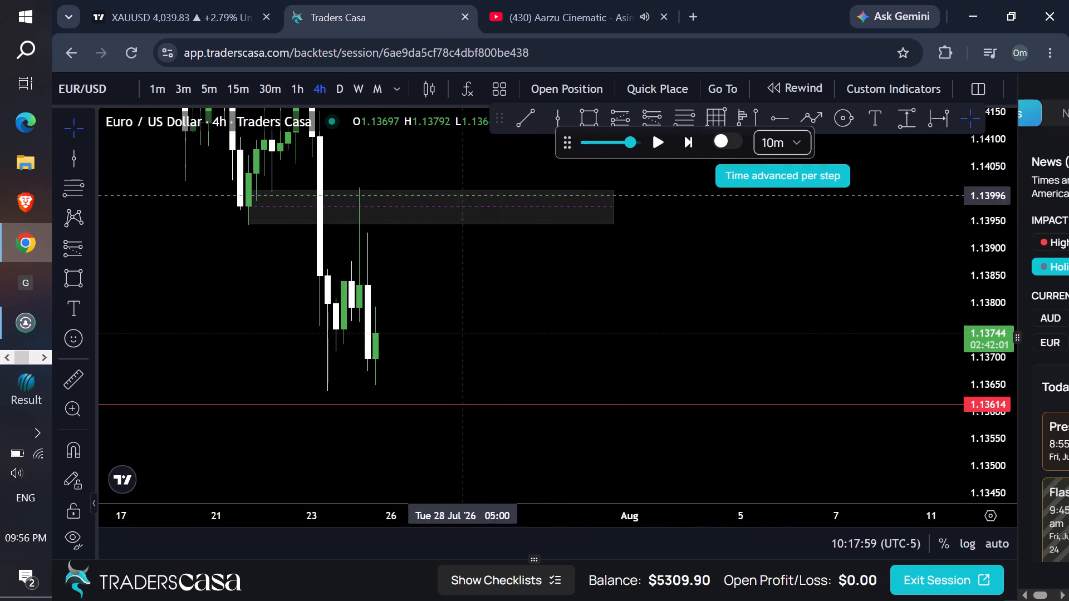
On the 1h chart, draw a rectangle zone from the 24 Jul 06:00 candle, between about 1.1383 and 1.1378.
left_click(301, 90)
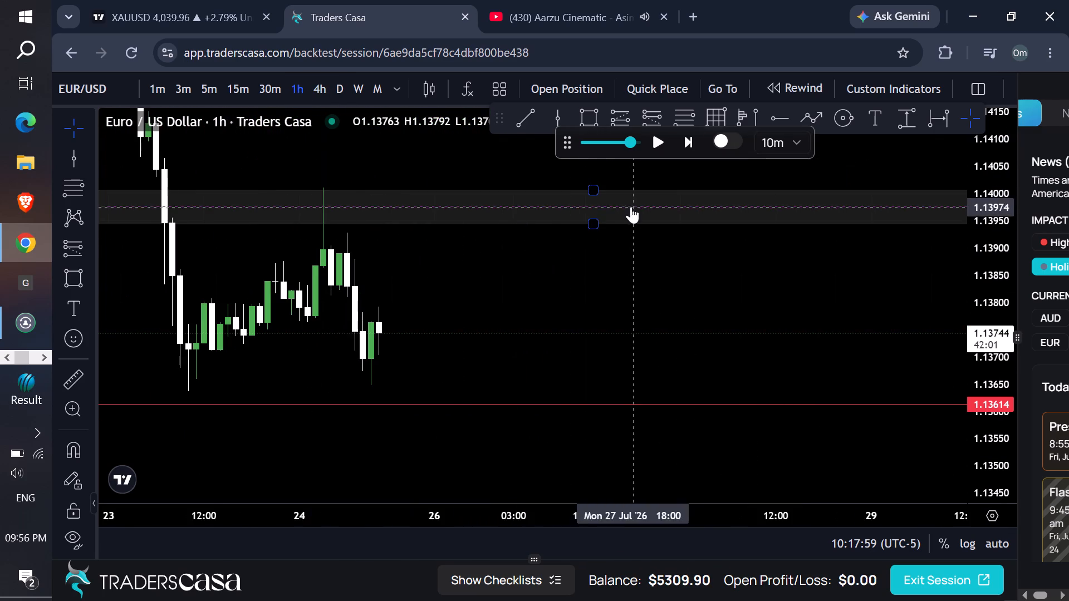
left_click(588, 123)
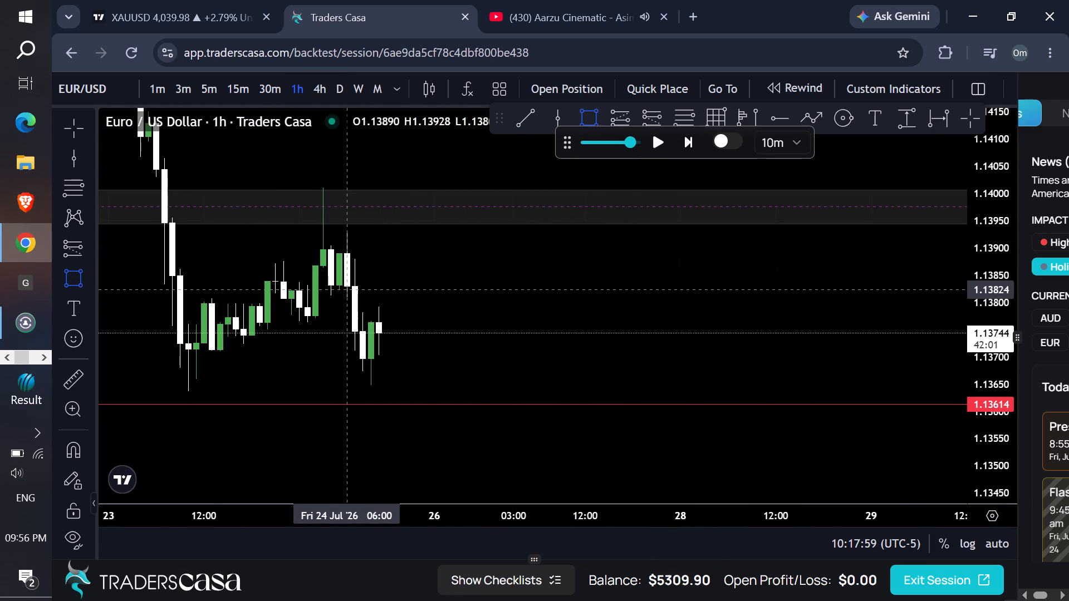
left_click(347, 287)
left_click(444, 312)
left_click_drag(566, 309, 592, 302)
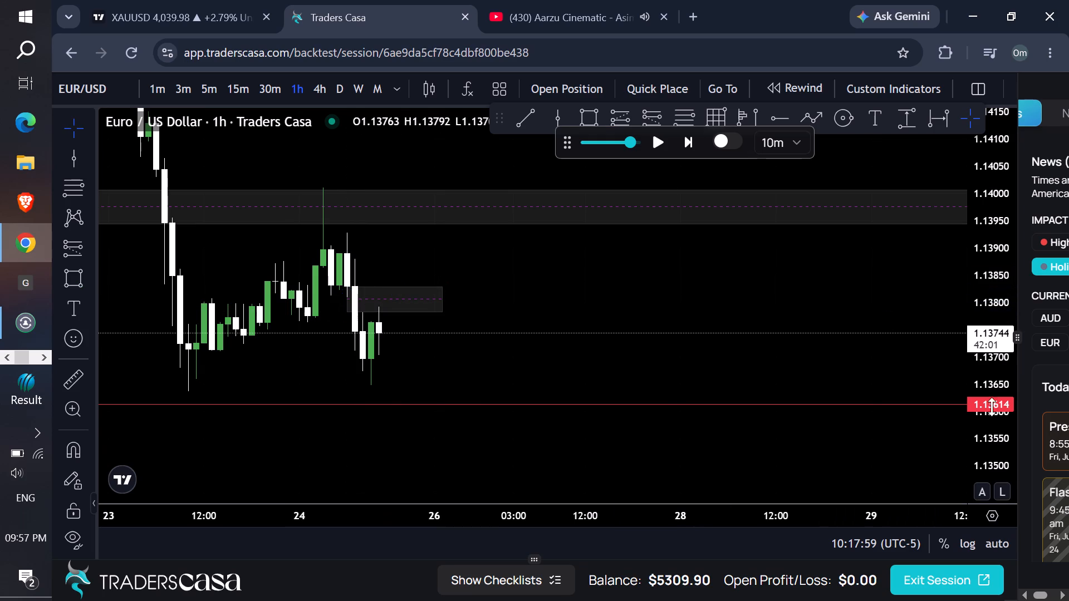
Set the replay step to 2m and play the EUR/USD session forward to about 12:08.
left_click_drag(1002, 411, 961, 297)
left_click(801, 142)
left_click(792, 200)
left_click_drag(646, 230, 685, 179)
left_click(668, 147)
double_click(668, 147)
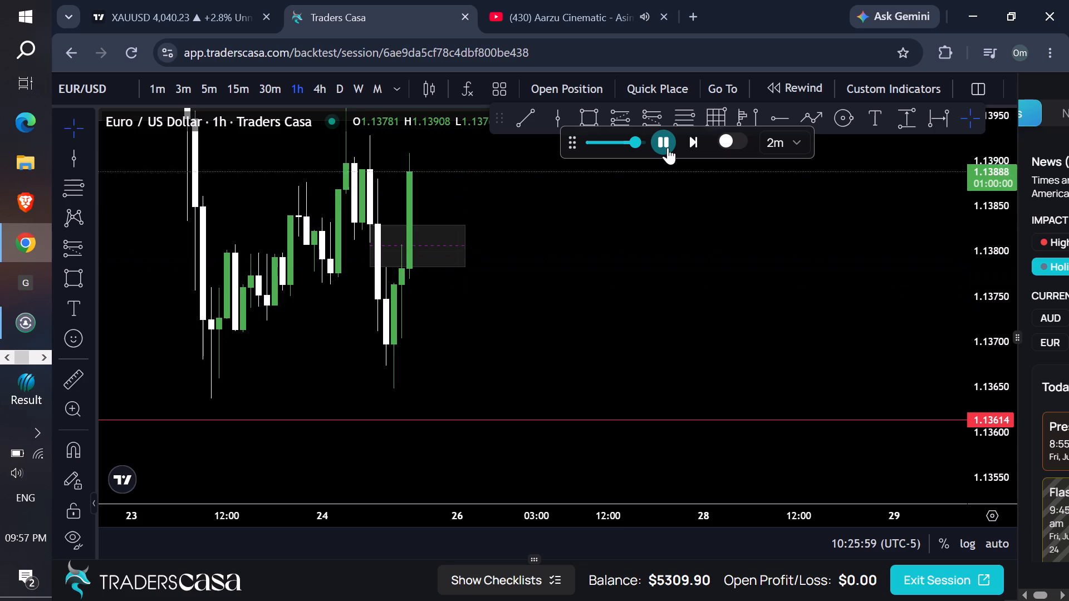
left_click(668, 147)
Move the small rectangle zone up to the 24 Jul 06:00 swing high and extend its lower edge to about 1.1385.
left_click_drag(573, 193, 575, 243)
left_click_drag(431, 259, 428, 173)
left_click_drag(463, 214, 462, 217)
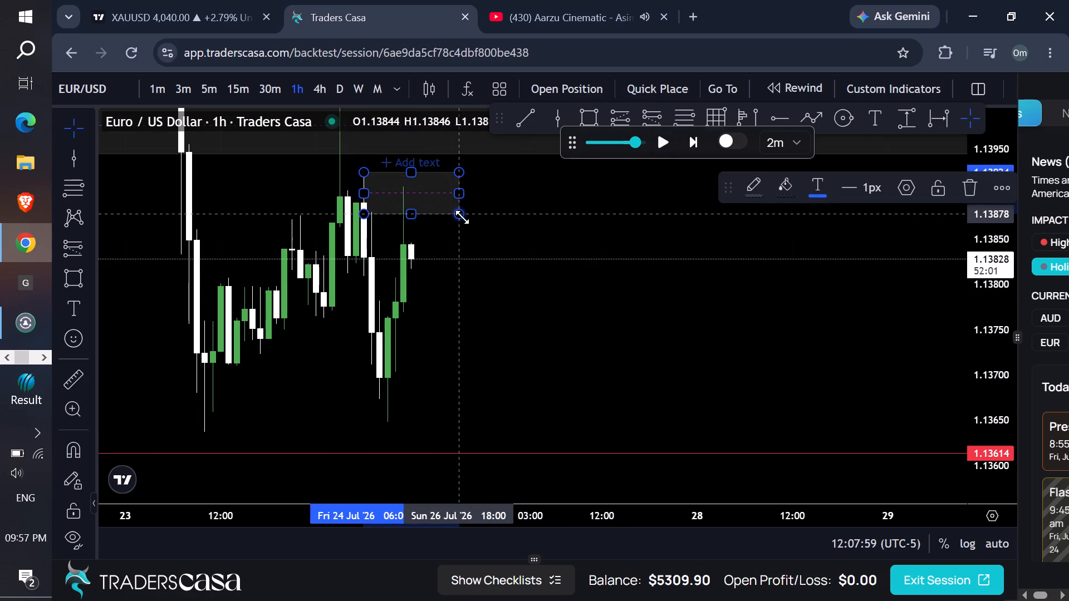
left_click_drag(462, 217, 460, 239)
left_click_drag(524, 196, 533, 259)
Play the replay forward on the 1h chart to about 13:08.
left_click(218, 98)
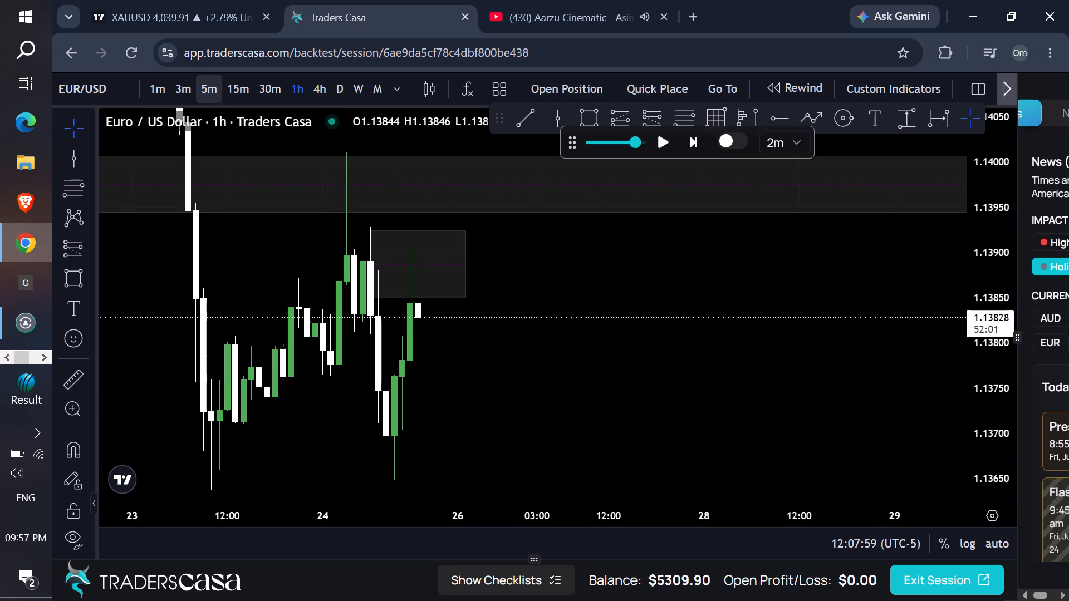
left_click(293, 90)
left_click(662, 140)
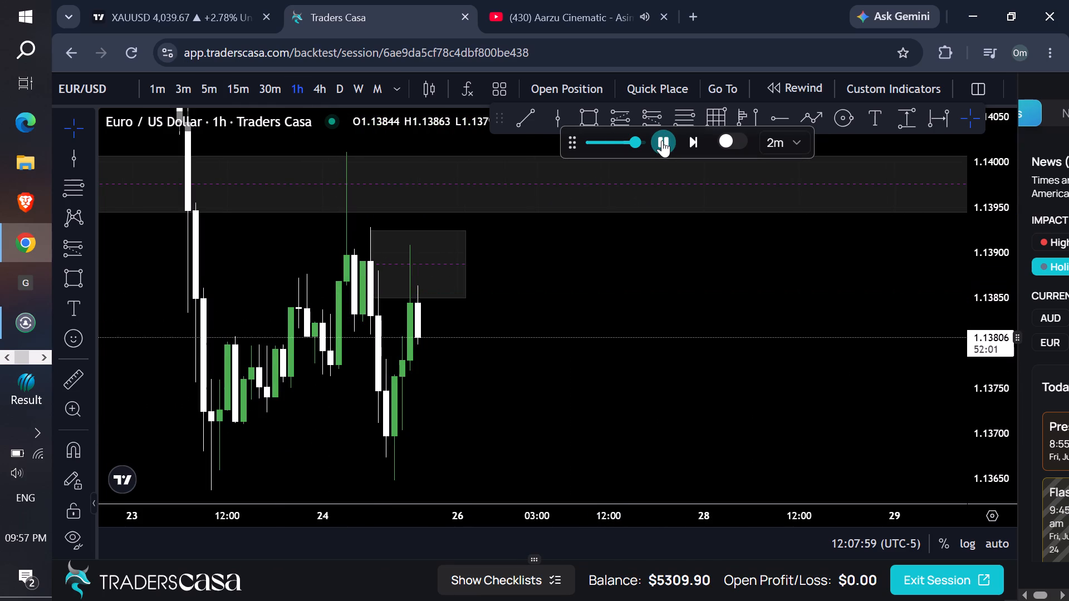
left_click(662, 140)
double_click(662, 140)
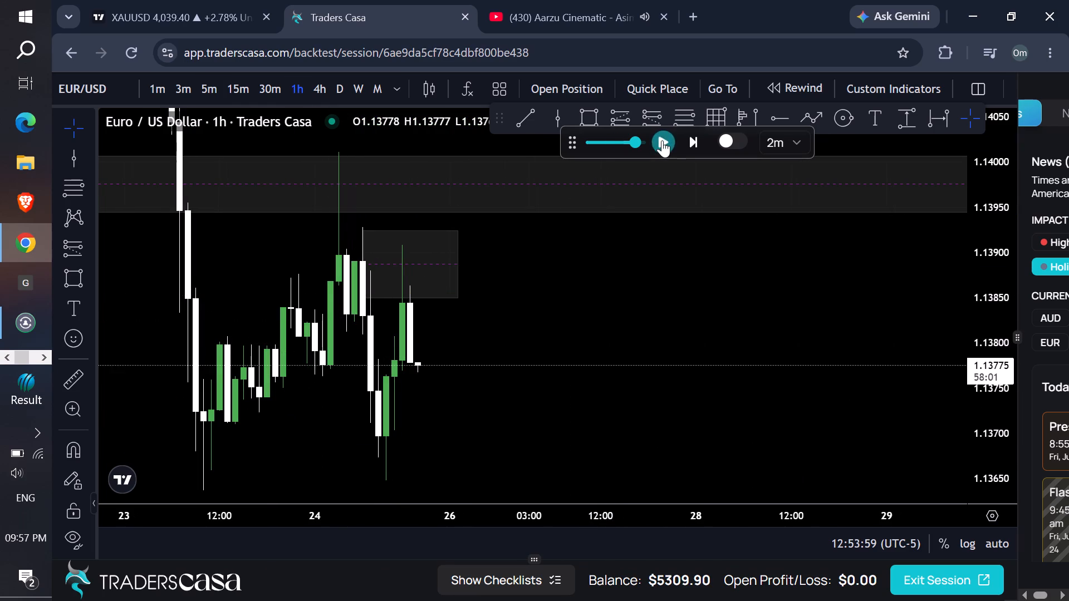
left_click(662, 140)
Examine the price reaction from the small rectangle zone on the 15m and 5m timeframes.
left_click(241, 96)
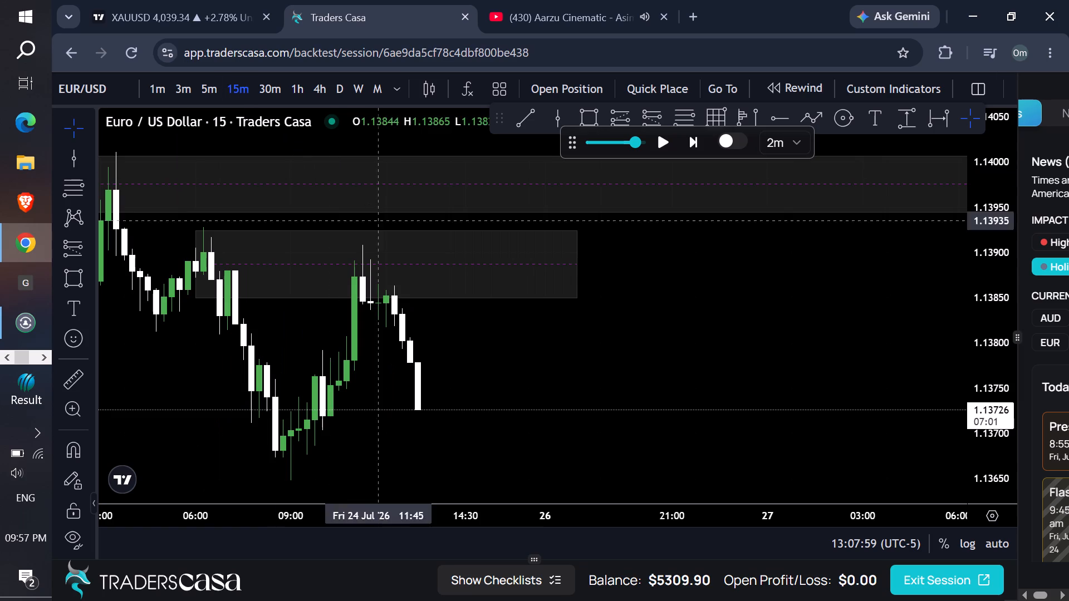
left_click(205, 90)
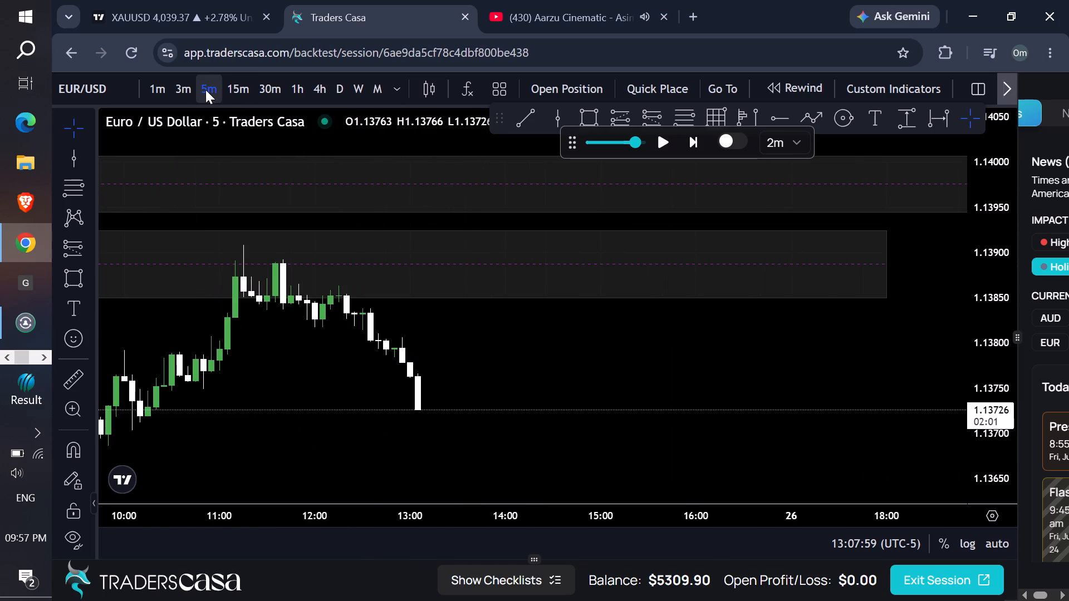
scroll(454, 333, "up", 1)
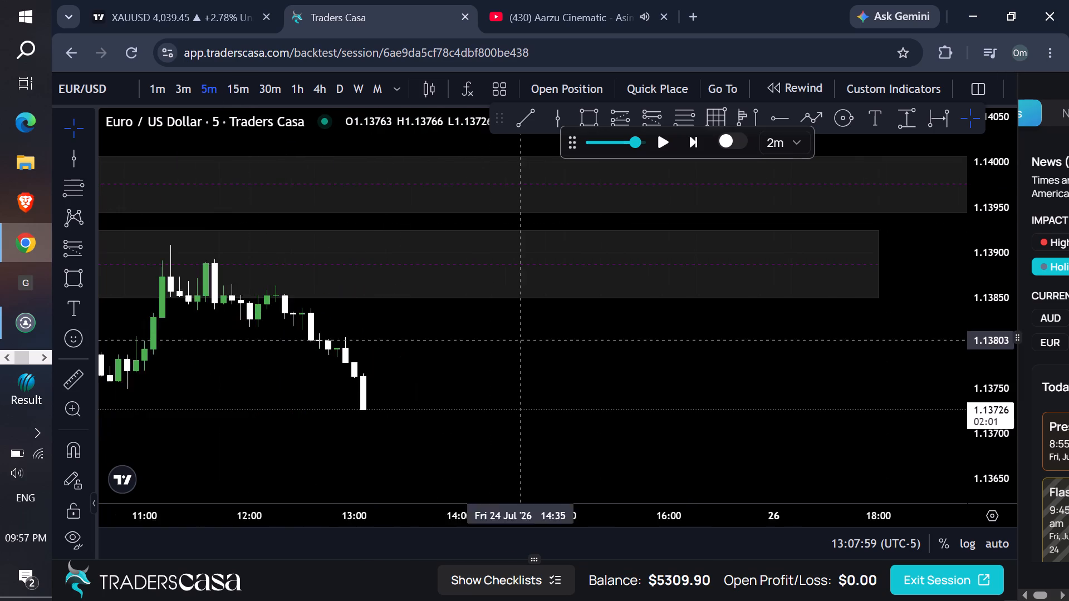
scroll(625, 329, "down", 1)
scroll(685, 324, "up", 1)
scroll(686, 324, "down", 1)
scroll(686, 324, "up", 1)
scroll(686, 324, "down", 1)
scroll(634, 347, "up", 1)
scroll(613, 341, "down", 1)
scroll(509, 292, "up", 1)
left_click(235, 92)
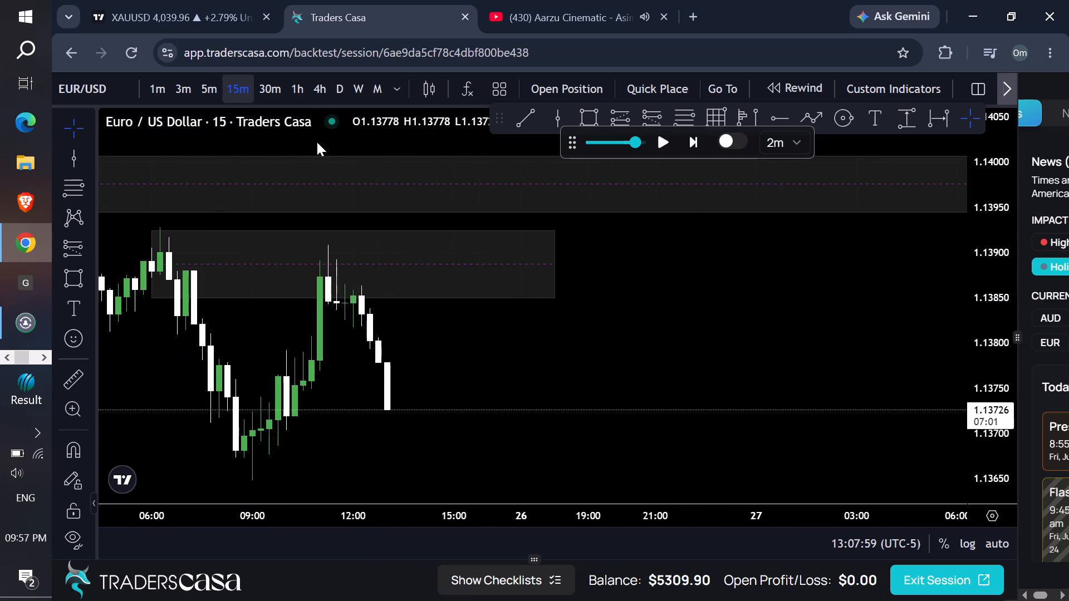
Return to the 1h chart and play the replay forward to about 17:35.
left_click(297, 86)
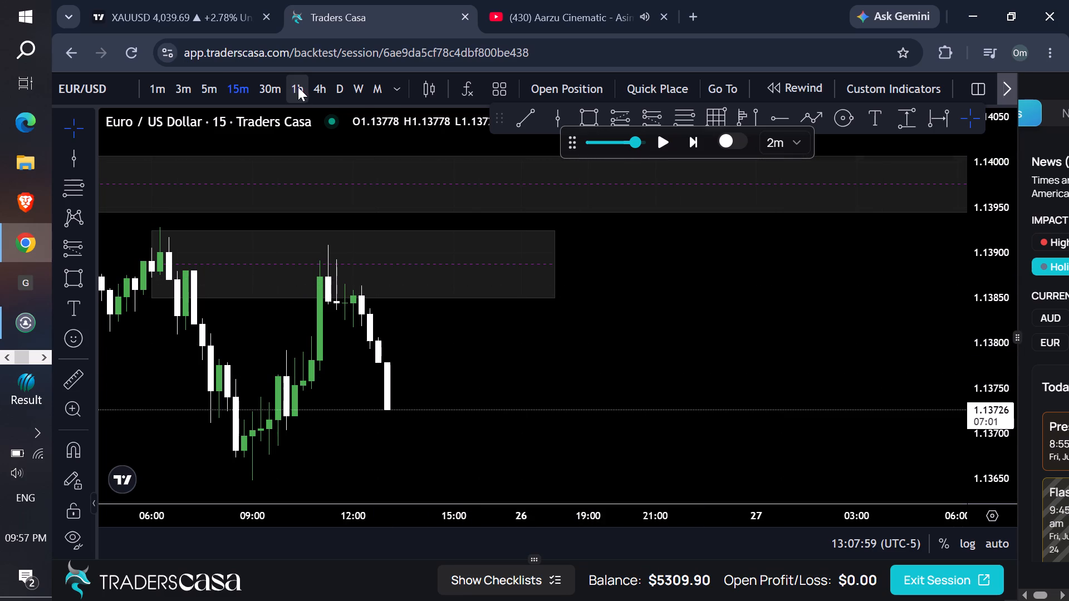
left_click_drag(992, 272, 963, 356)
left_click(659, 140)
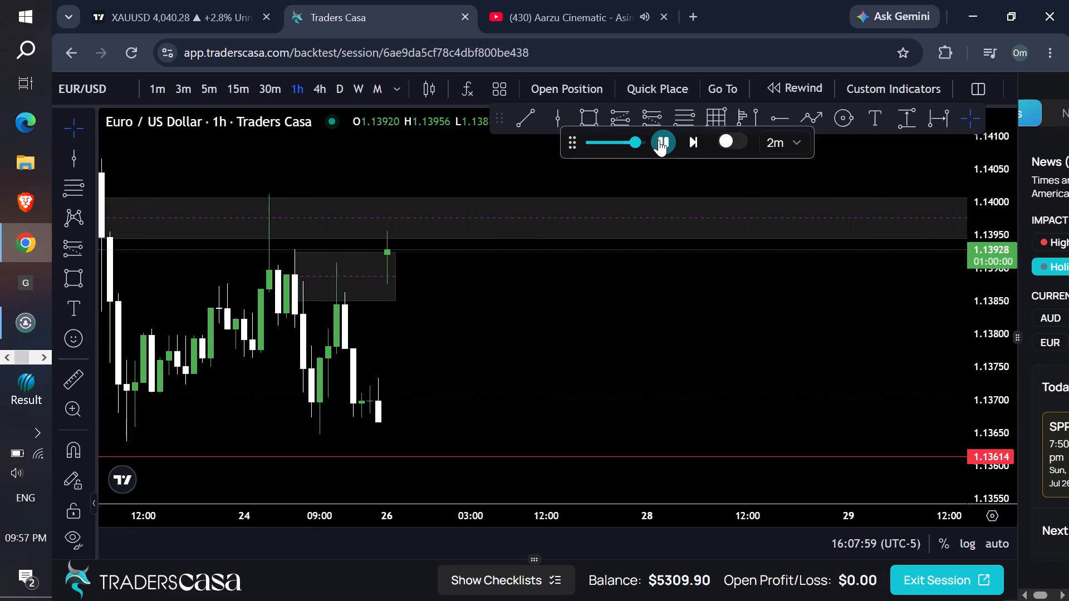
left_click(659, 140)
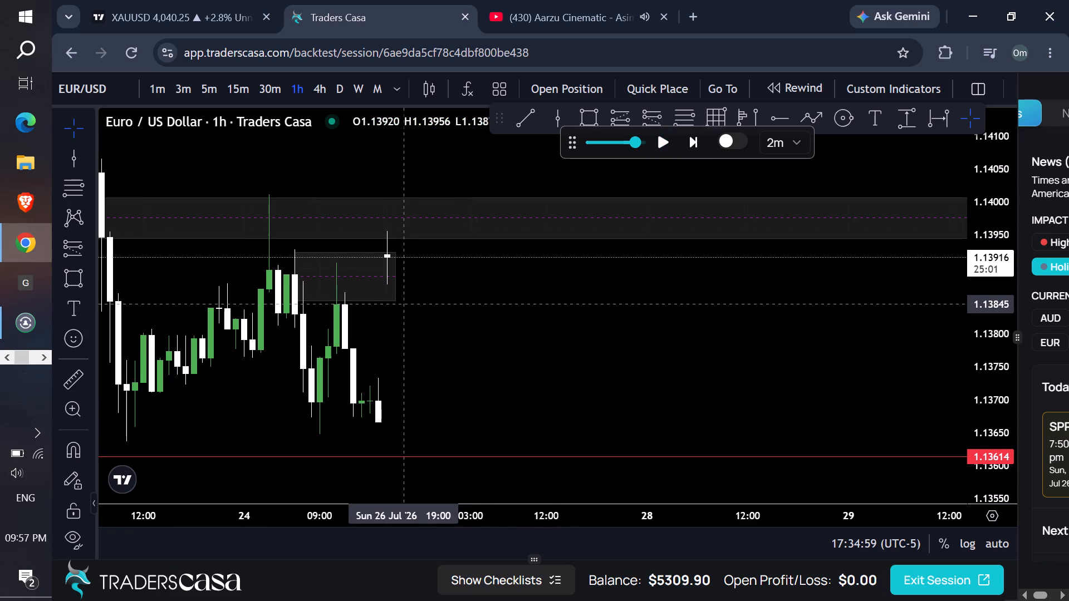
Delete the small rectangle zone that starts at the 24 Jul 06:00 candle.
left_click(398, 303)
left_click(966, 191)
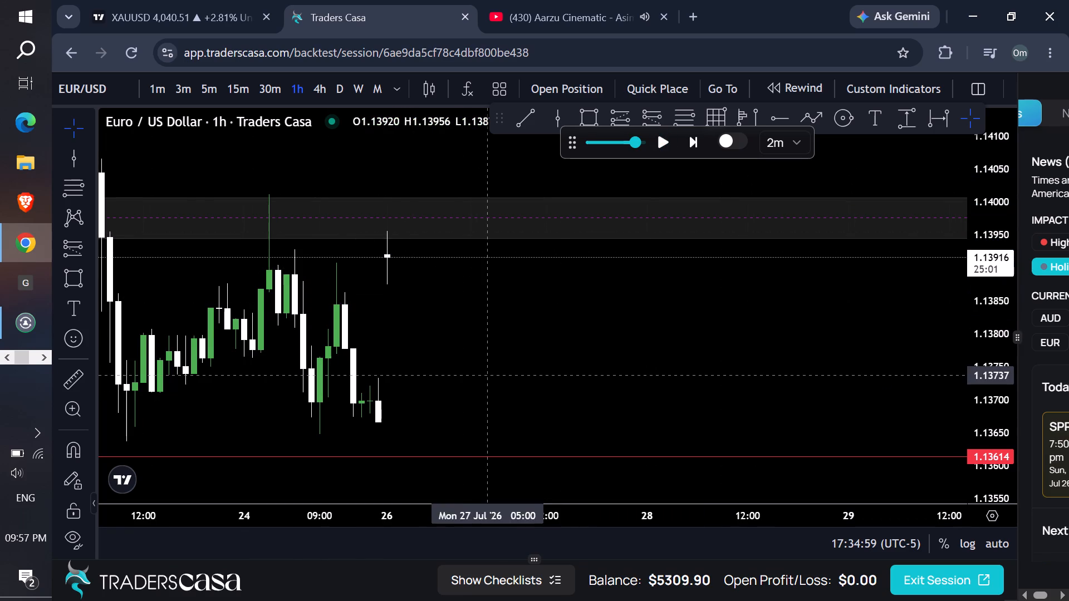
Examine EUR/USD price structure and marked levels on the daily, 4h and weekly timeframes.
left_click(335, 83)
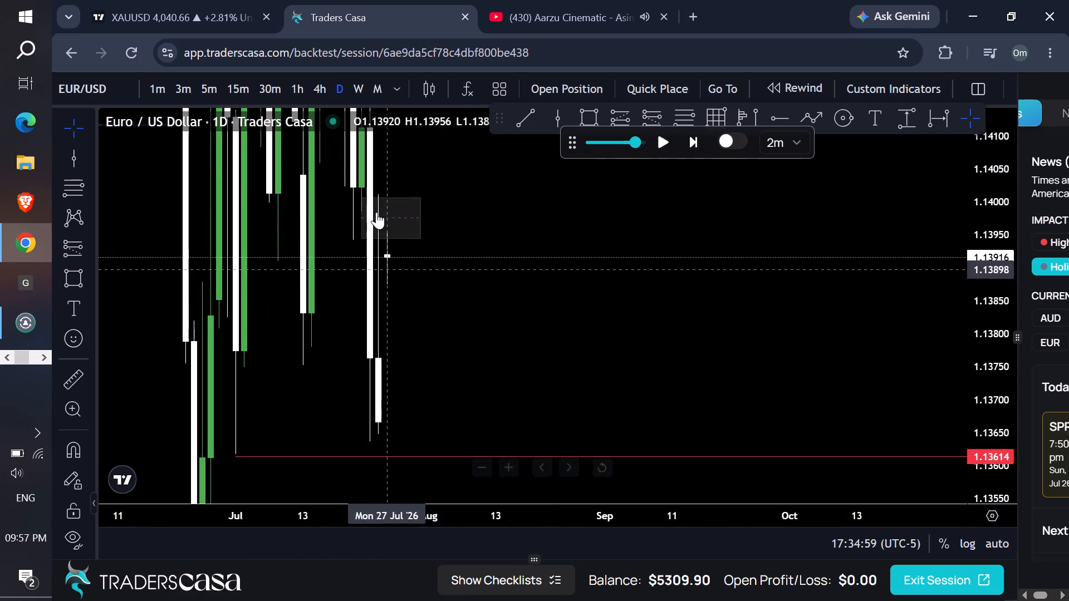
left_click(315, 92)
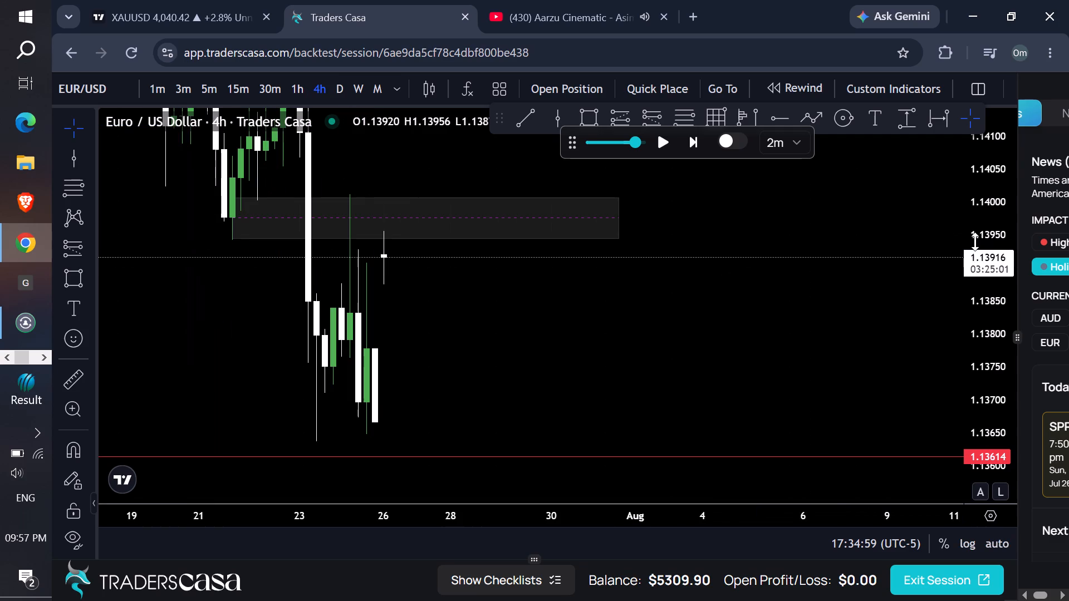
left_click_drag(975, 240, 893, 411)
left_click_drag(778, 282, 778, 338)
left_click(341, 87)
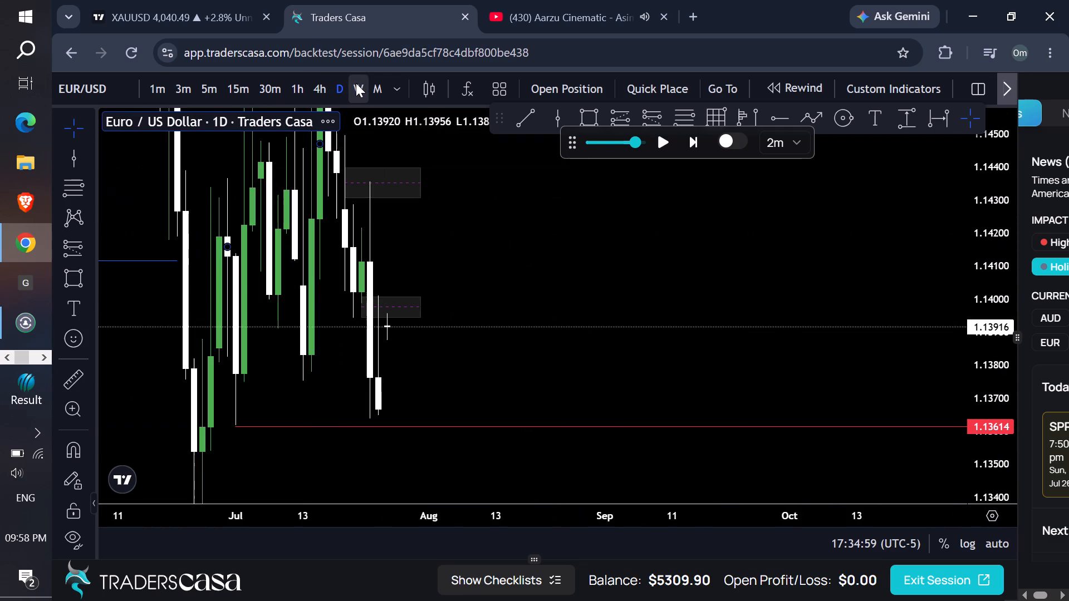
left_click(357, 83)
left_click_drag(998, 202, 882, 414)
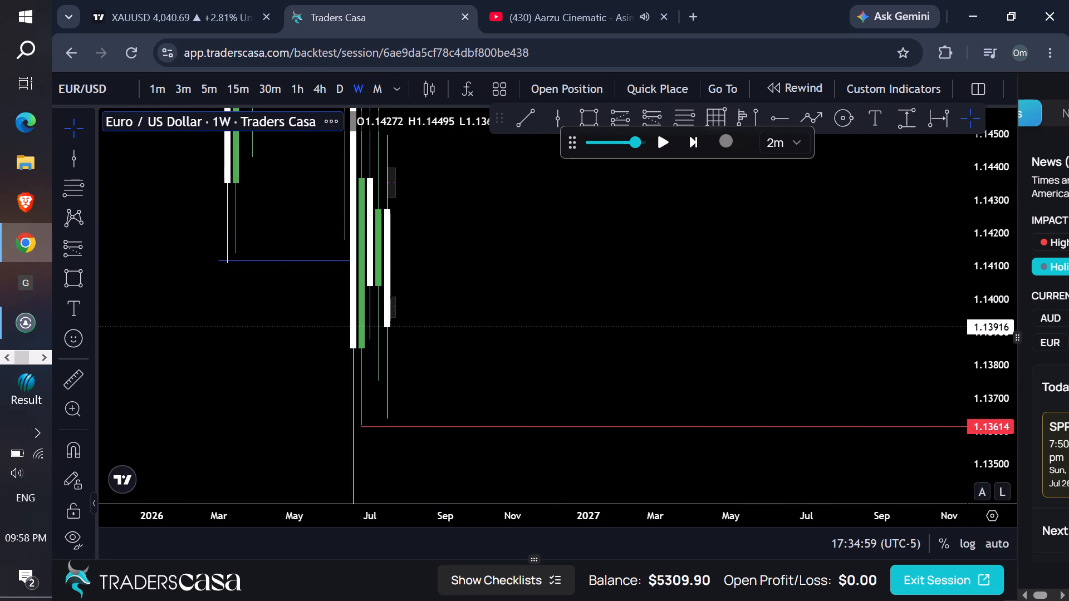
Place a vertical line at 27 Jul '26 on the weekly EUR/USD chart.
left_click(572, 119)
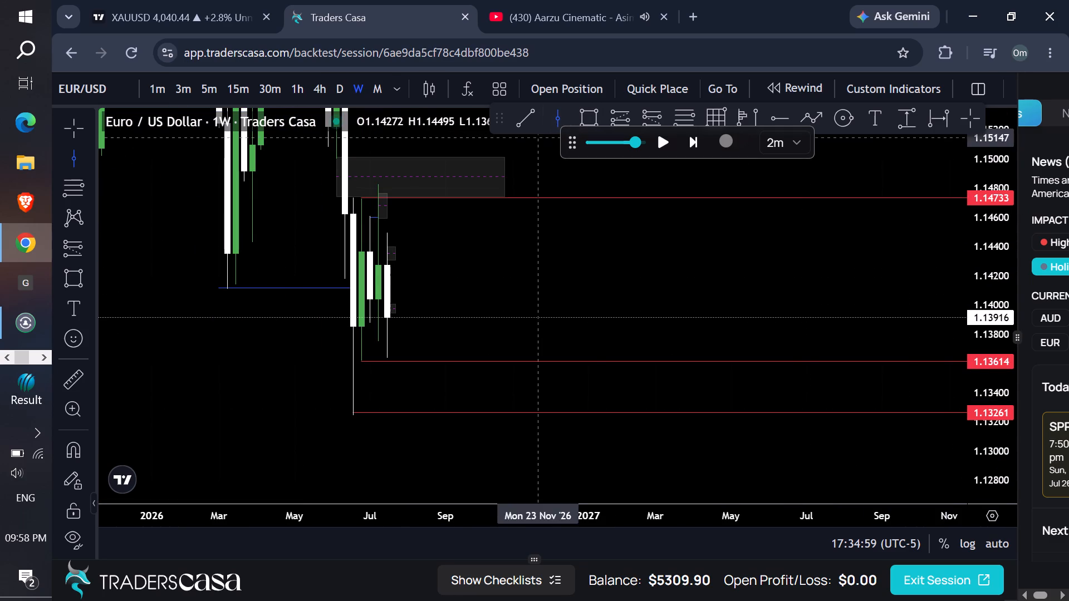
left_click(394, 282)
left_click(453, 279)
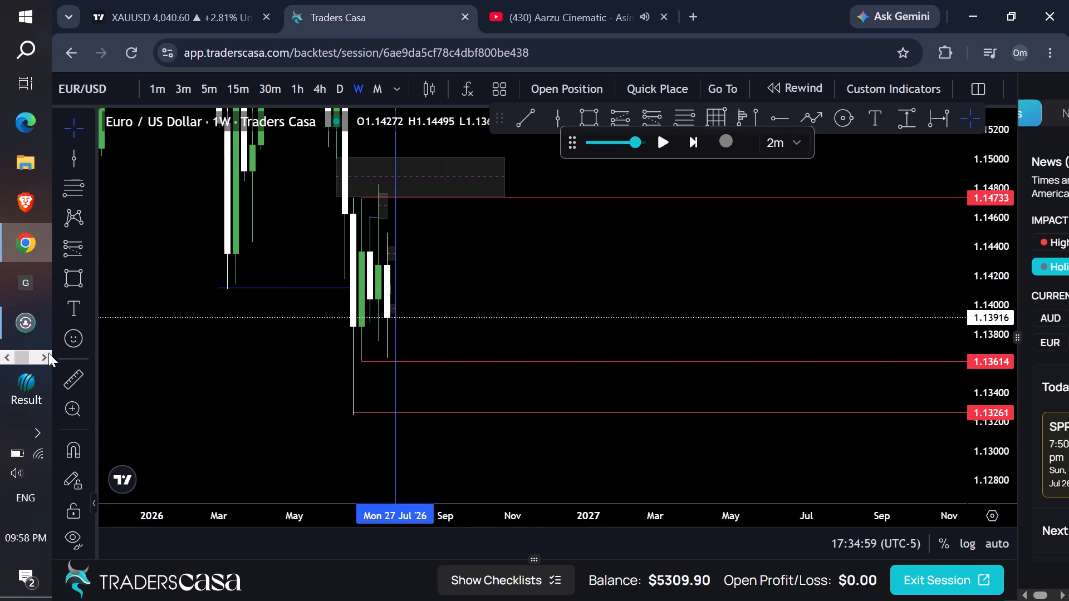
Reveal the remaining running applications on the taskbar.
left_click(38, 360)
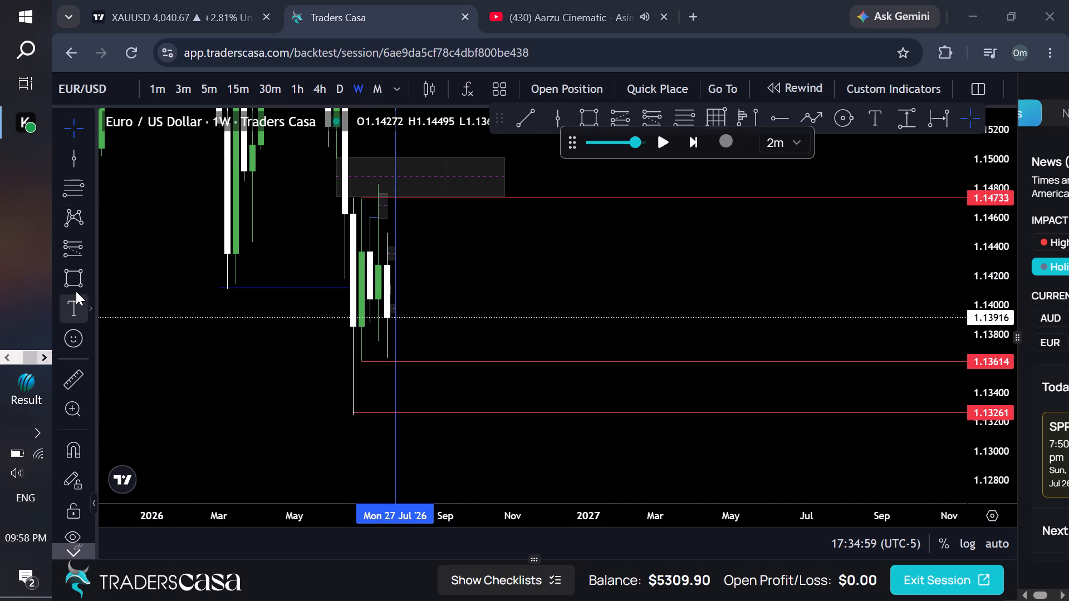
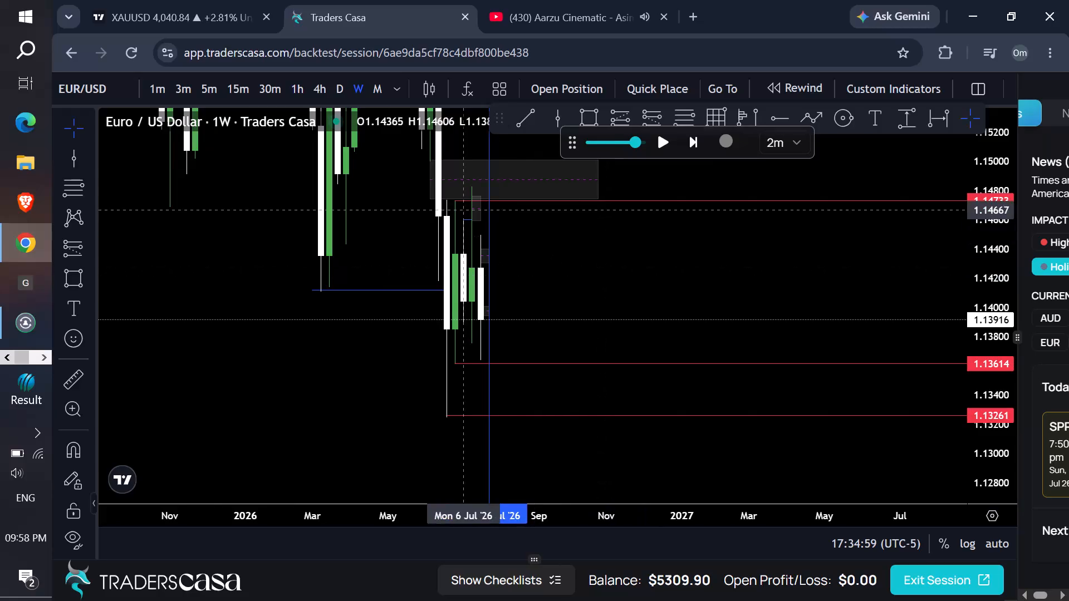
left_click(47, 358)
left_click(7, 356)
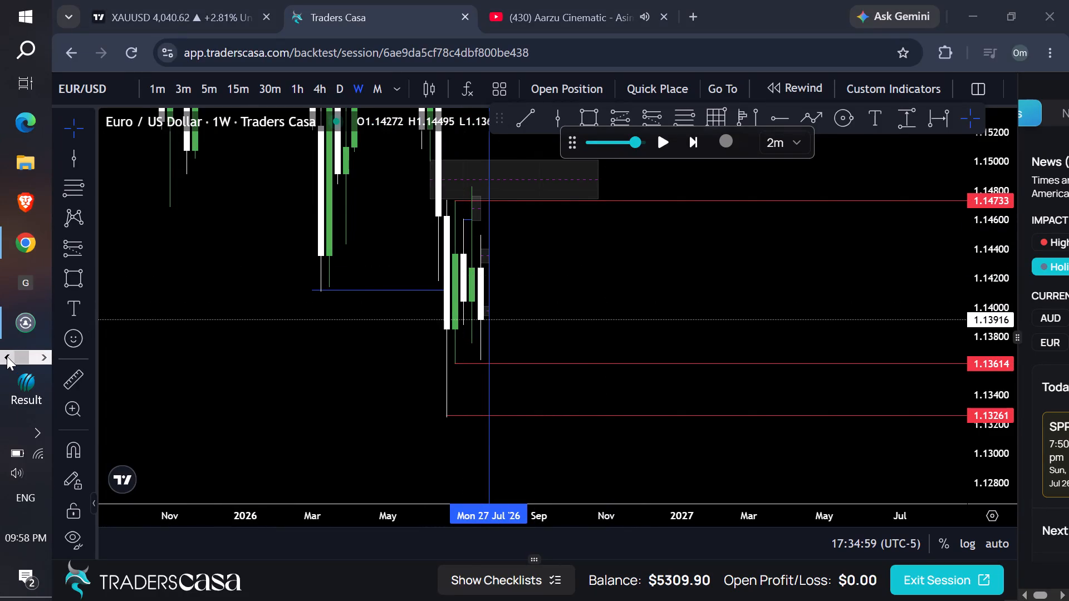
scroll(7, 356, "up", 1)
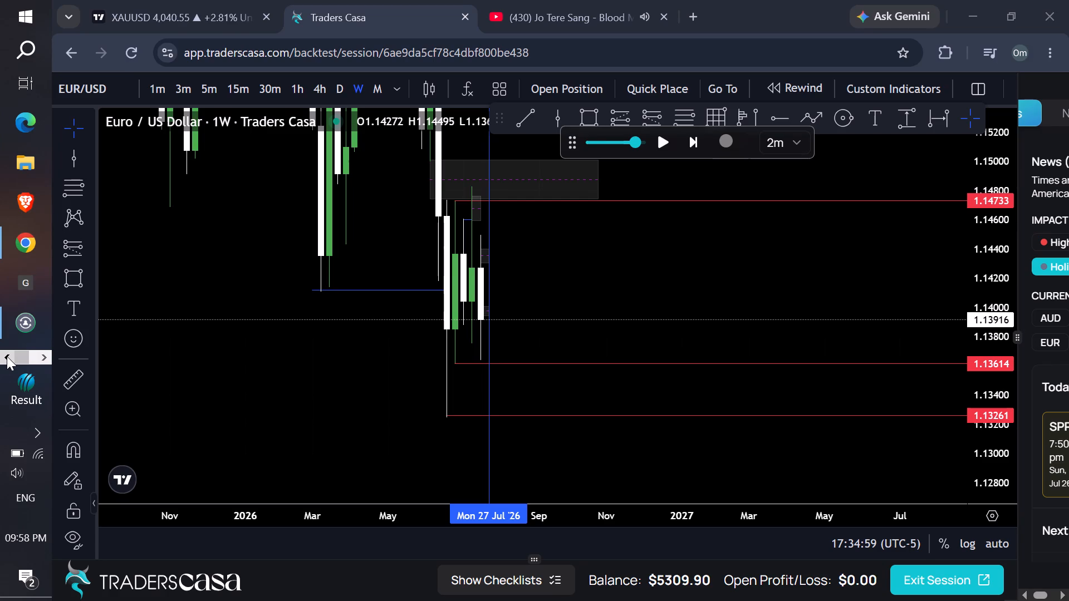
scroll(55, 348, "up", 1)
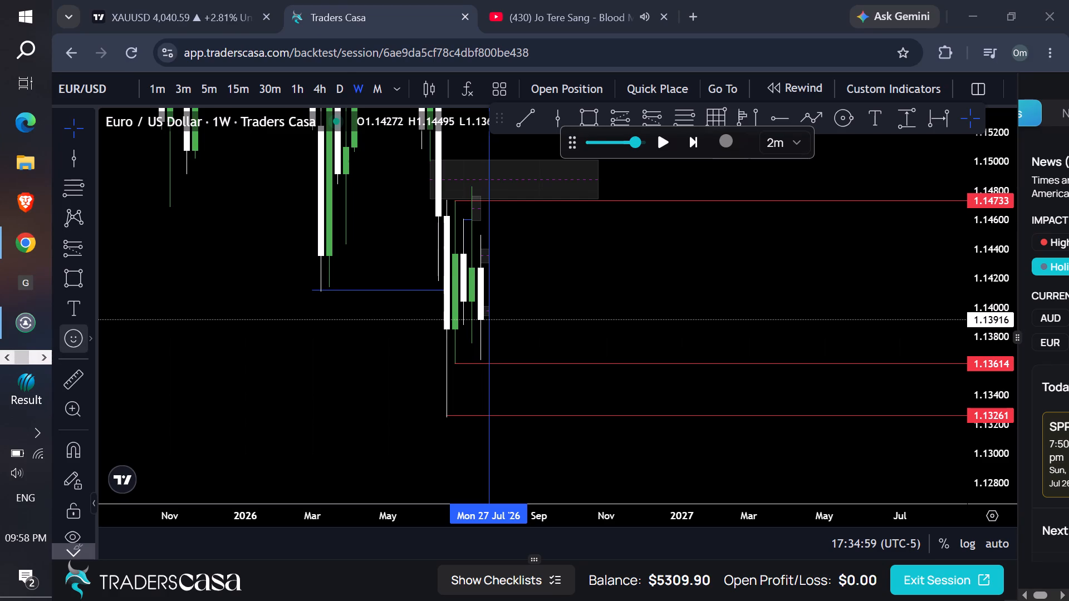
On the daily chart, resize the middle zone so its lower corner sits at about 1.1427 on 3 Aug '26.
left_click(336, 89)
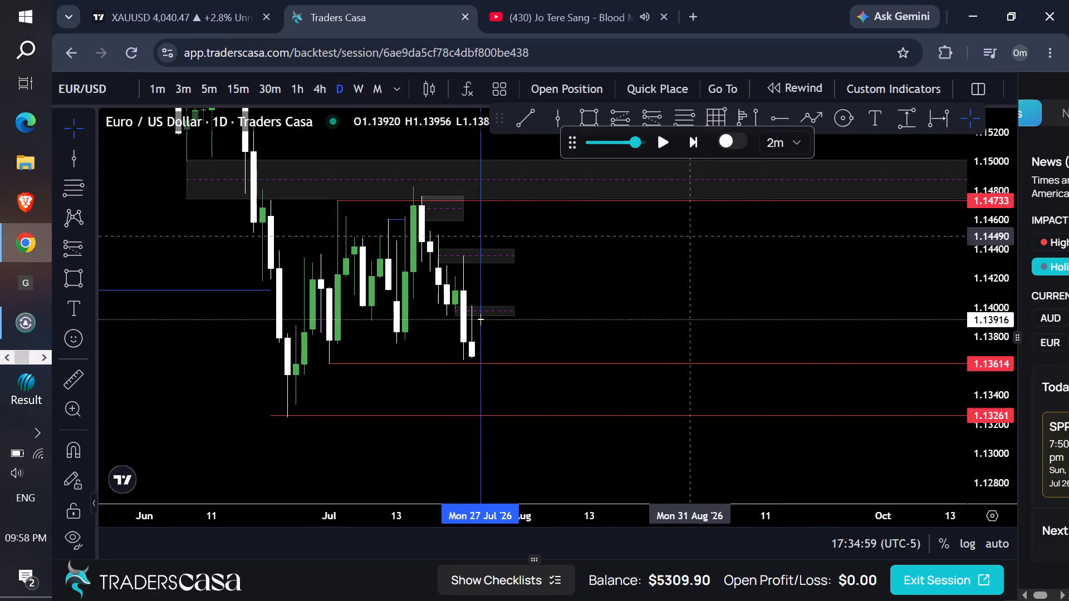
left_click_drag(697, 268, 714, 272)
left_click_drag(527, 263, 528, 264)
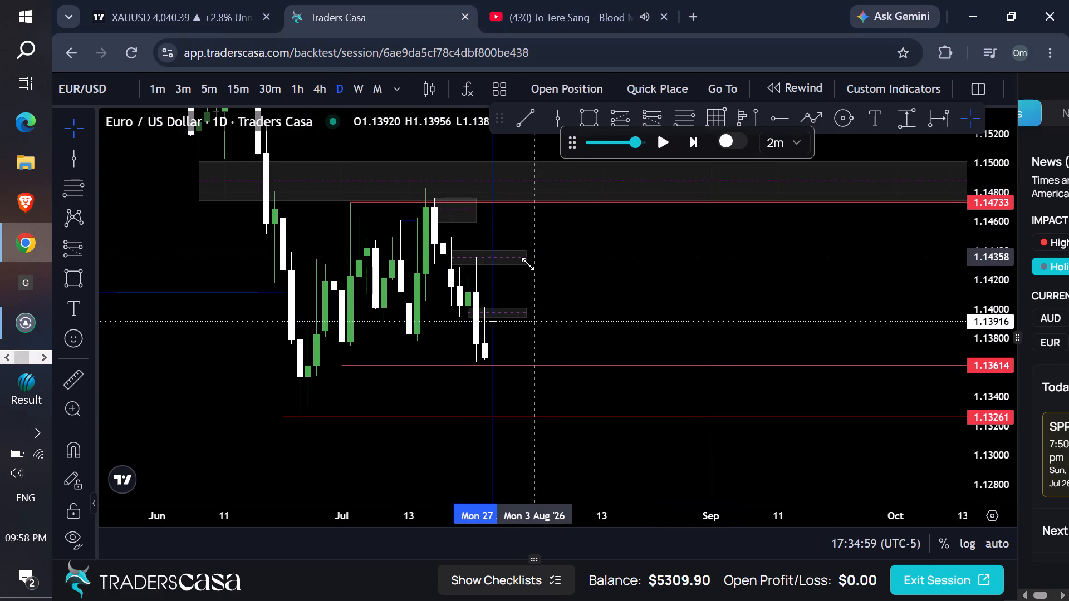
left_click_drag(528, 264, 533, 269)
left_click(621, 266)
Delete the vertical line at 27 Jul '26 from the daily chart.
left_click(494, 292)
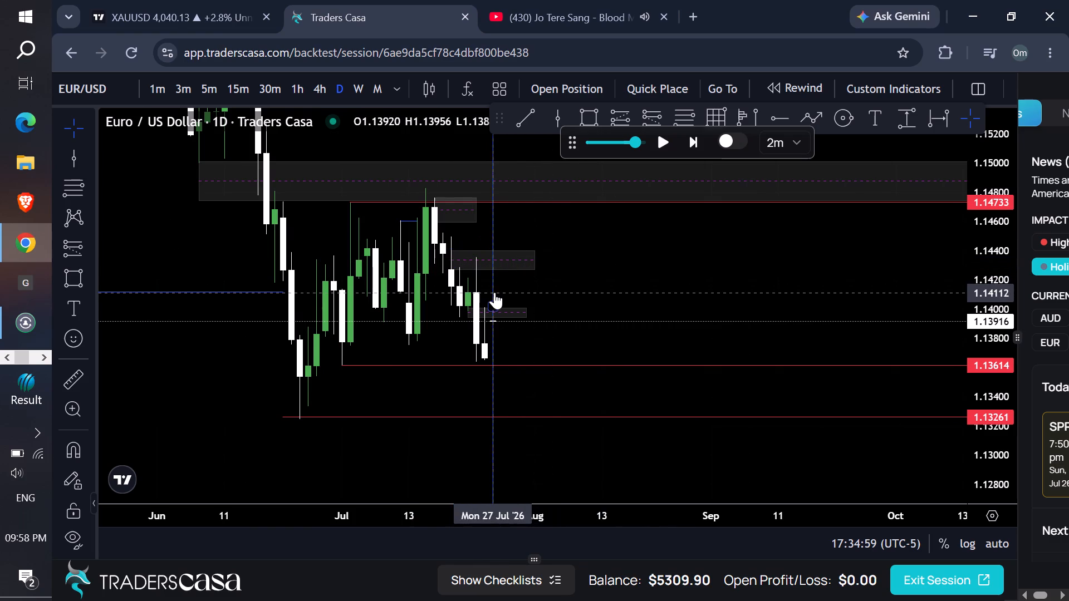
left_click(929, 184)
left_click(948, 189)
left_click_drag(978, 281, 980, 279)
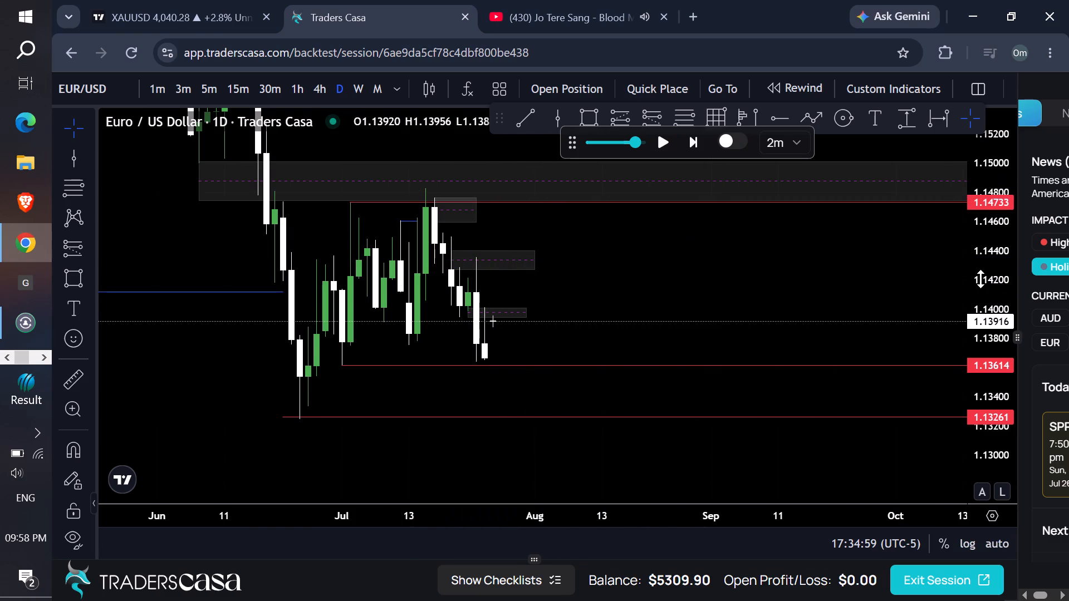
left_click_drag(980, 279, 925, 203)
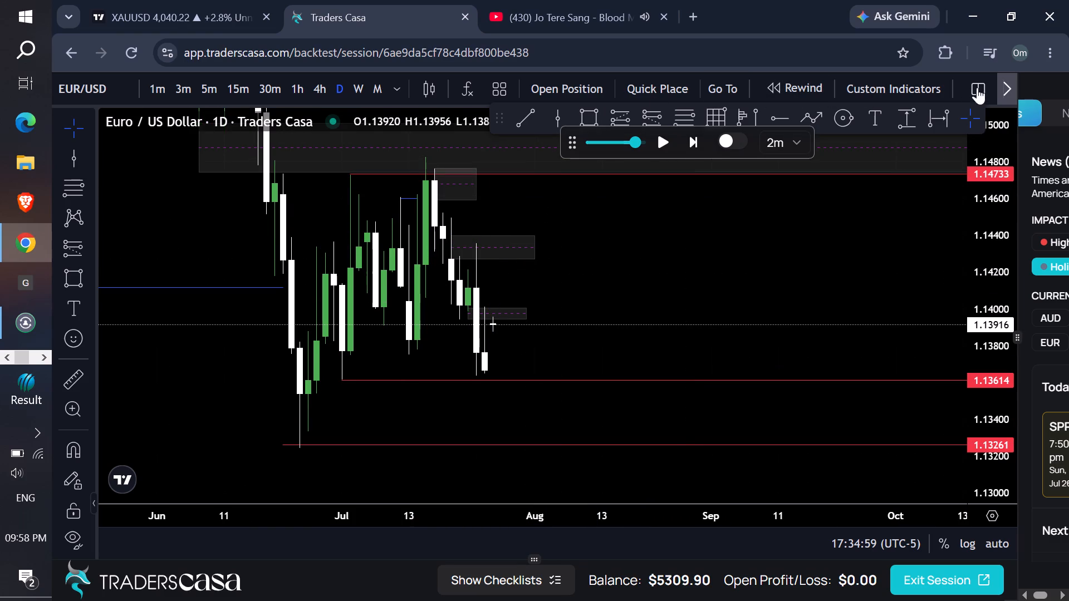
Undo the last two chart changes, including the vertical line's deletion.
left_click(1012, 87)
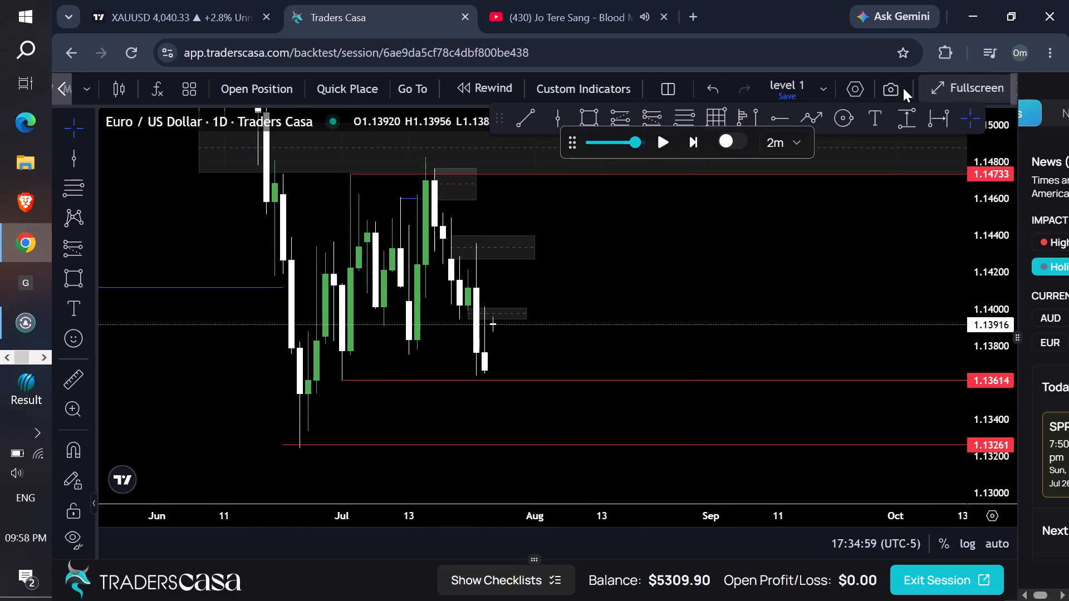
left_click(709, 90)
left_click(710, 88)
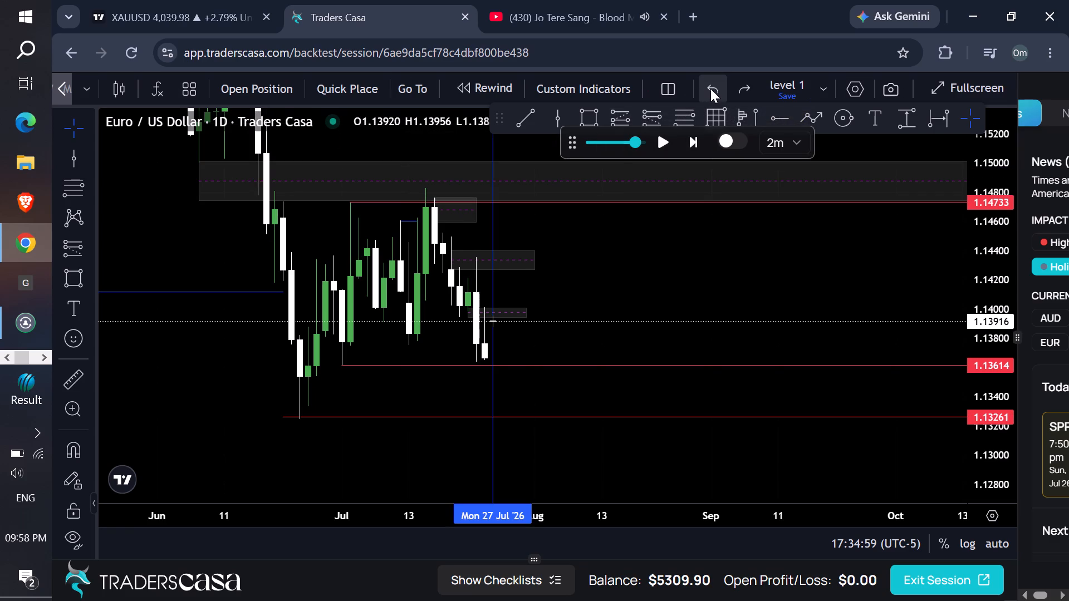
Remove the vertical line at 27 Jul '26 from the daily chart.
left_click(661, 206)
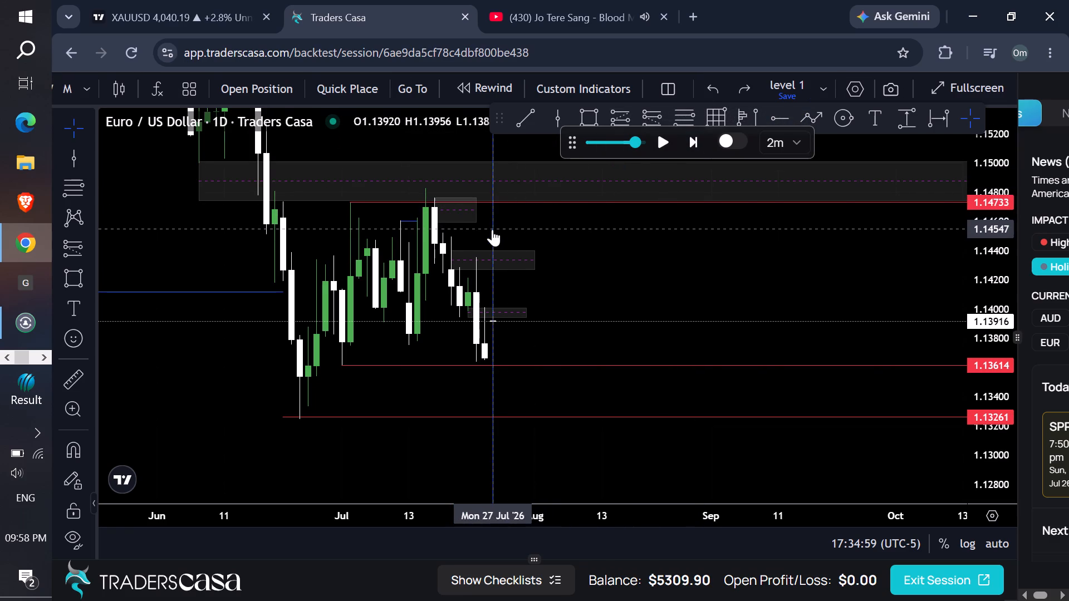
left_click(492, 229)
left_click(931, 181)
left_click(940, 185)
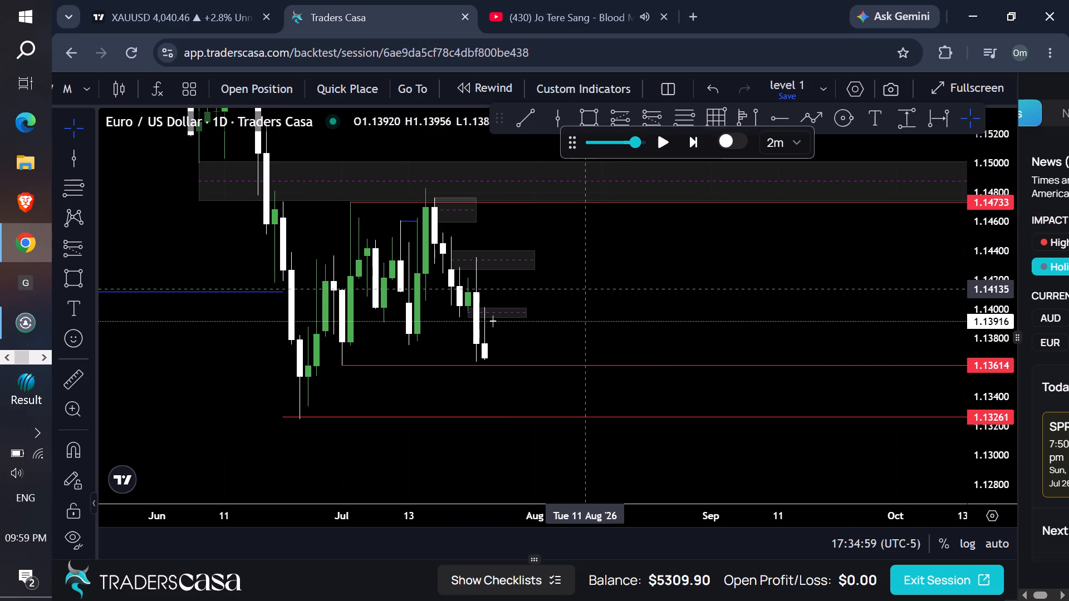
Delete the small rectangle zone just below 1.1400 beside the latest daily candles.
scroll(586, 285, "up", 4)
left_click_drag(997, 427, 899, 285)
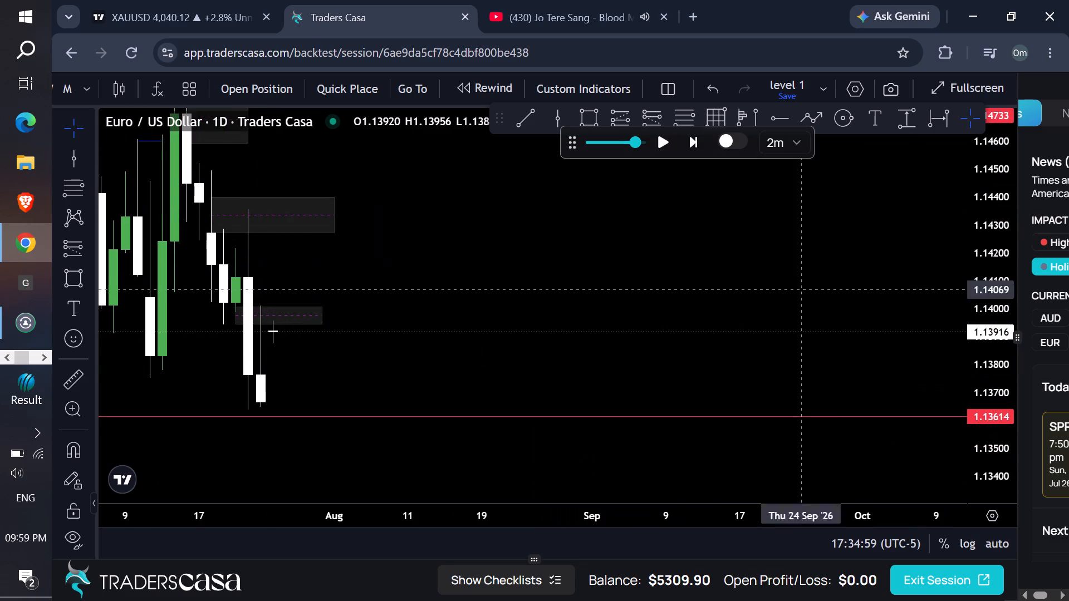
left_click_drag(585, 327, 706, 292)
left_click(438, 294)
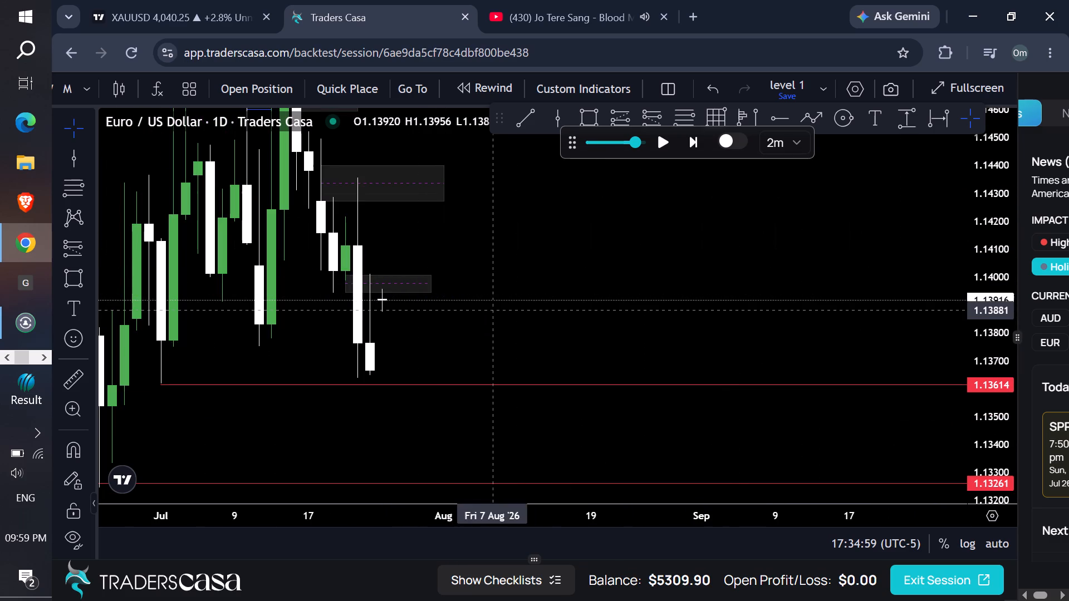
left_click(434, 293)
left_click(972, 186)
left_click_drag(713, 225, 715, 231)
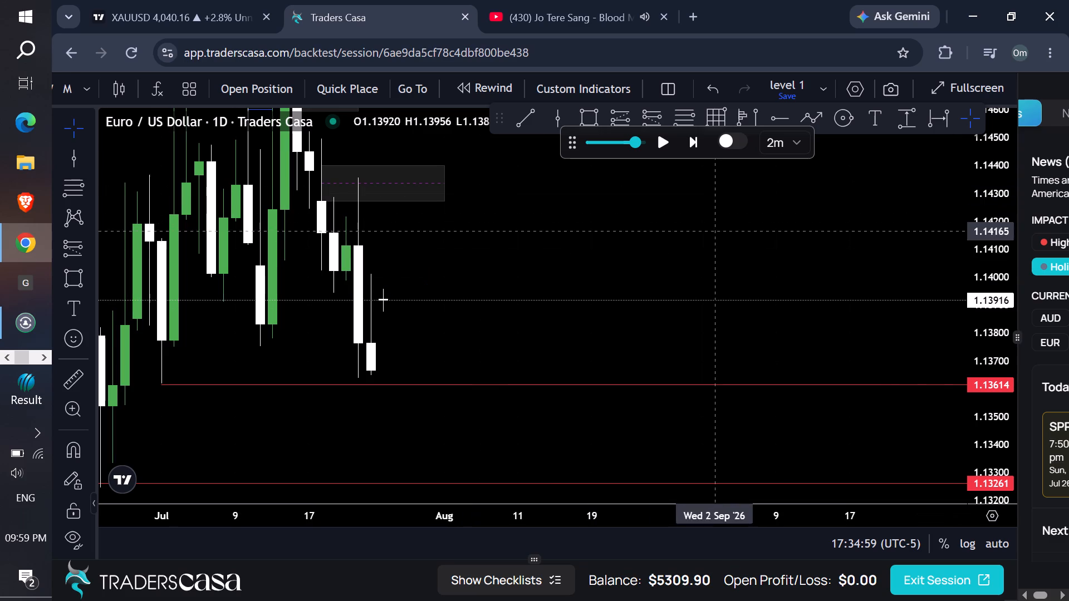
Show EUR/USD on the 4h timeframe and set the replay's time advanced per step to 10m.
left_click(64, 88)
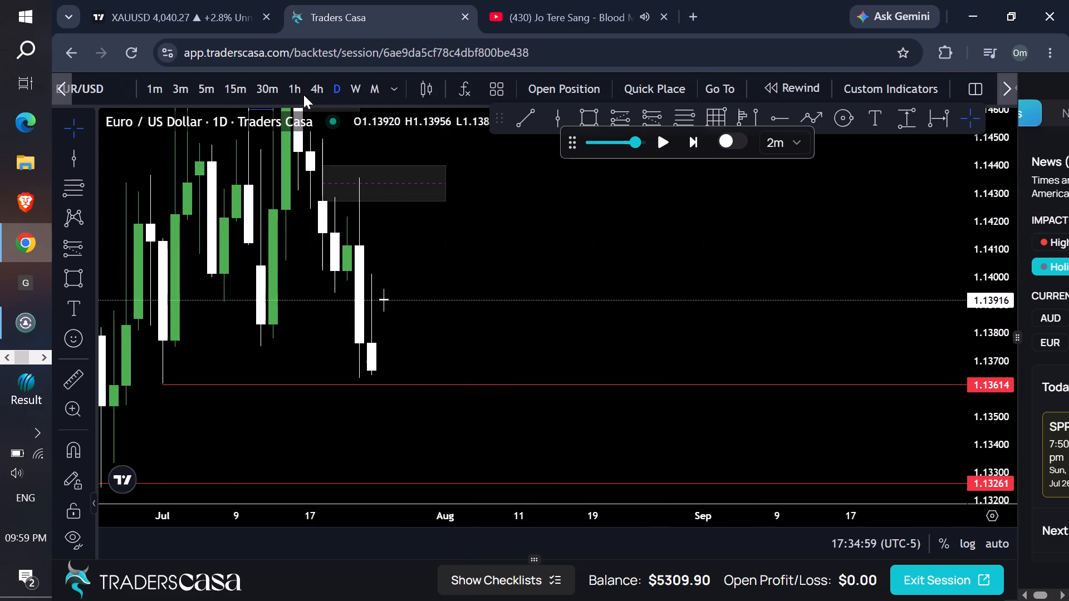
left_click(320, 90)
scroll(485, 255, "down", 4)
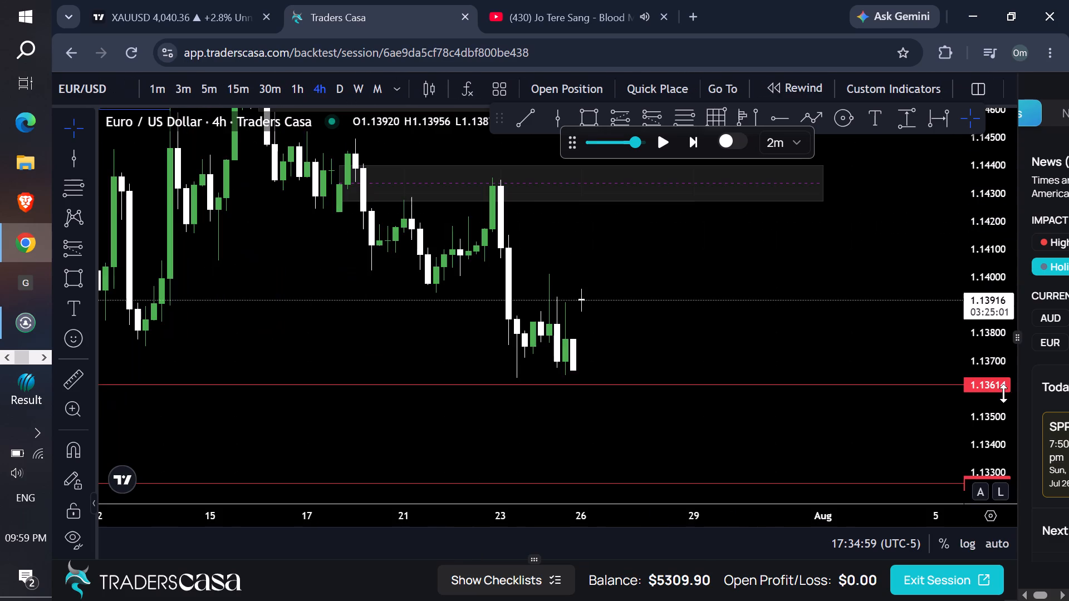
left_click_drag(1016, 396, 956, 294)
left_click(792, 151)
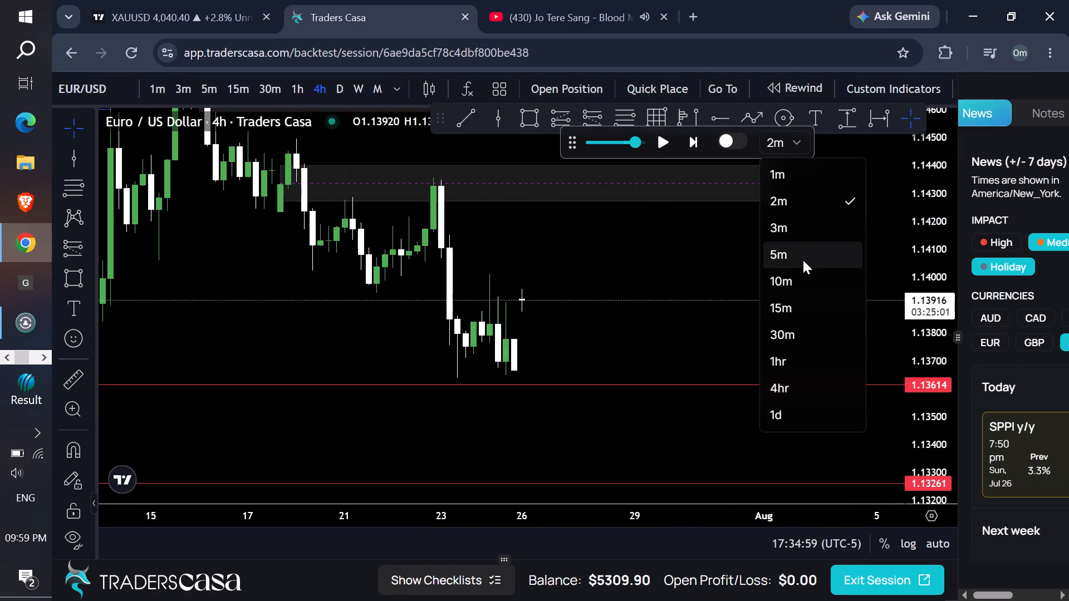
left_click(806, 282)
Shrink the news sidebar to give the chart more width.
left_click_drag(956, 345, 1058, 343)
left_click_drag(1026, 377, 1026, 373)
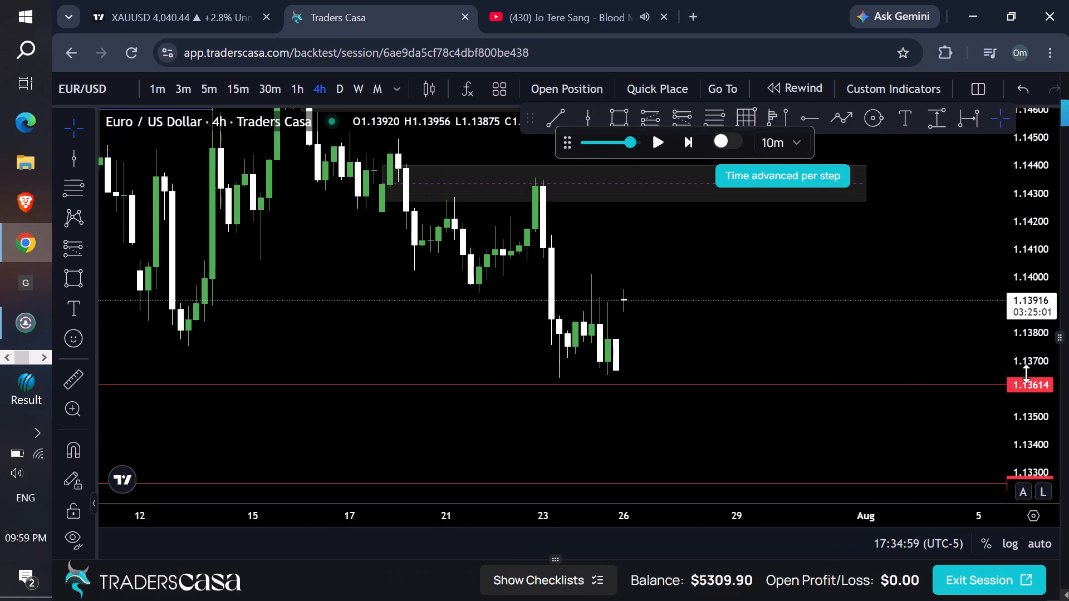
left_click_drag(1026, 373, 953, 259)
Replay EUR/USD on the 1h chart until about 03:24 on 27 Jul '26.
left_click(293, 90)
left_click_drag(835, 260, 834, 262)
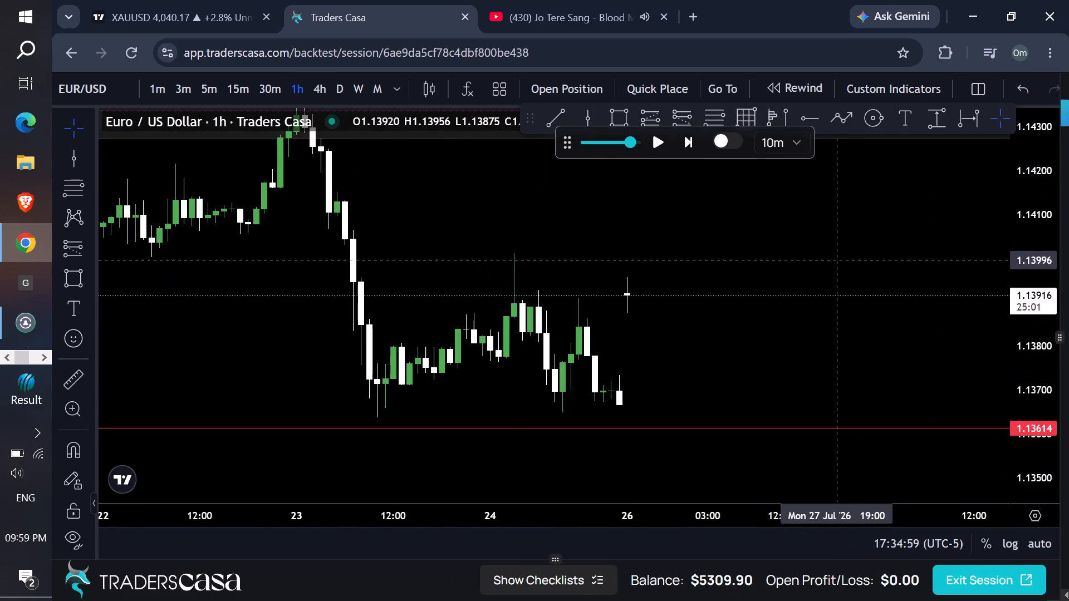
left_click_drag(834, 262, 730, 229)
left_click(656, 138)
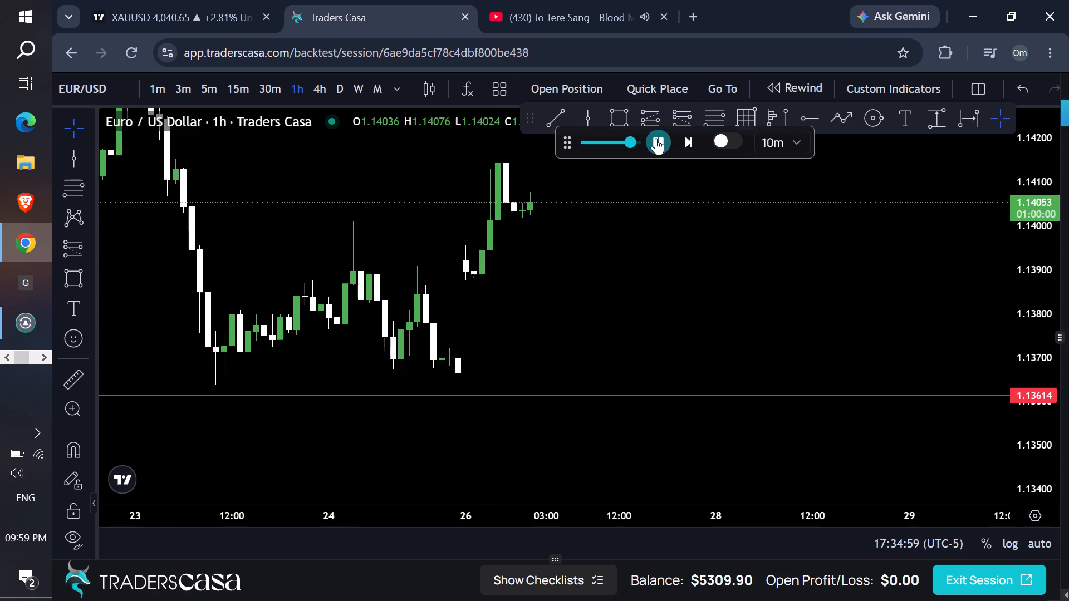
left_click_drag(660, 221, 655, 316)
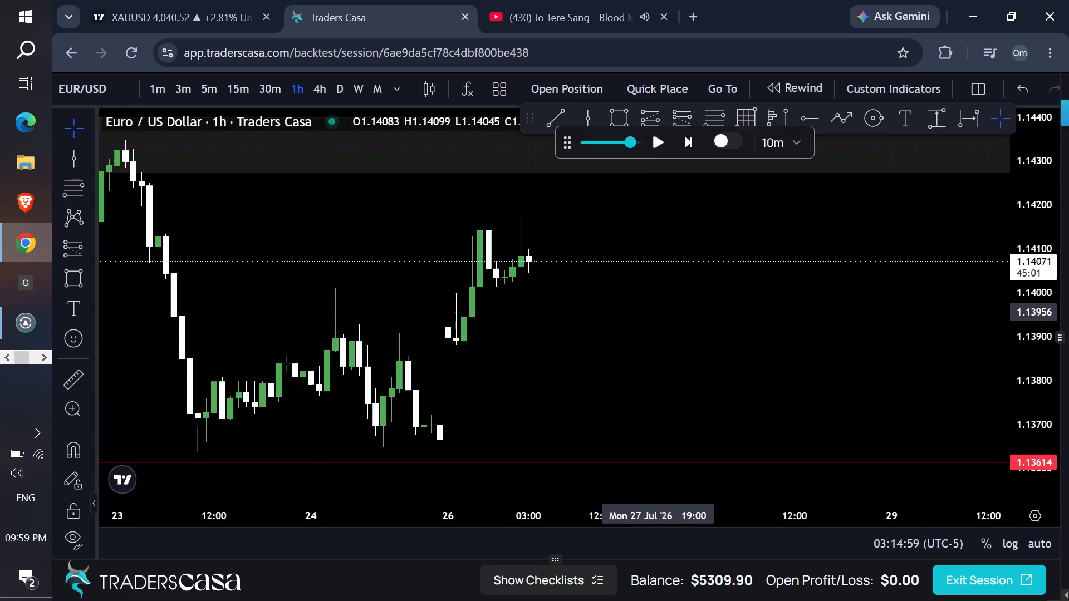
Continue the replay on the 4h chart until 09:24 on 27 Jul '26.
left_click(320, 85)
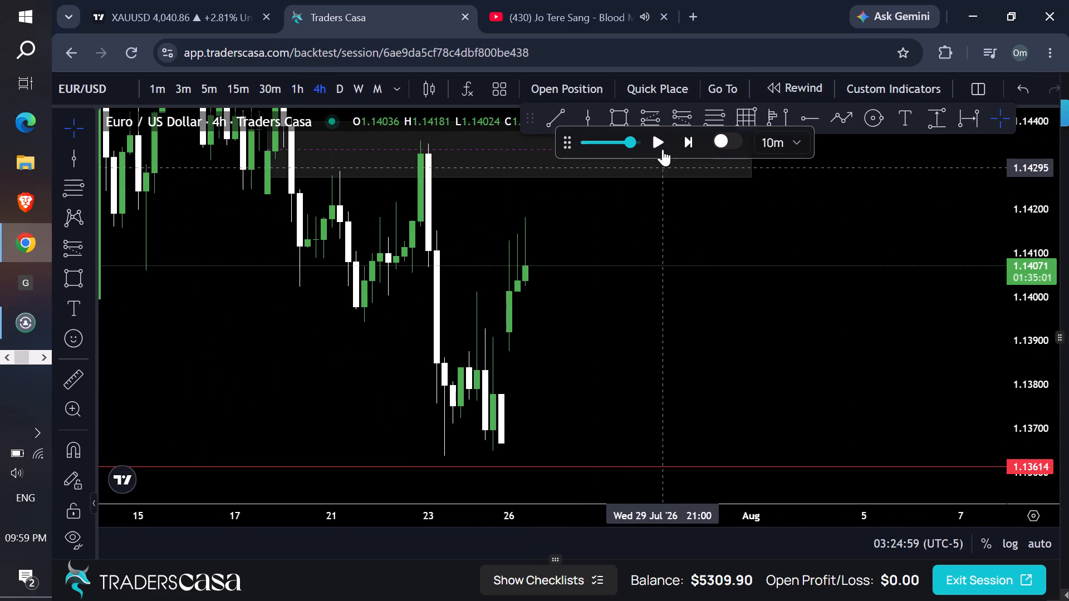
left_click(663, 149)
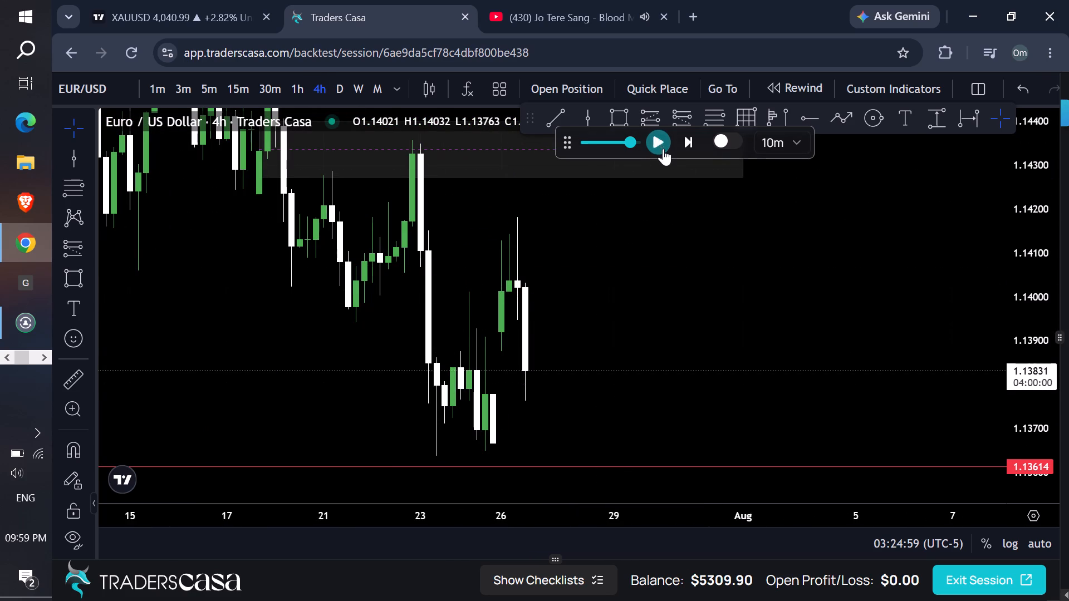
double_click(663, 149)
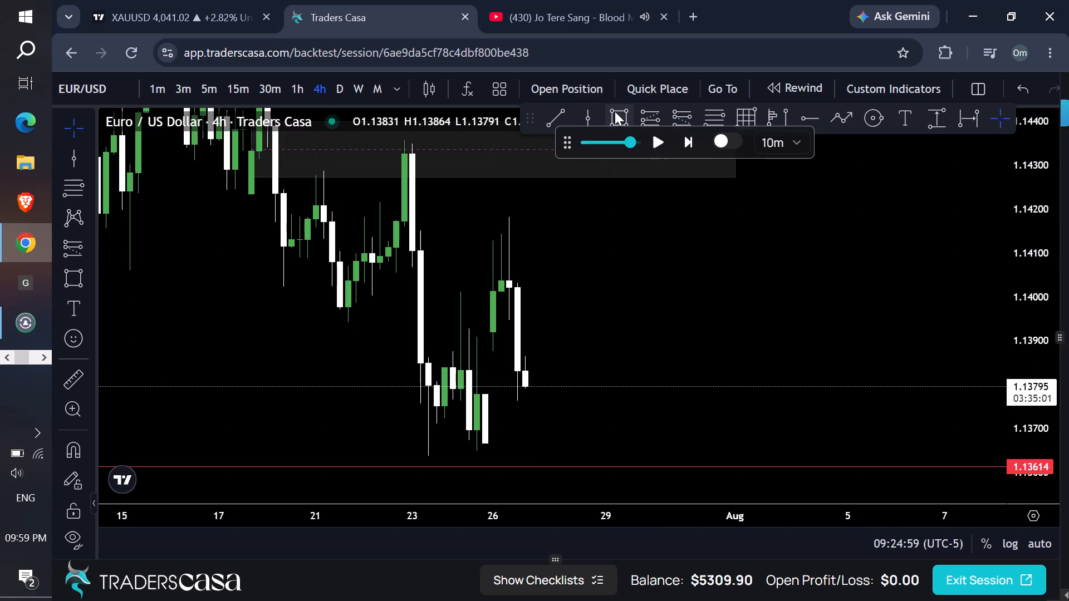
Draw a rectangle zone from 22 Jul 21:00 to 27 Jul 09:00, between about 1.1416 and 1.1421.
left_click(618, 115)
left_click_drag(404, 226, 409, 225)
left_click(526, 203)
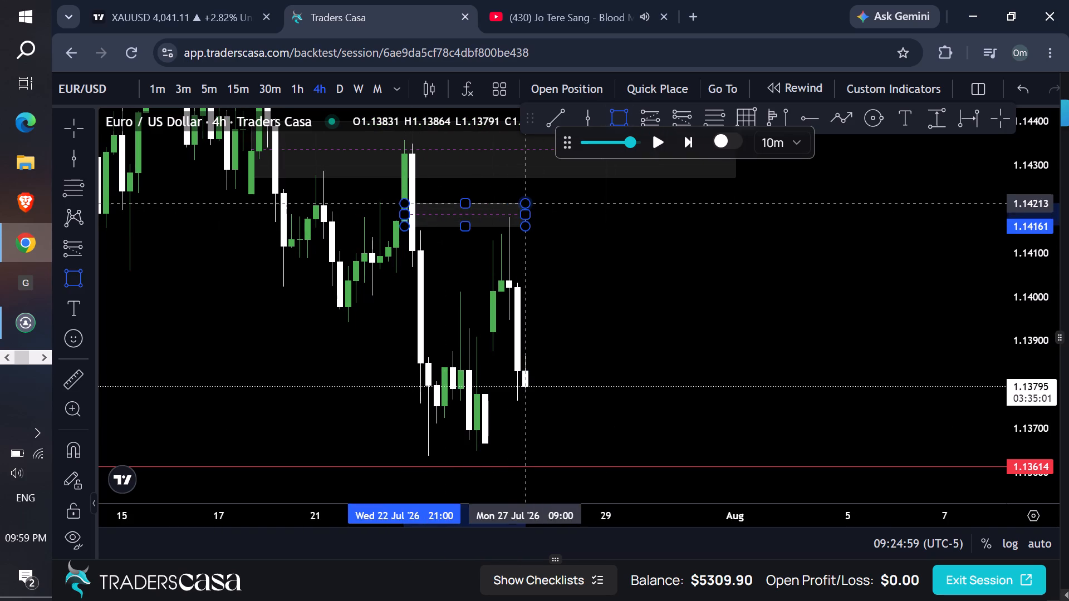
left_click(578, 215)
On the 1h chart, resize the new zone to start at 23 Jul 03:00 and span about 1.1415 to 1.1427.
left_click(295, 91)
scroll(316, 194, "up", 1)
scroll(313, 215, "down", 1)
scroll(313, 242, "up", 1)
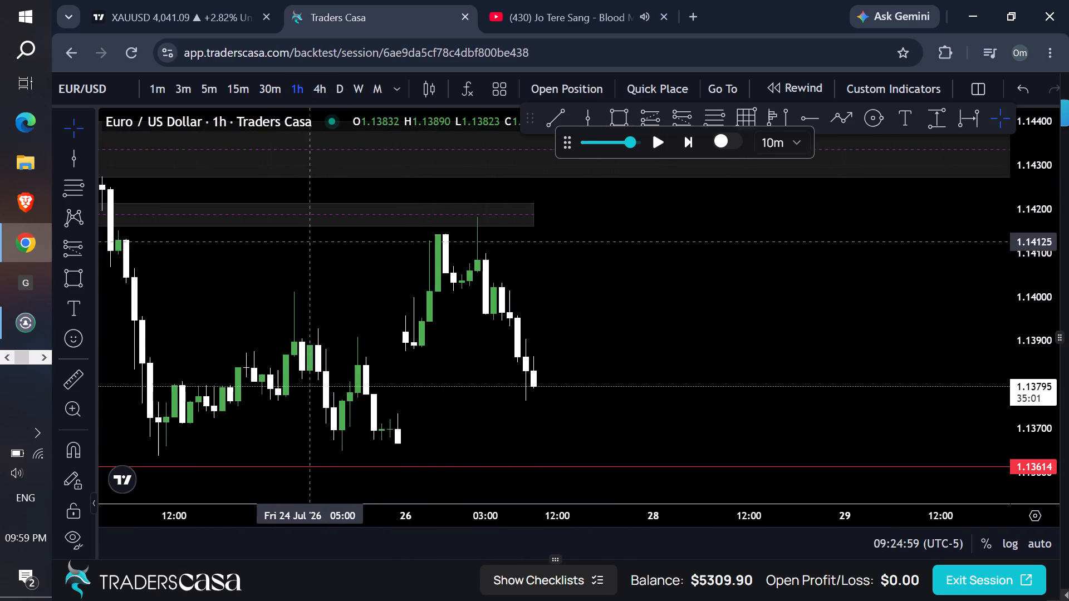
left_click_drag(268, 245, 507, 326)
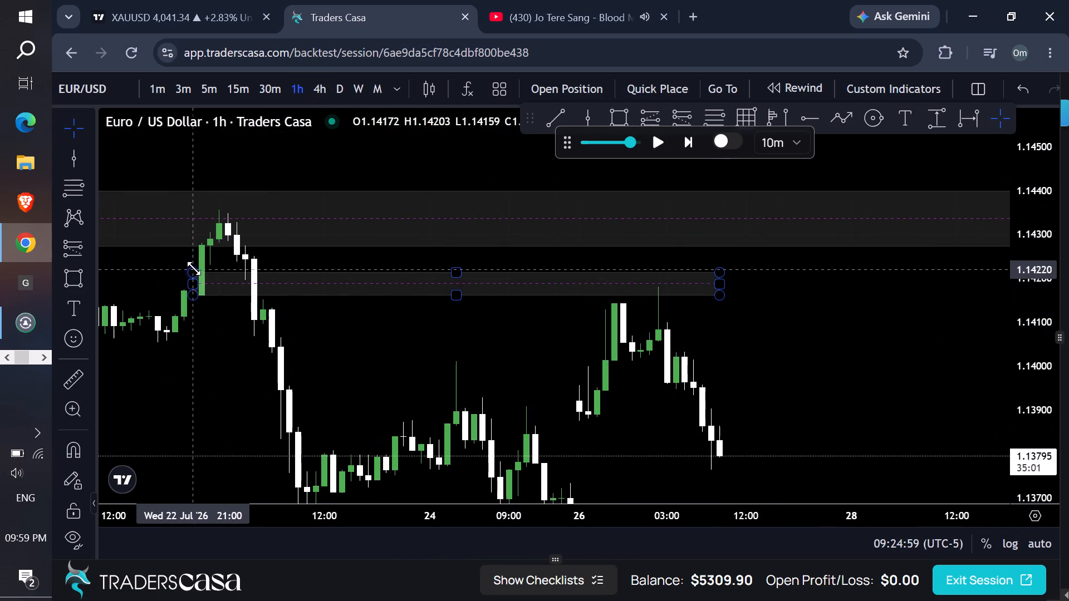
left_click_drag(194, 268, 242, 247)
left_click_drag(247, 295, 244, 300)
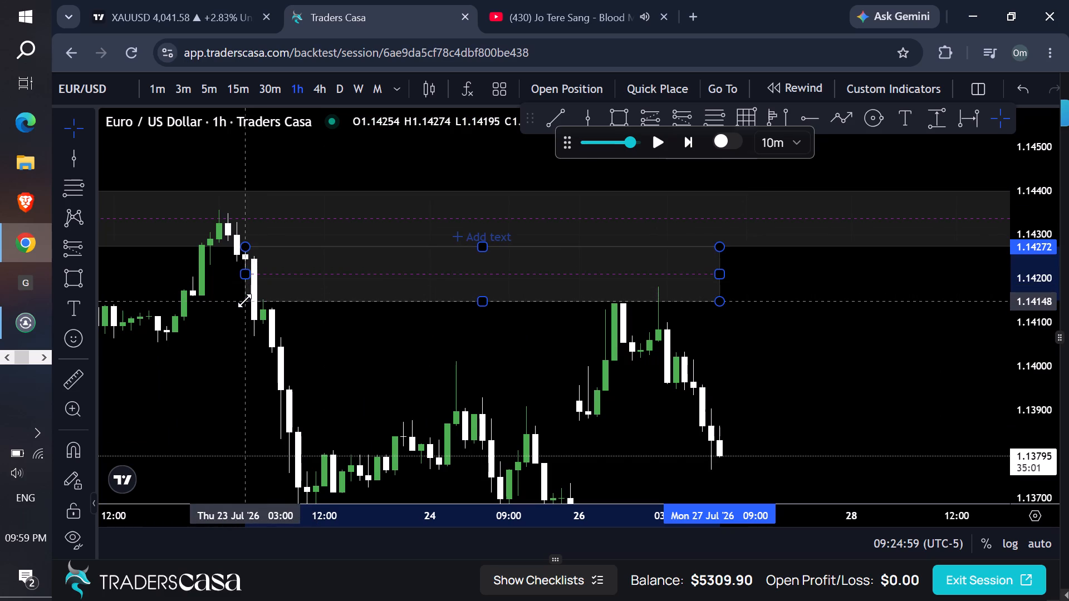
left_click_drag(244, 300, 244, 300)
left_click(856, 343)
Examine price action around the resized zone and the latest decline on the 15m, 5m and 1h charts.
left_click_drag(1041, 408, 926, 267)
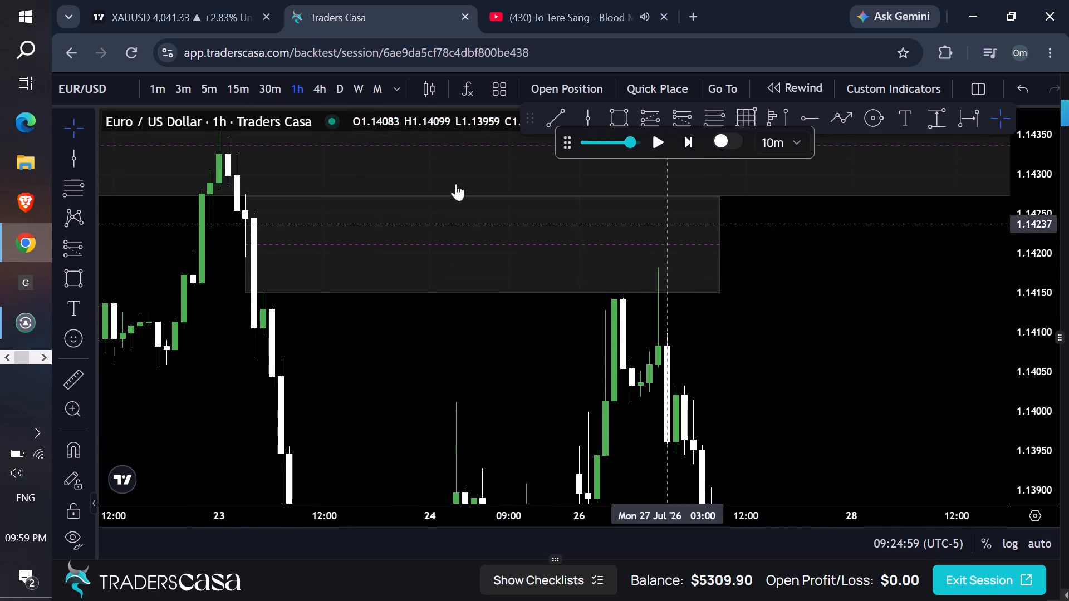
left_click(237, 89)
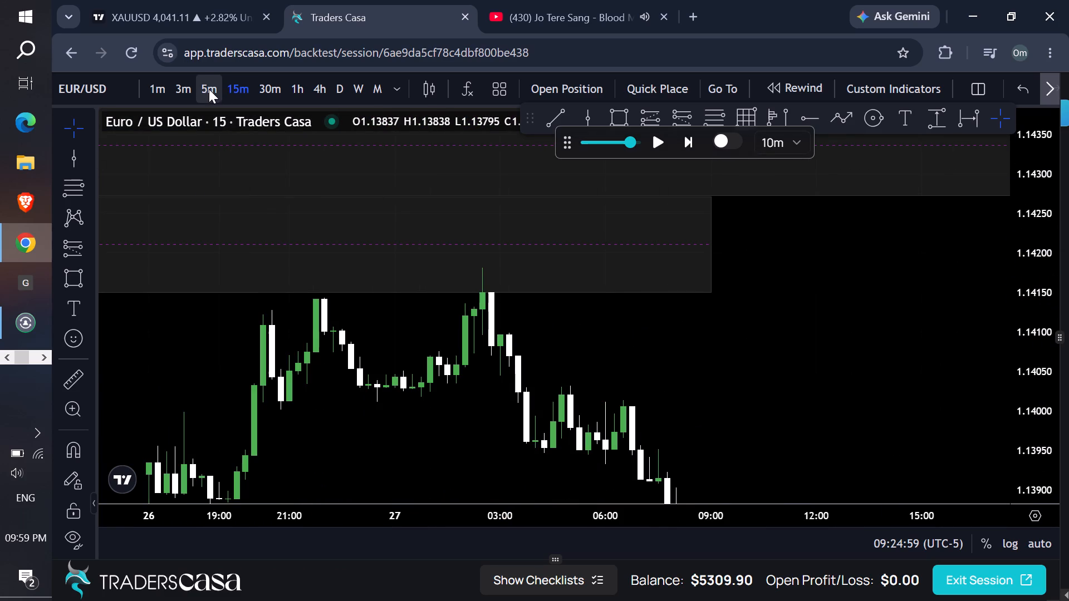
left_click(209, 89)
left_click_drag(423, 344, 951, 314)
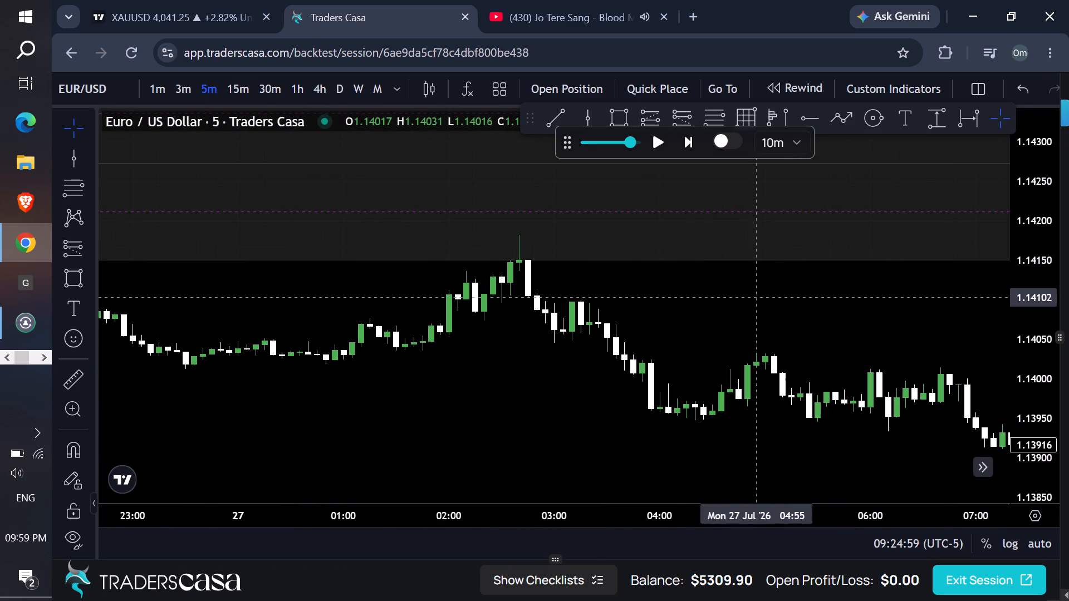
left_click(295, 92)
left_click_drag(994, 368, 992, 358)
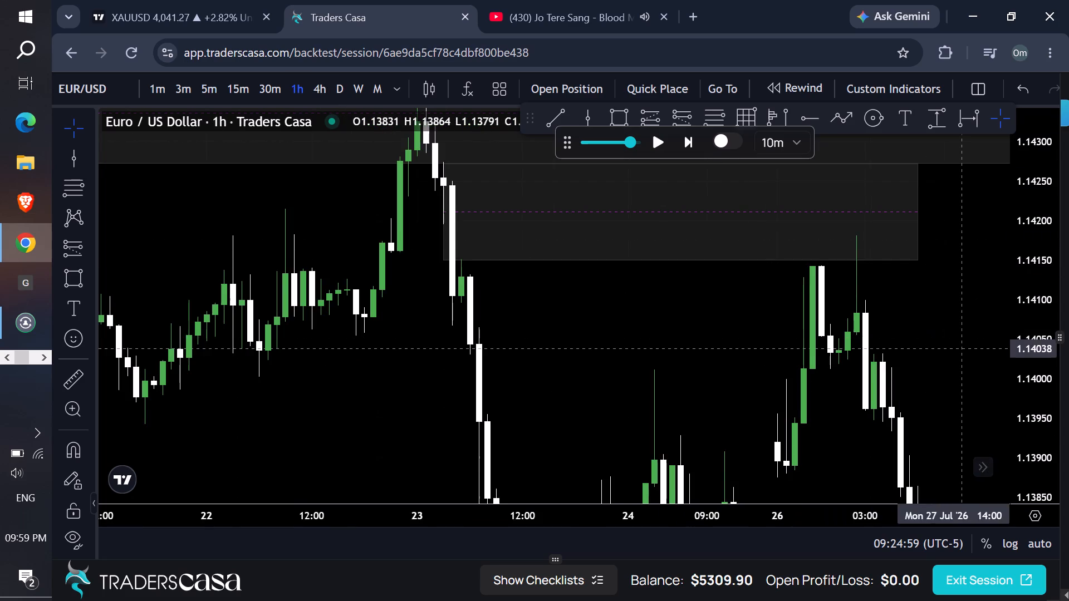
left_click_drag(992, 358, 849, 183)
left_click_drag(900, 195, 896, 211)
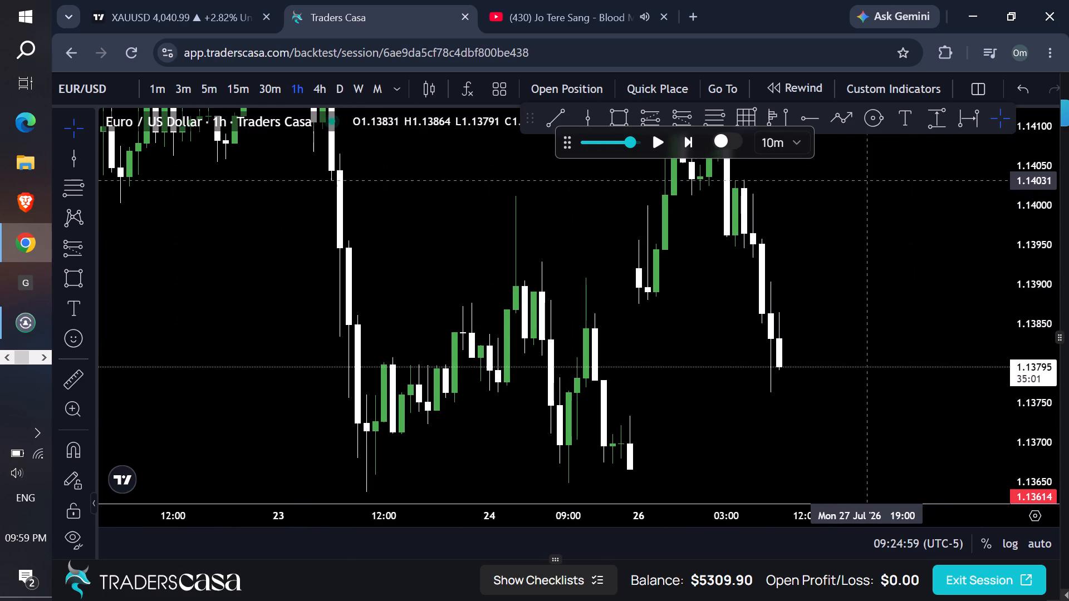
left_click_drag(876, 205, 779, 219)
left_click(207, 90)
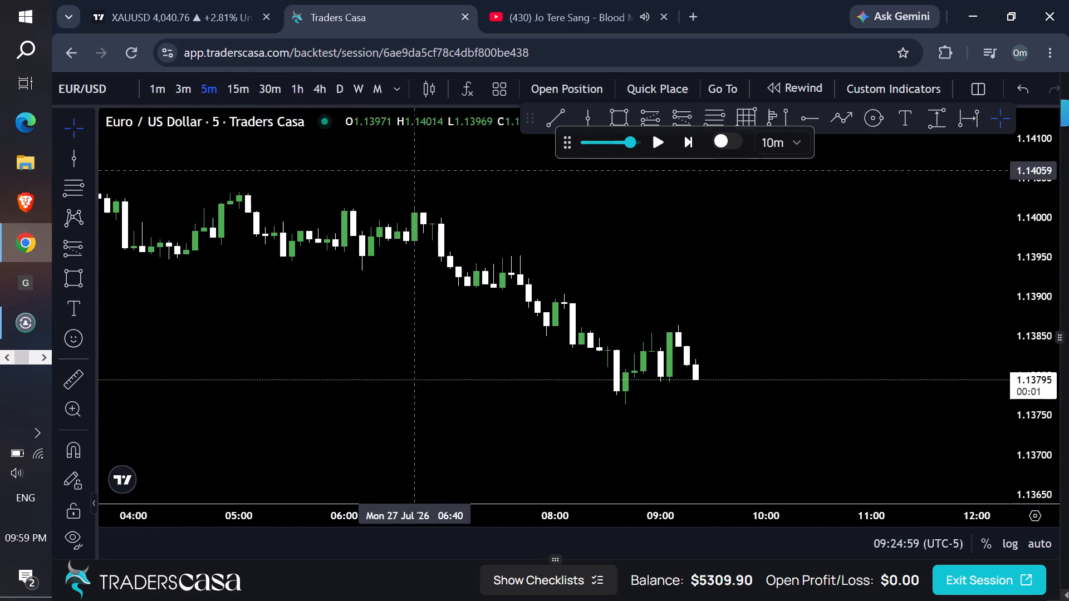
Review the 5m decline, and continue the replay on the 1h chart until 13:14 on 27 Jul '26.
left_click_drag(402, 211, 753, 343)
left_click_drag(1044, 421, 934, 248)
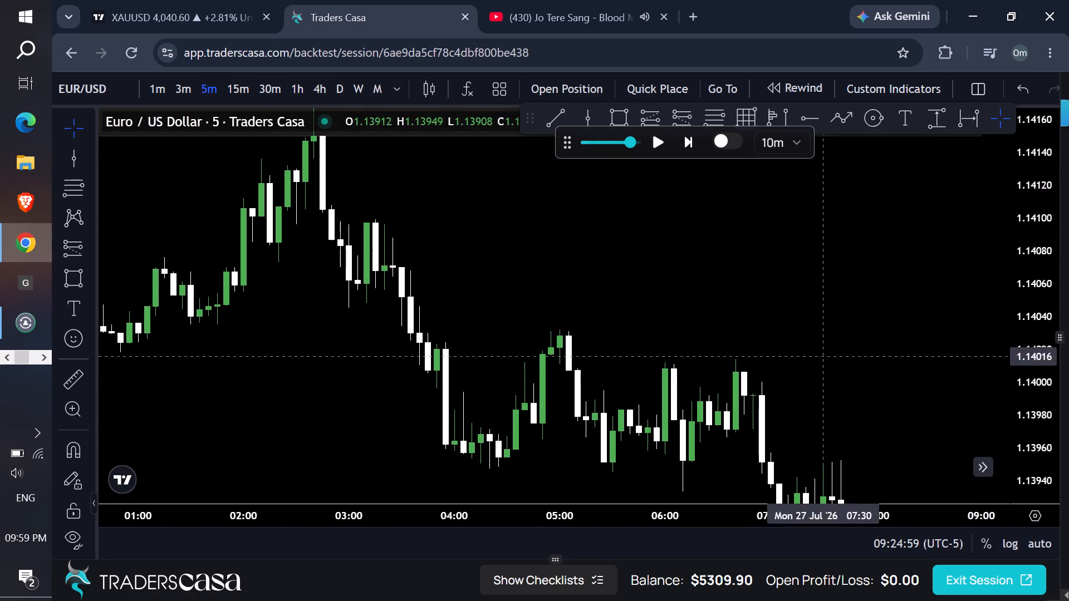
left_click_drag(810, 352, 752, 318)
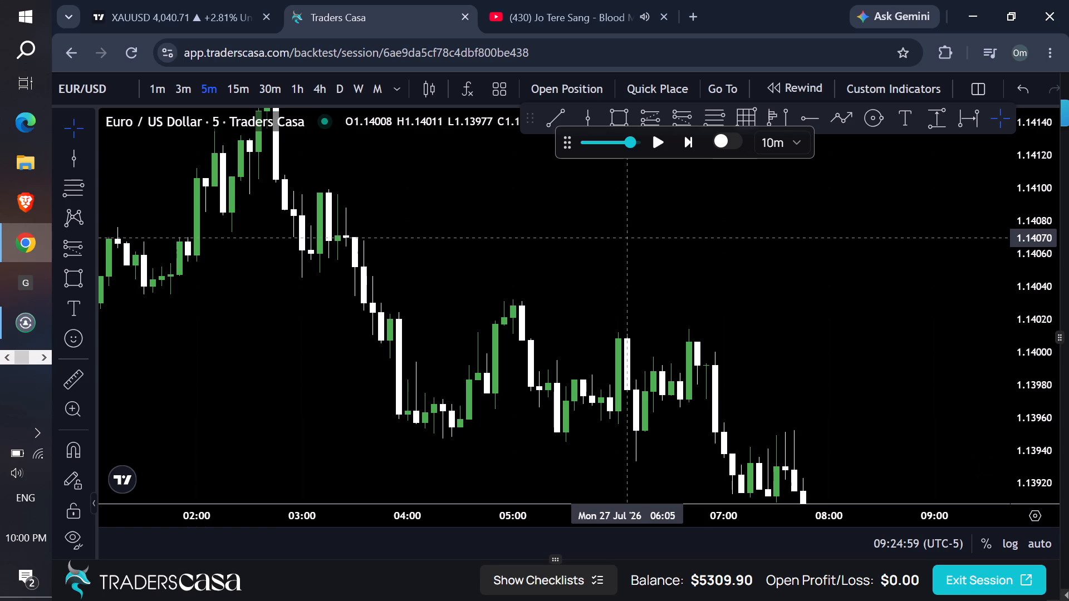
left_click(306, 94)
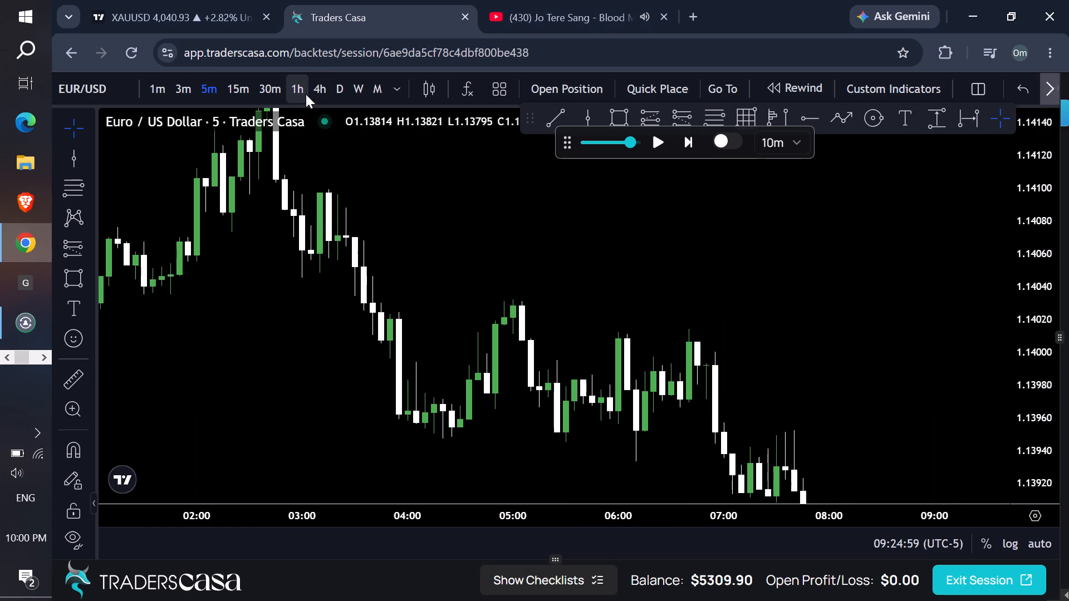
left_click_drag(1027, 278, 977, 421)
left_click_drag(974, 425, 624, 221)
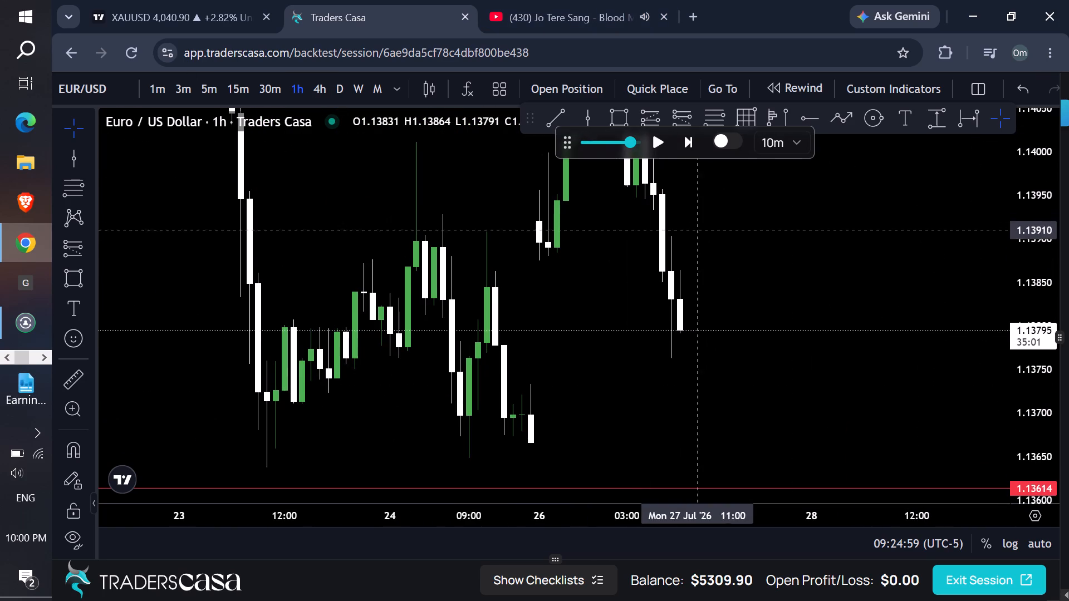
left_click_drag(798, 240, 772, 239)
left_click(658, 145)
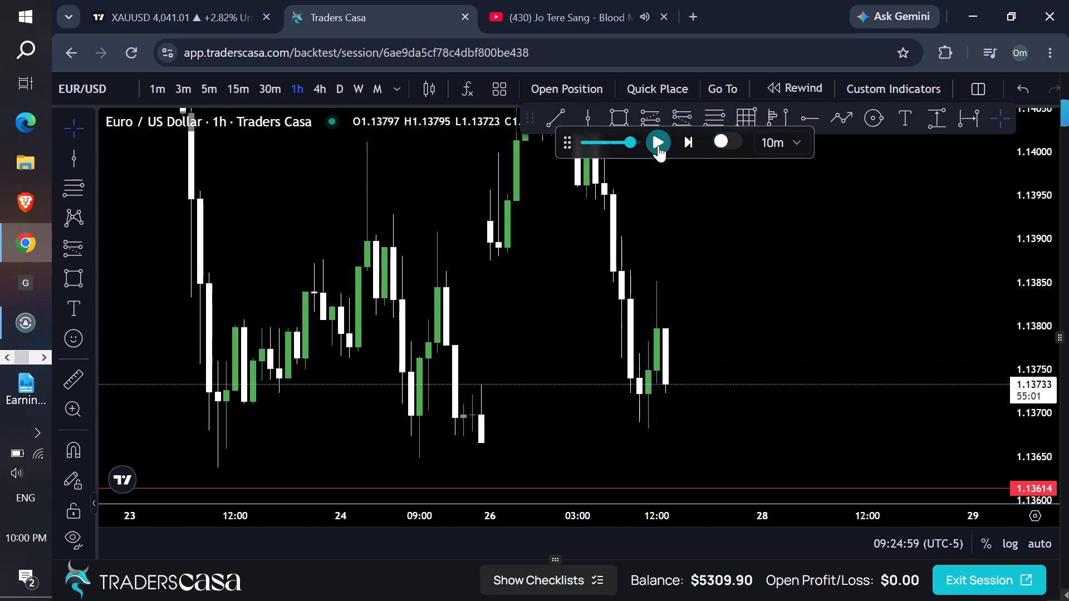
On the 15m chart, draw a long position at 27 Jul 13:00 with entry 1.13773 and stop 1.13679.
left_click(247, 96)
left_click_drag(778, 259, 745, 243)
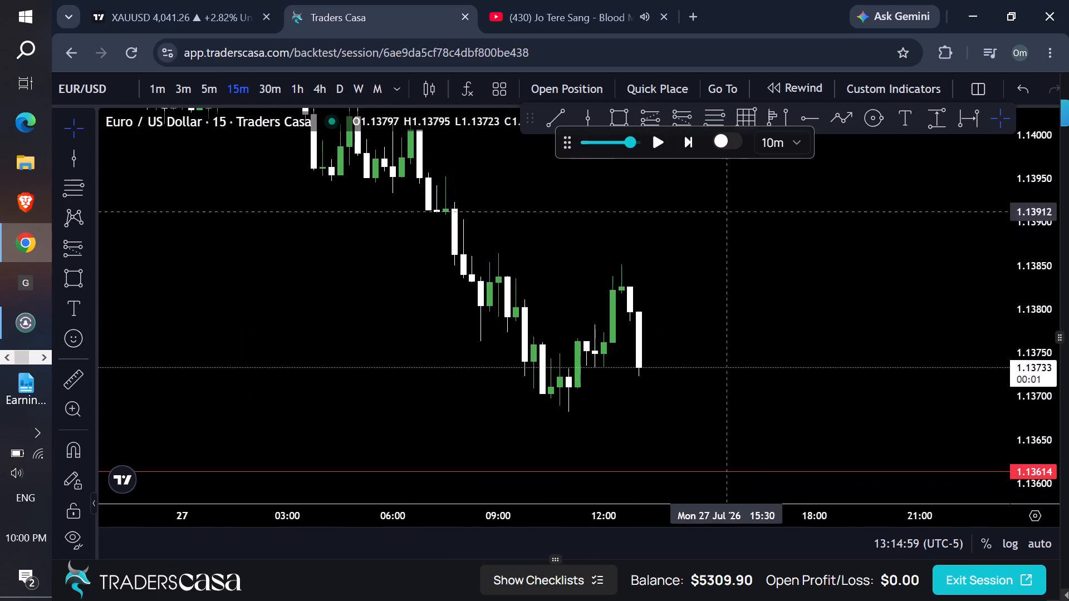
left_click(648, 116)
left_click(640, 333)
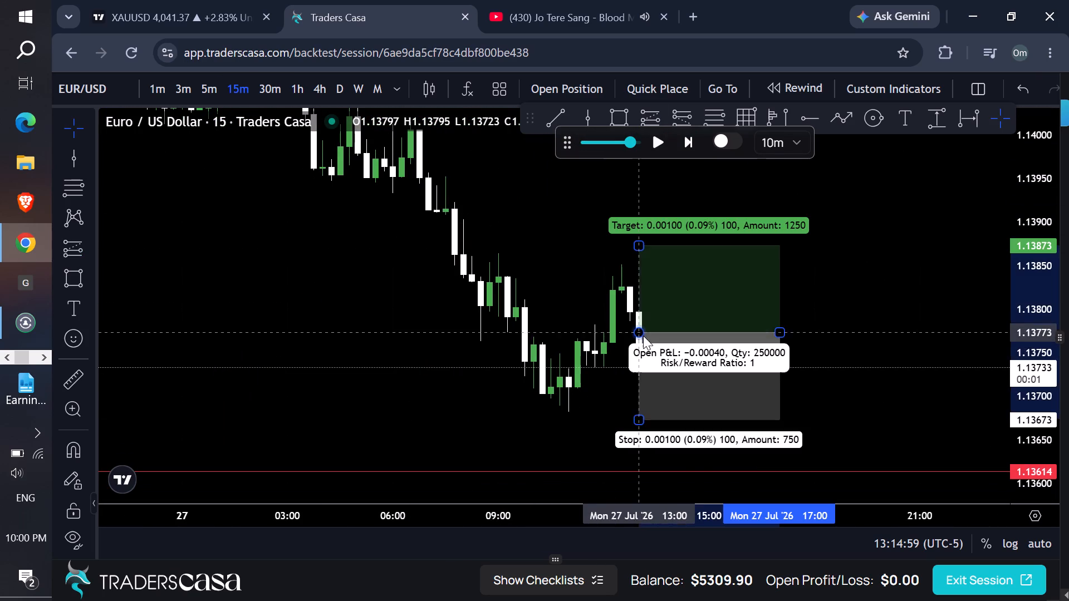
left_click_drag(640, 422, 647, 414)
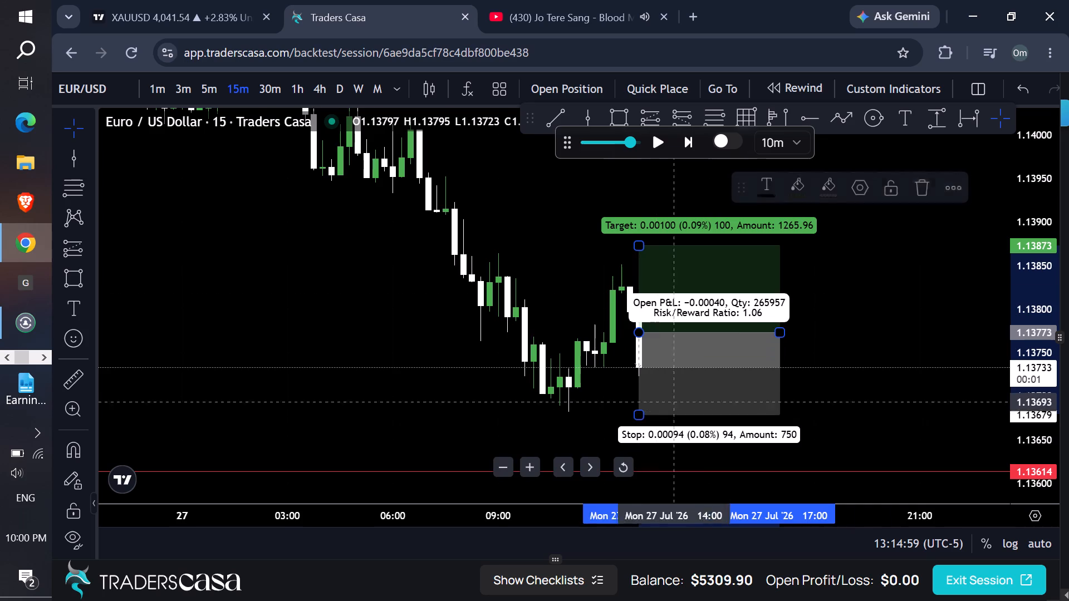
Raise the long position's target to 1.14151, at the lower edge of the supply zone.
scroll(855, 274, "down", 1)
scroll(890, 271, "up", 1)
scroll(895, 271, "down", 3)
scroll(917, 269, "up", 1)
scroll(924, 267, "down", 1)
left_click_drag(1021, 228, 988, 383)
left_click_drag(911, 264, 883, 355)
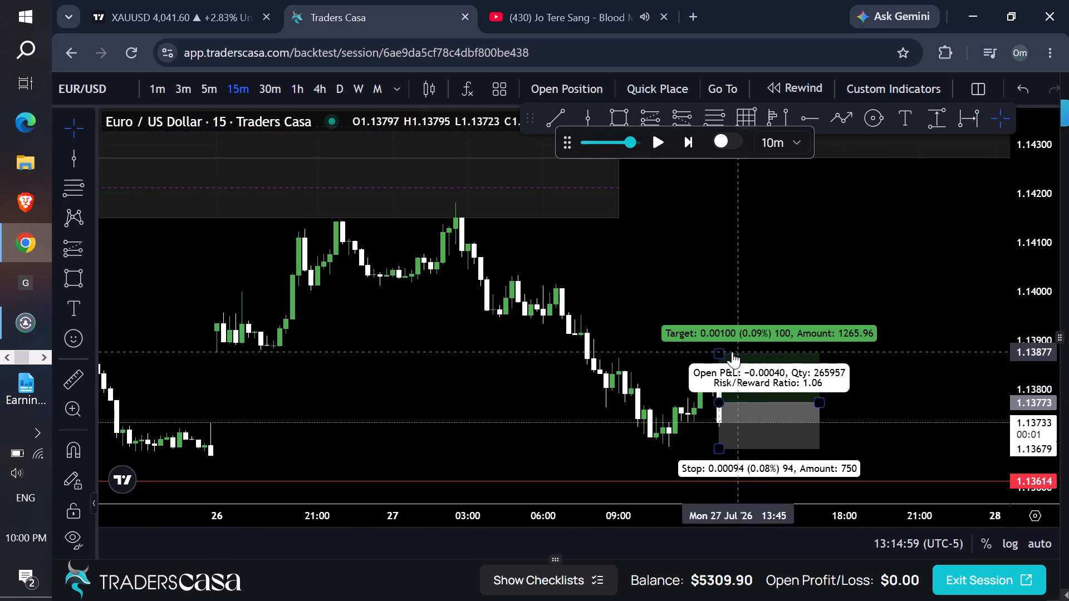
left_click_drag(715, 353, 710, 241)
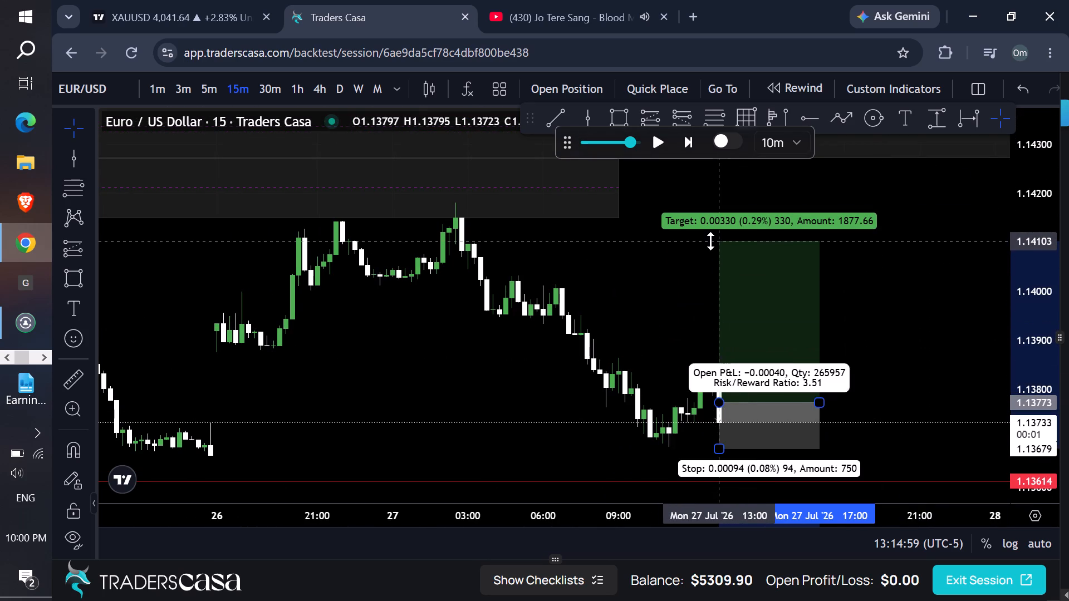
left_click_drag(710, 241, 720, 223)
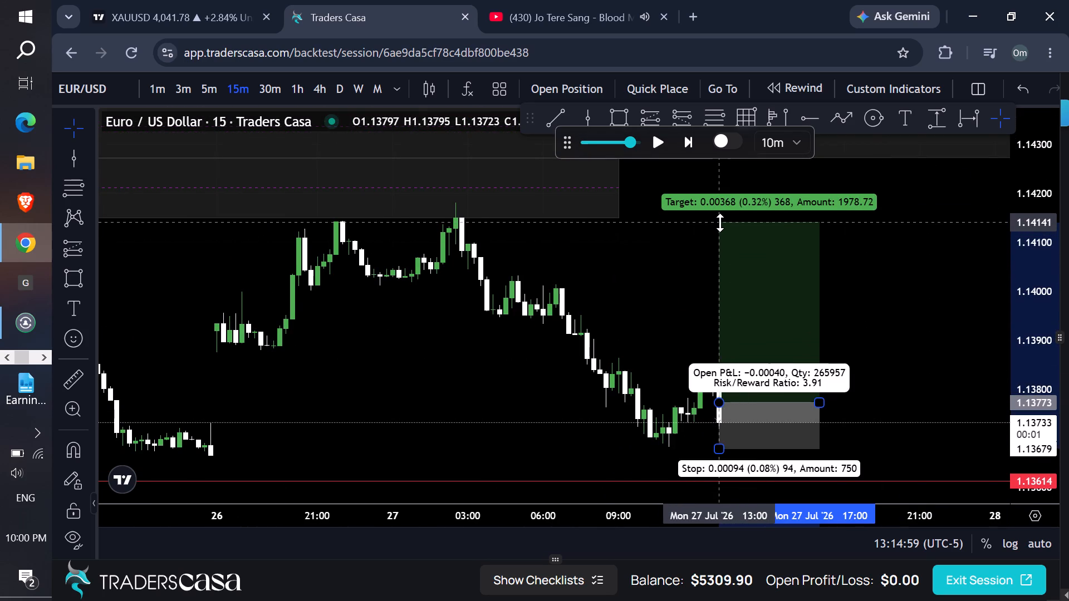
left_click_drag(720, 223, 726, 218)
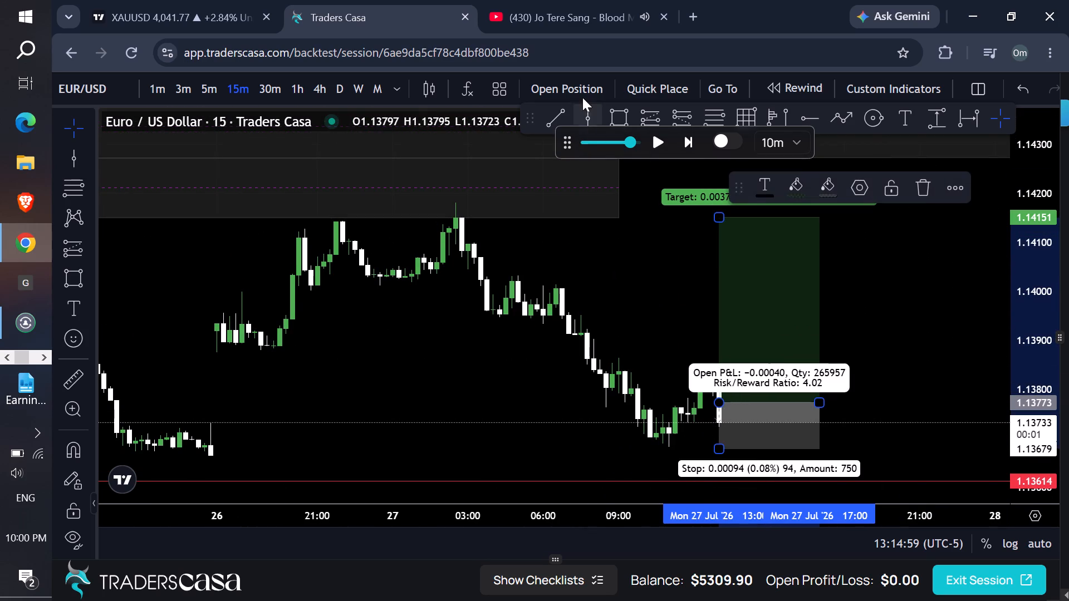
Place a buy stop order with entry 1.13773, take profit 1.14151, stop loss 1.13679 and 1% risk.
left_click(581, 88)
left_click(532, 529)
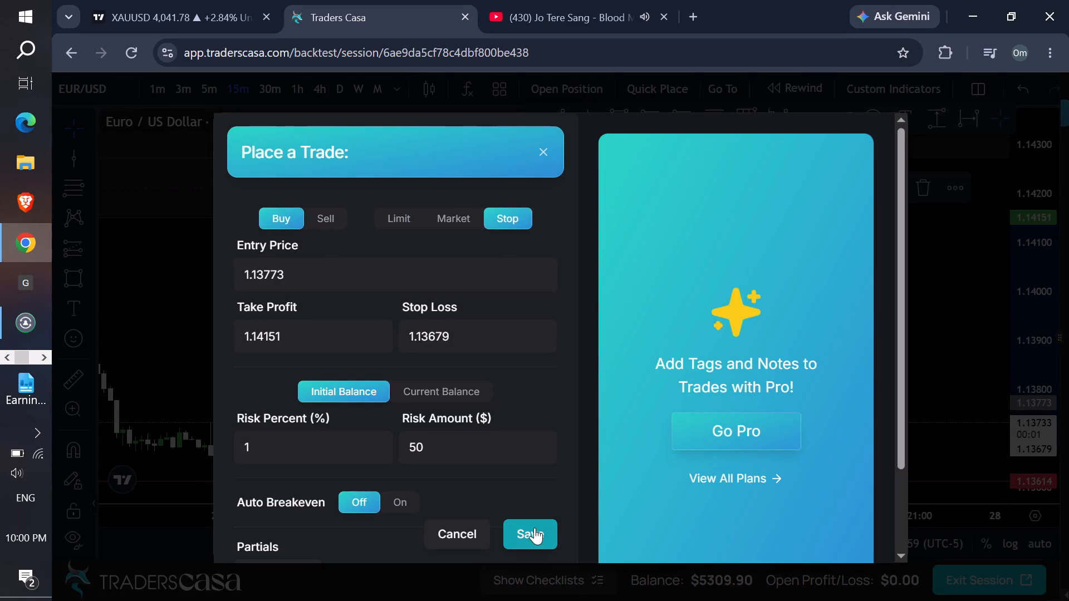
Switch to the 1h chart and resume the replay with the buy stop order in place.
left_click(293, 90)
left_click_drag(863, 299, 858, 299)
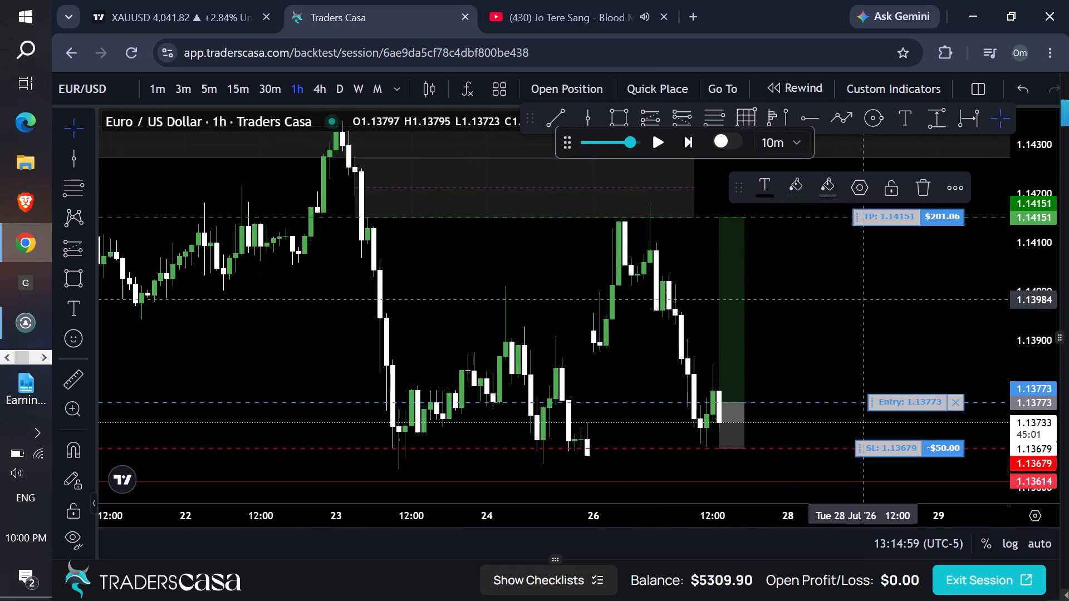
left_click_drag(858, 299, 829, 290)
left_click(661, 145)
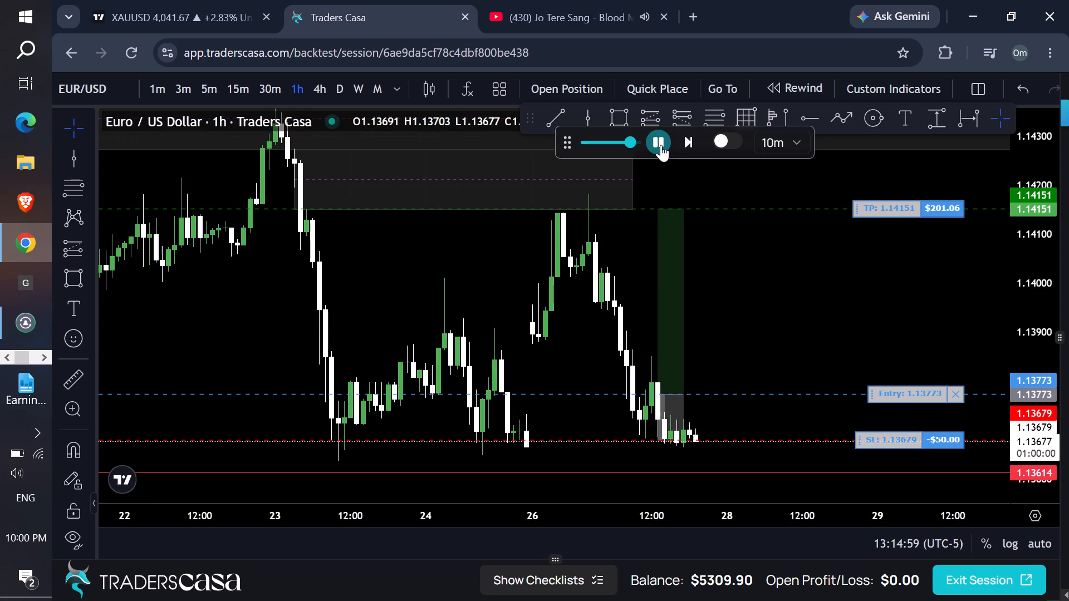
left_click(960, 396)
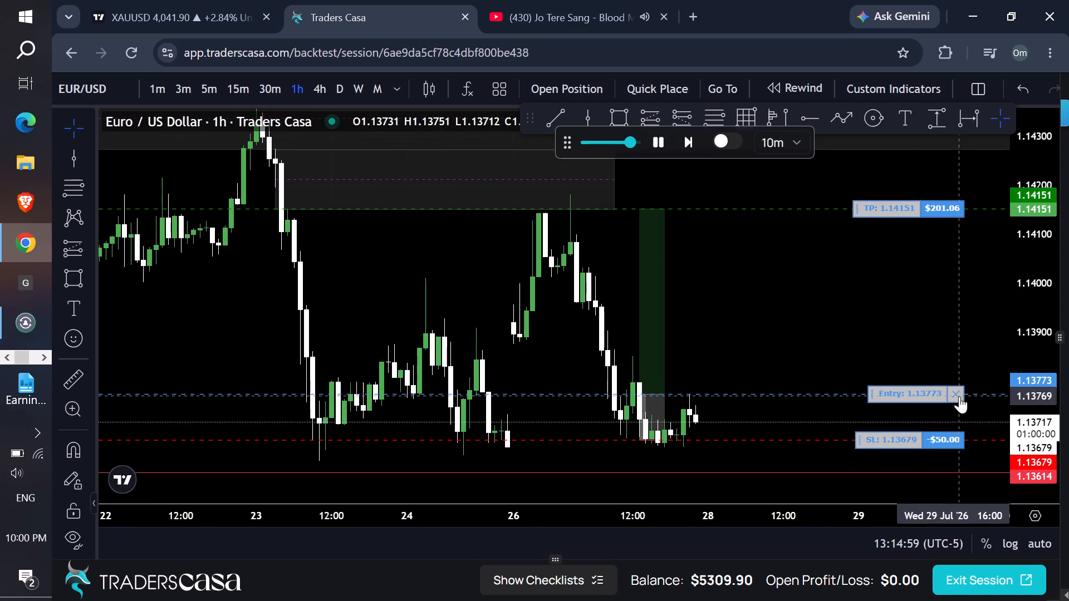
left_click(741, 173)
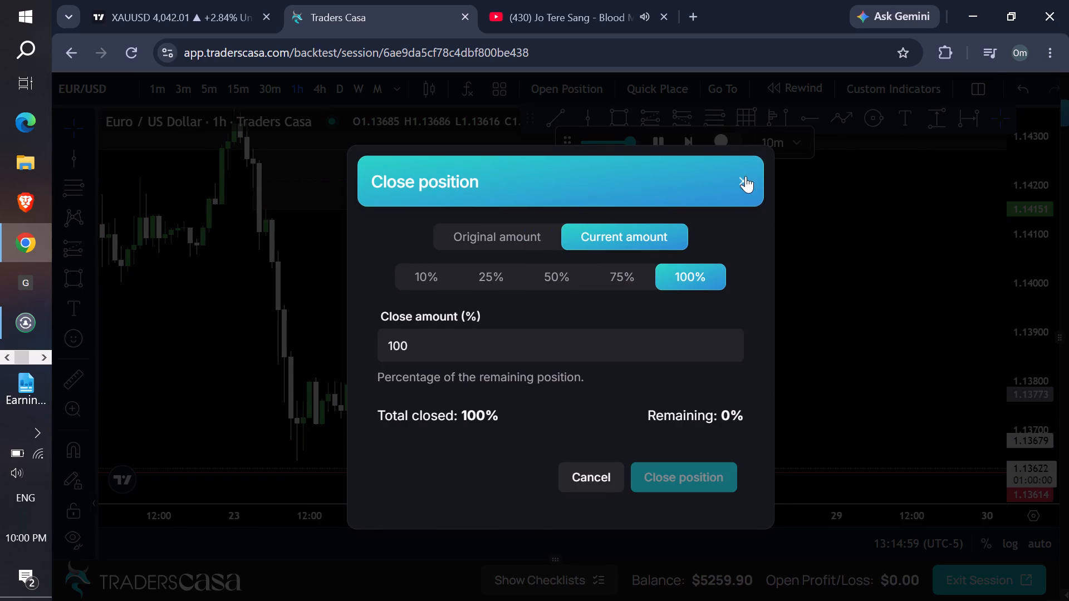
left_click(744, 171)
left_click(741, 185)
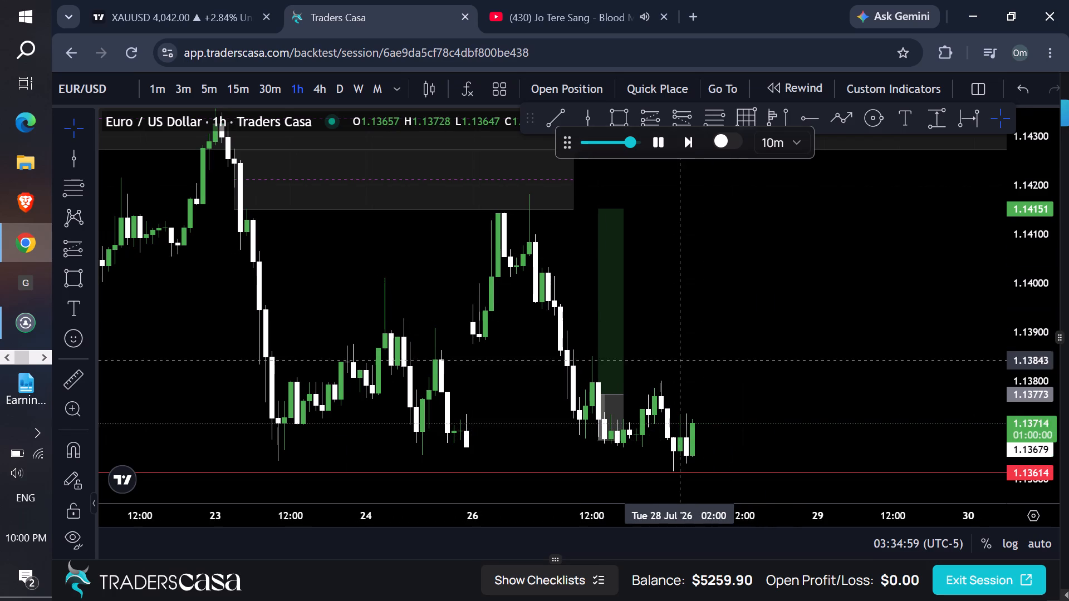
Pause the replay at 05:54 on 28 Jul '26 and delete the long position drawing.
left_click(659, 147)
left_click(615, 269)
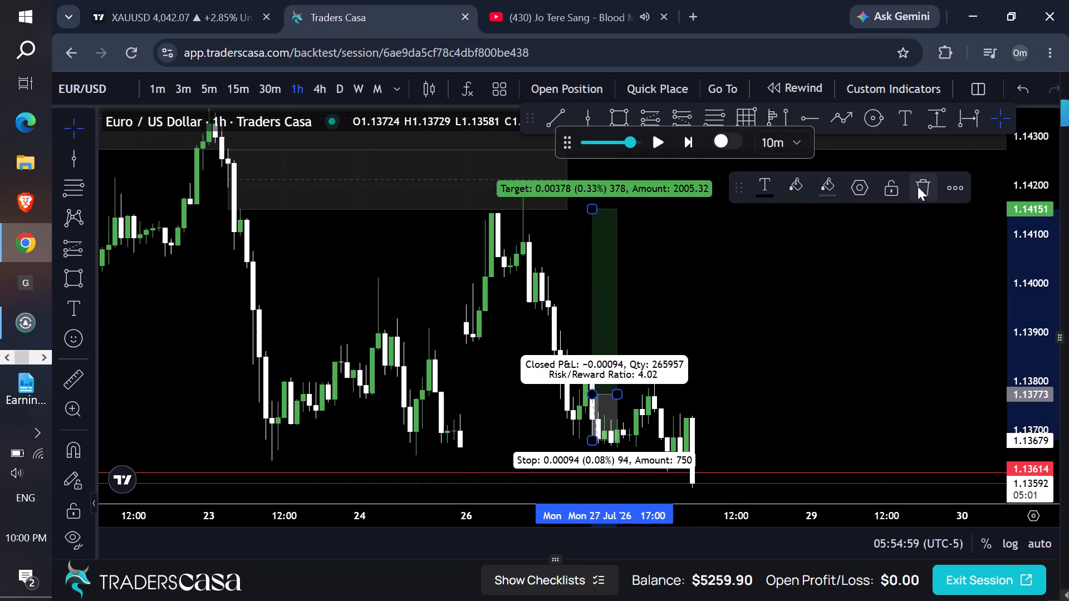
left_click(931, 186)
Examine the latest decline against the 1.13614 and 1.13261 levels on the 4h and daily charts.
left_click(323, 95)
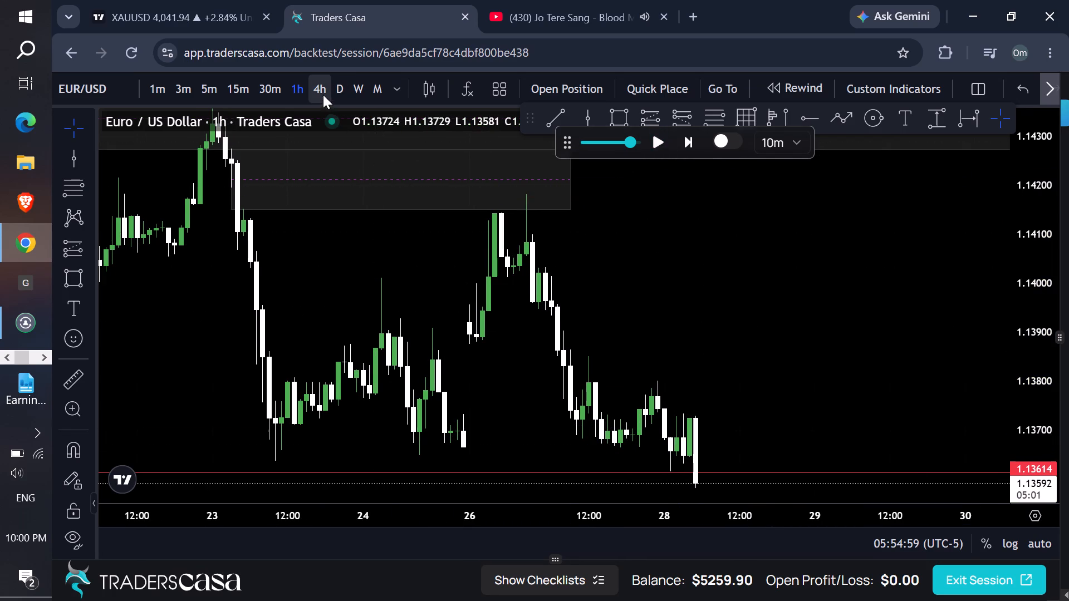
left_click_drag(811, 330, 714, 268)
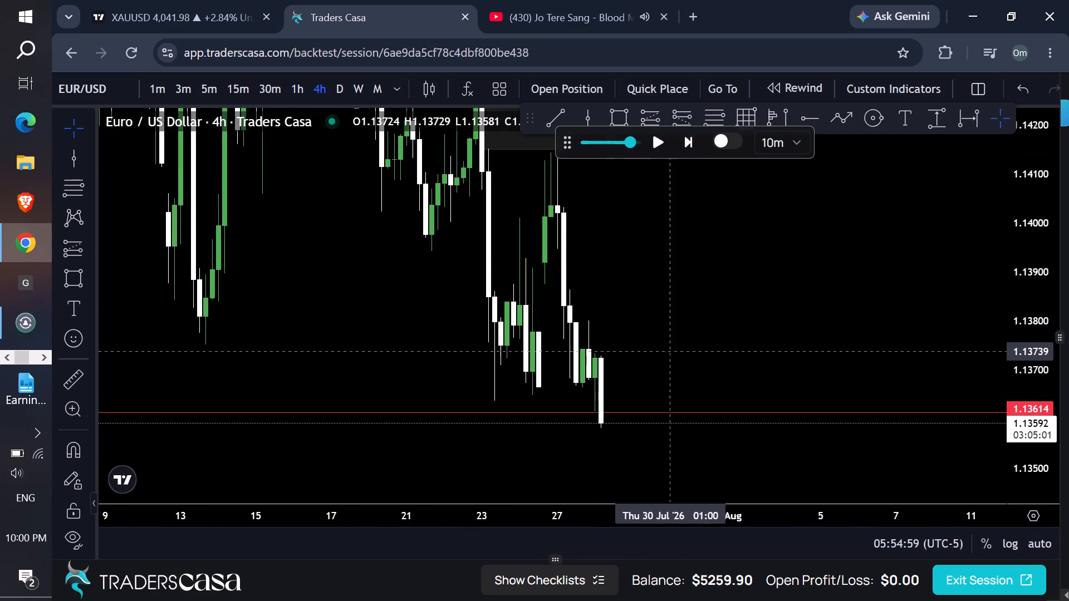
left_click_drag(674, 259, 671, 349)
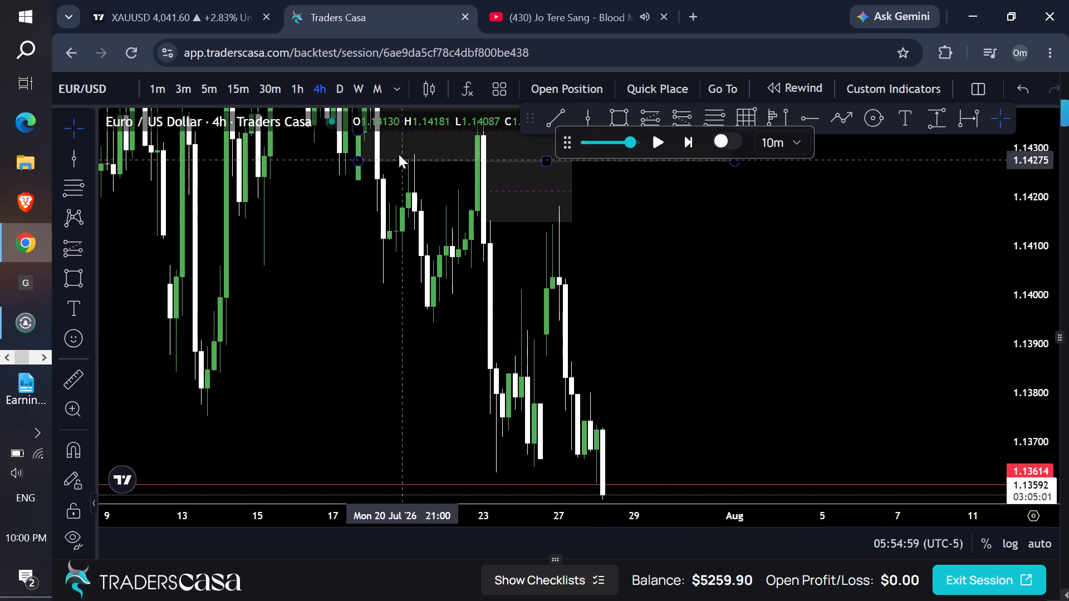
left_click(340, 79)
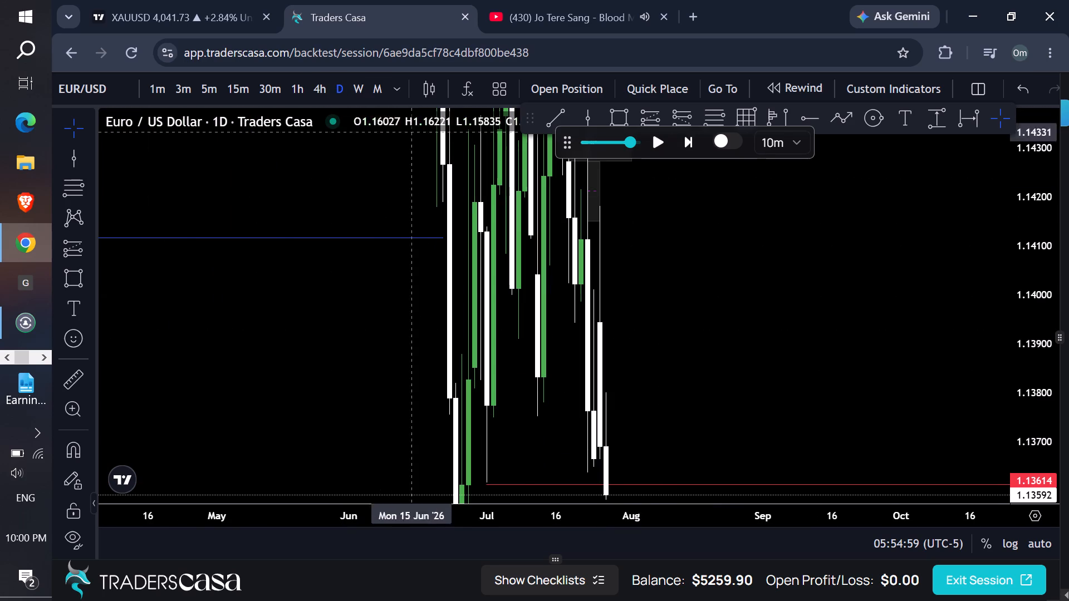
left_click_drag(1044, 220, 881, 392)
left_click_drag(734, 329, 720, 244)
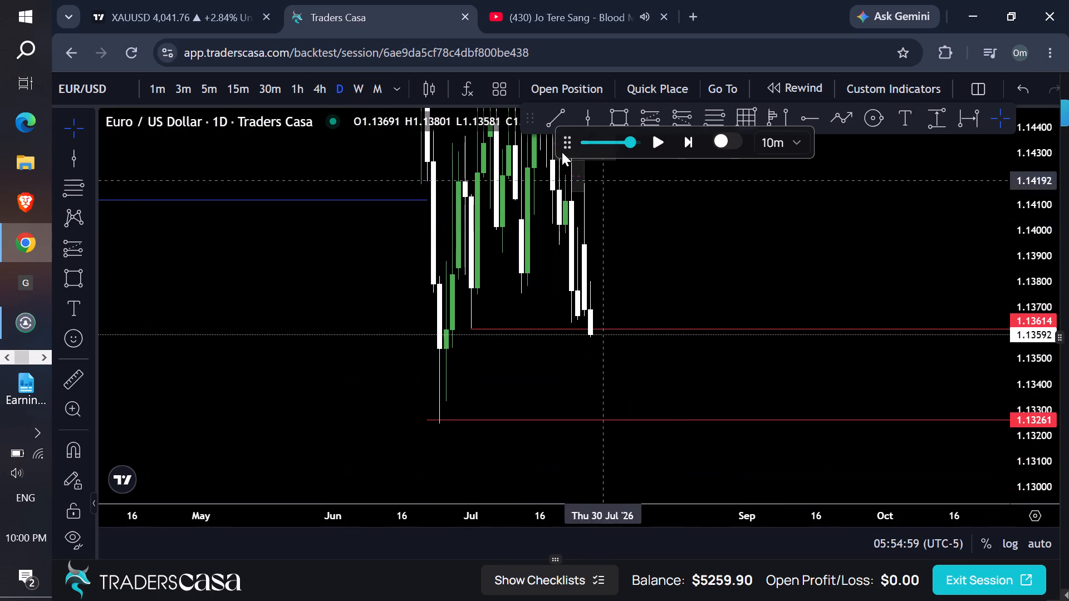
left_click(321, 87)
left_click_drag(1037, 417, 894, 210)
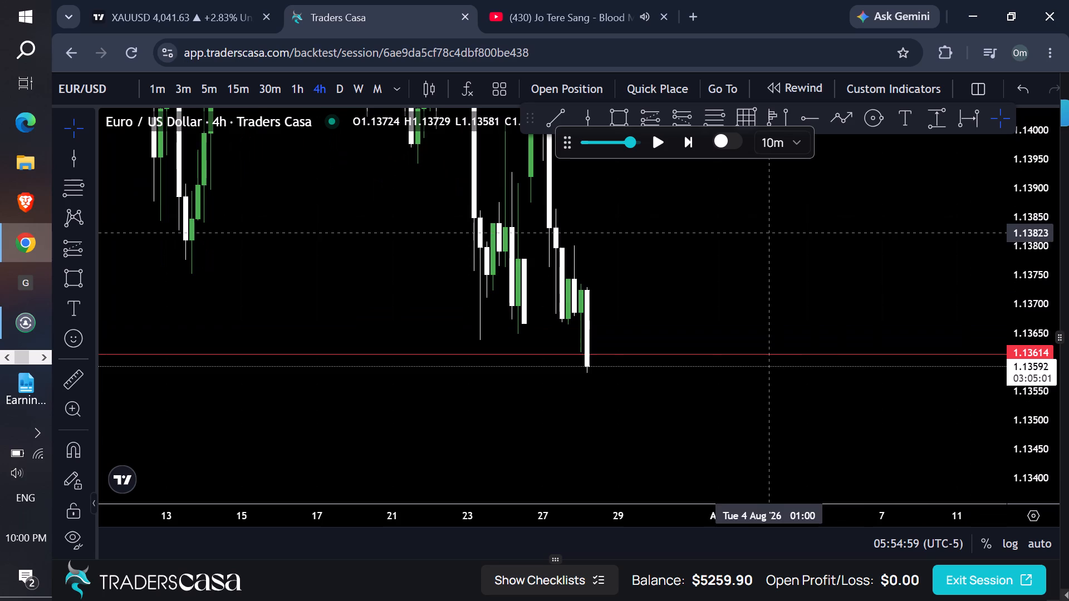
left_click_drag(766, 237, 766, 244)
Continue the replay on the daily chart until 04:24 on 29 Jul '26.
left_click(344, 93)
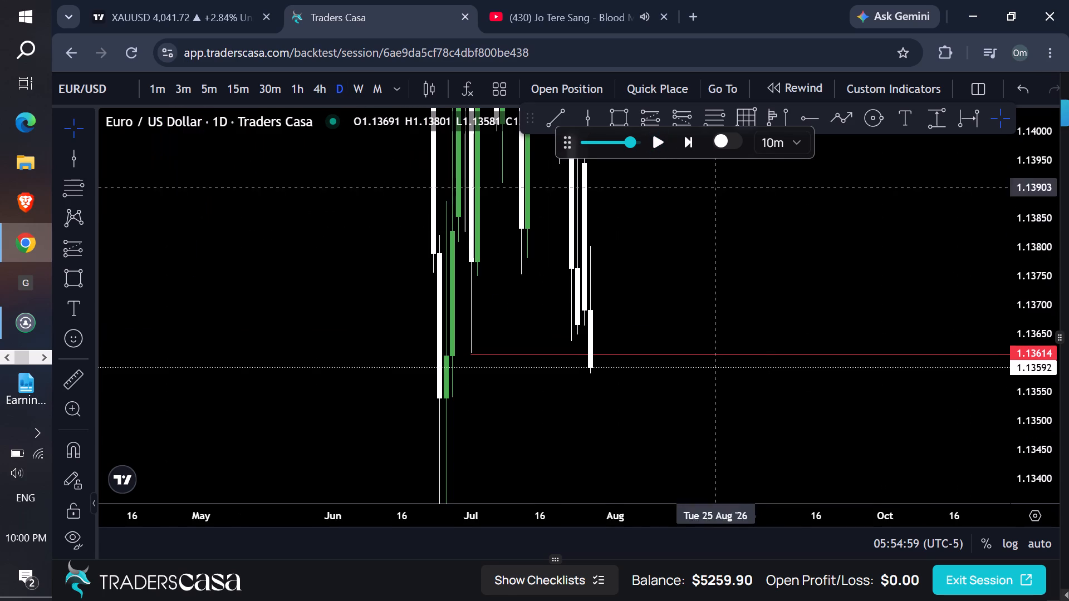
left_click_drag(1025, 202, 906, 333)
left_click(663, 140)
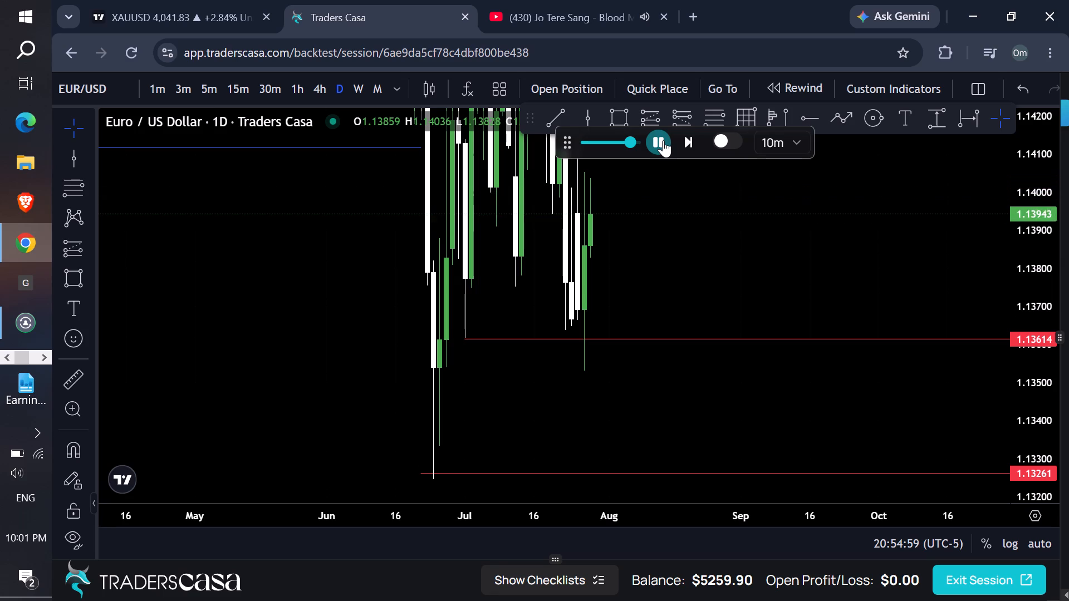
left_click(663, 140)
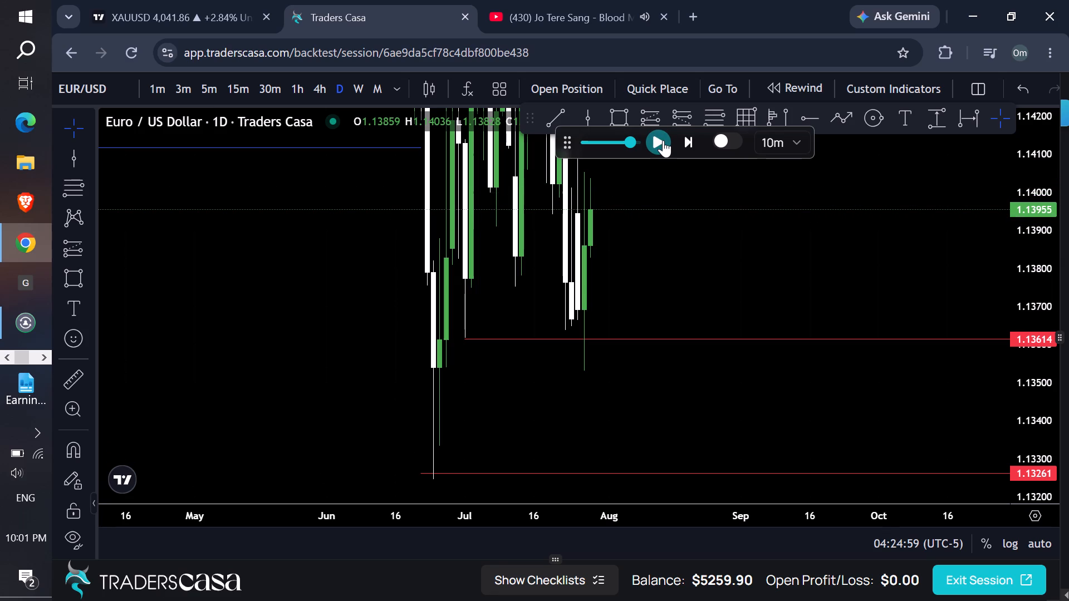
On the 4h chart, draw a rectangle zone from 28 Jul 05:00 to 29 Jul 13:00, between about 1.1372 and 1.1385.
left_click_drag(1034, 210, 990, 304)
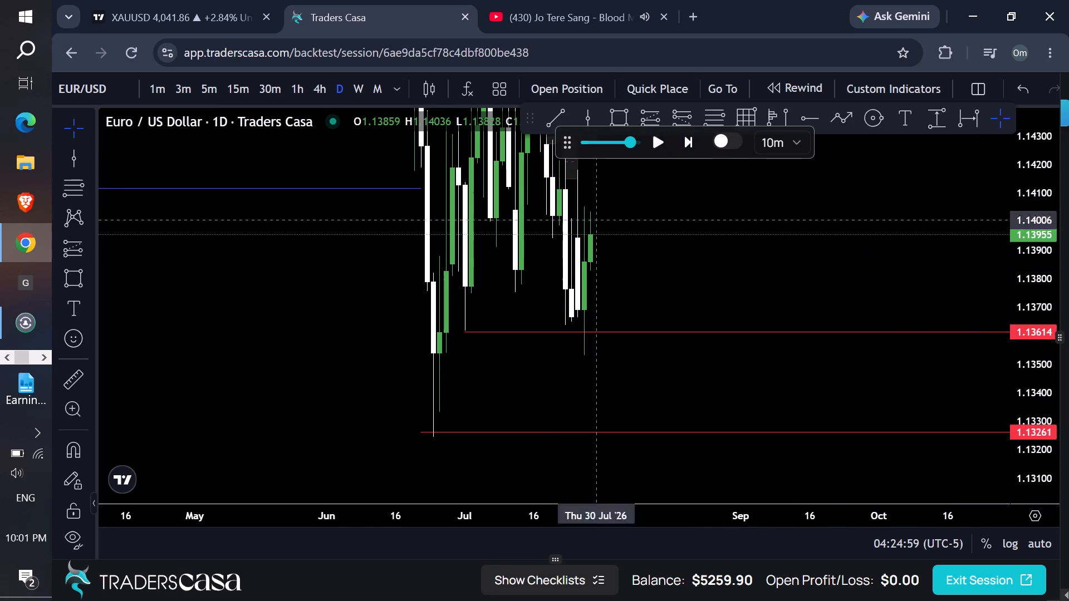
left_click(327, 87)
left_click_drag(763, 247, 756, 270)
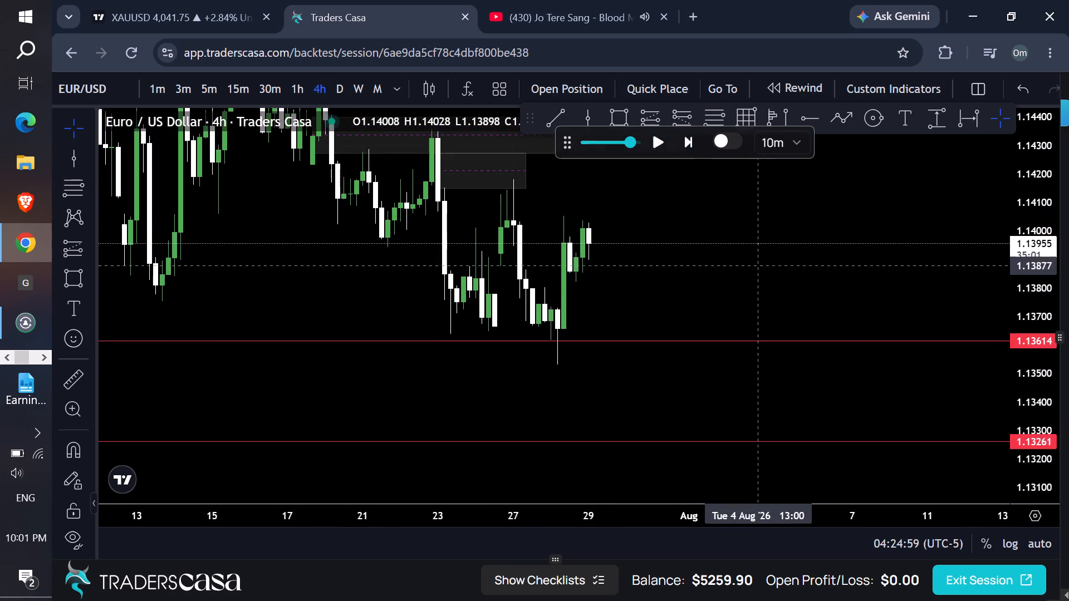
left_click_drag(756, 270, 754, 290)
left_click_drag(1027, 397, 964, 253)
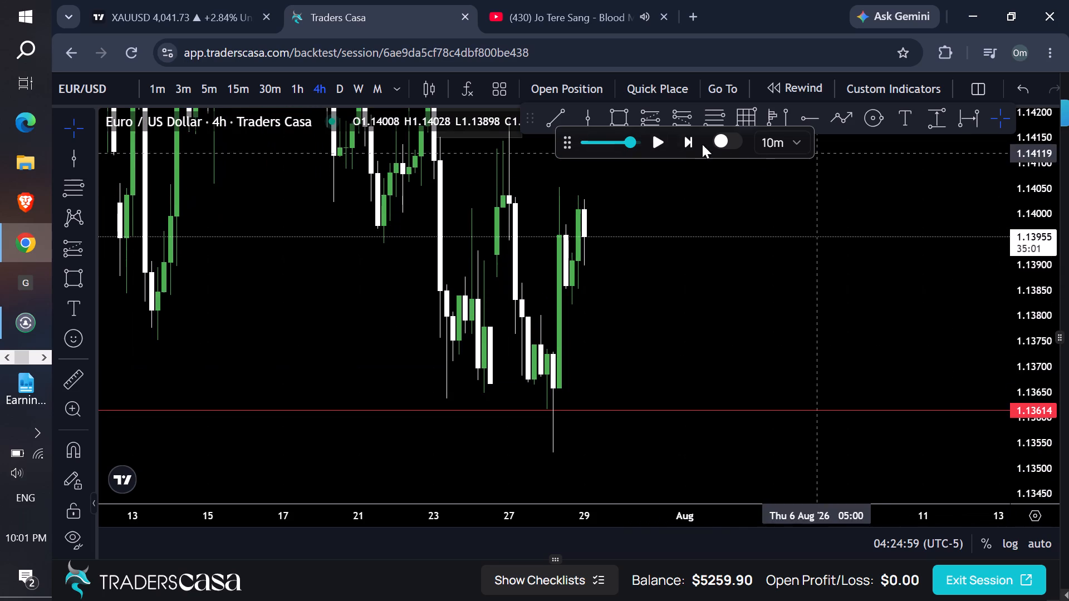
left_click(619, 117)
left_click(551, 355)
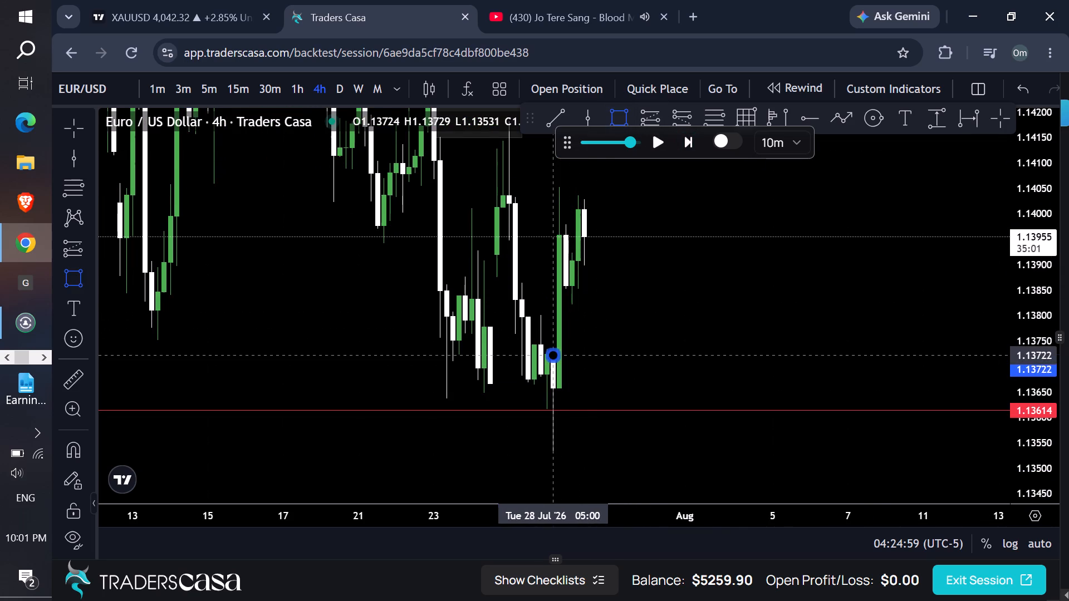
left_click(604, 290)
left_click(643, 253)
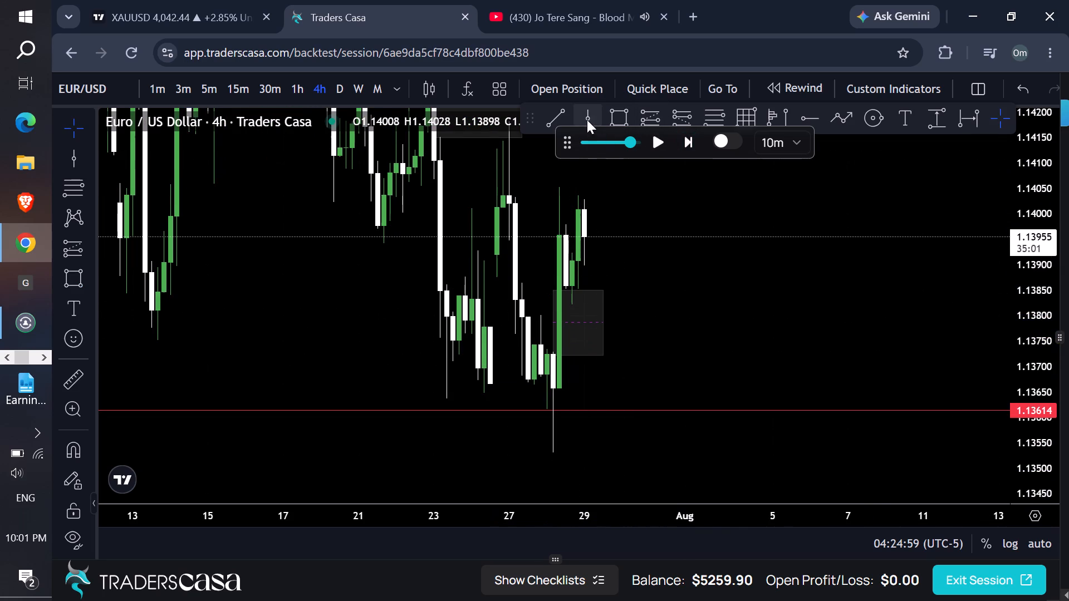
Add a vertical line at 28 Jul '26 21:00 on the 4h chart.
left_click(587, 120)
left_click(579, 211)
left_click(653, 229)
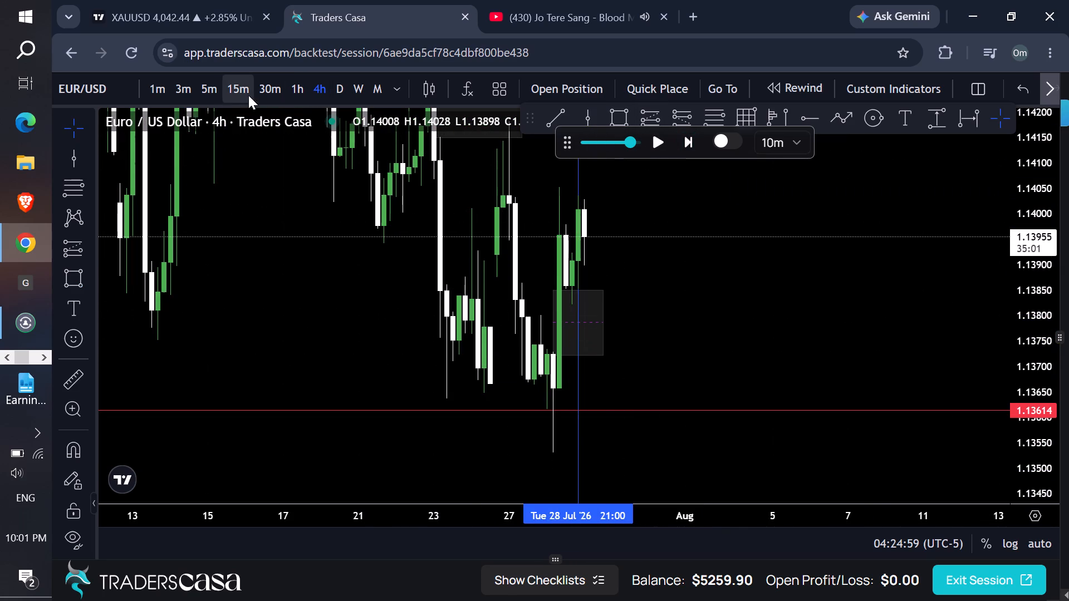
On the 15m chart, plan a long position from 28 Jul 21:00 with entry 1.13867, stop 1.13820 and target 1.14056.
left_click(248, 95)
left_click_drag(1063, 500, 1048, 480)
left_click_drag(1038, 476, 1032, 460)
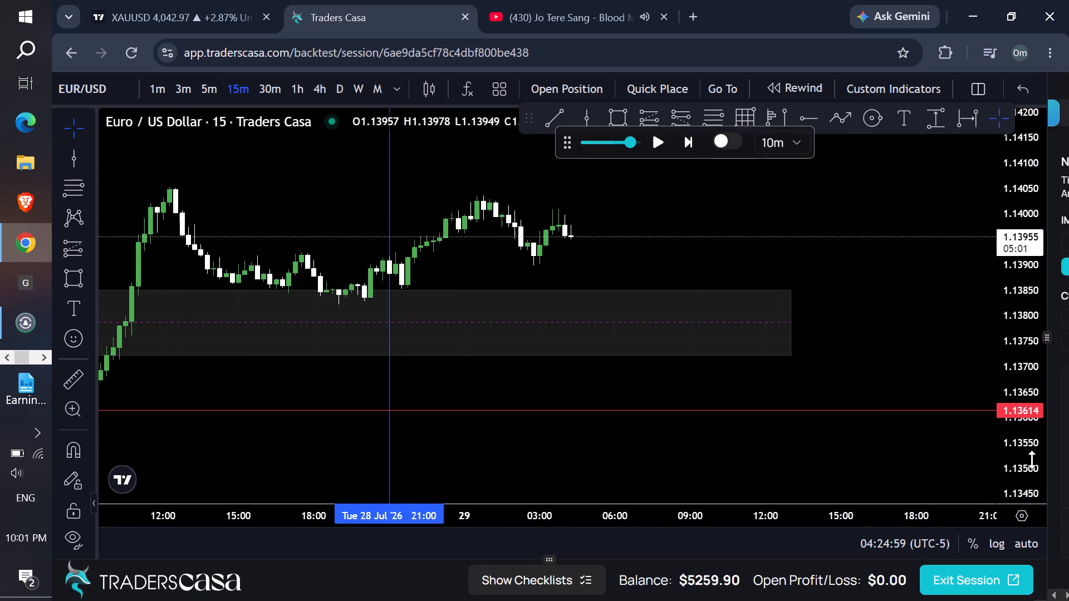
left_click_drag(1032, 460, 938, 200)
left_click_drag(607, 195, 692, 250)
left_click(649, 119)
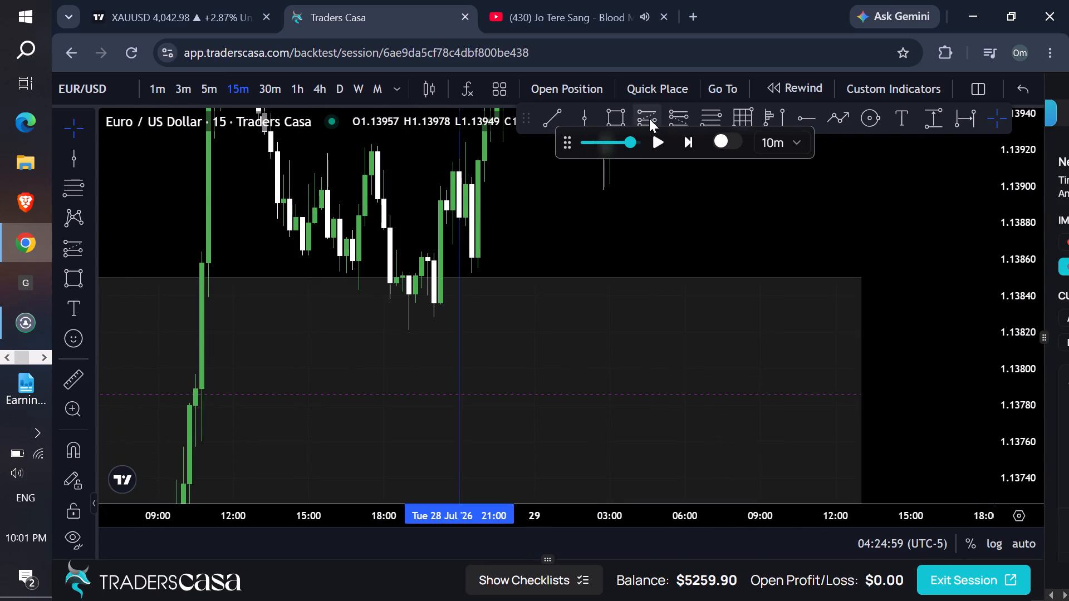
left_click(461, 246)
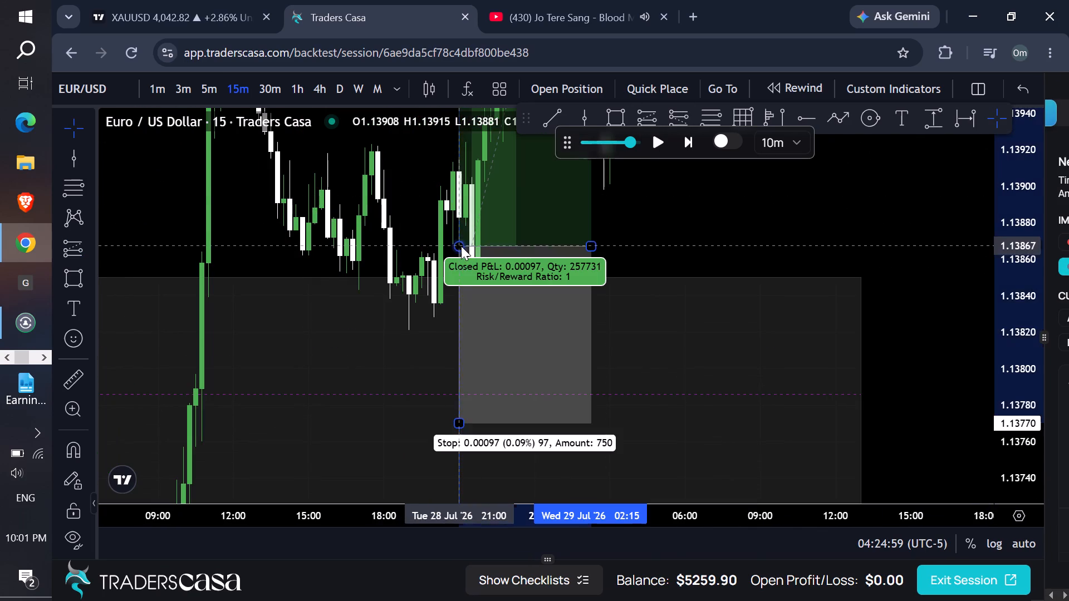
left_click_drag(460, 423, 488, 332)
left_click_drag(740, 225, 798, 446)
left_click_drag(999, 274, 956, 403)
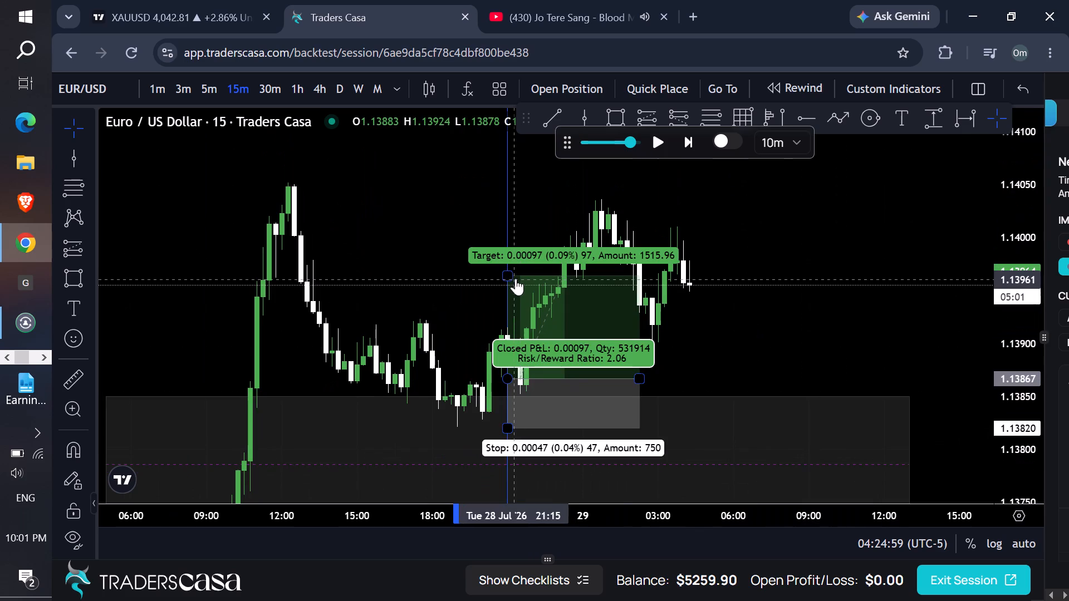
left_click_drag(509, 275, 496, 204)
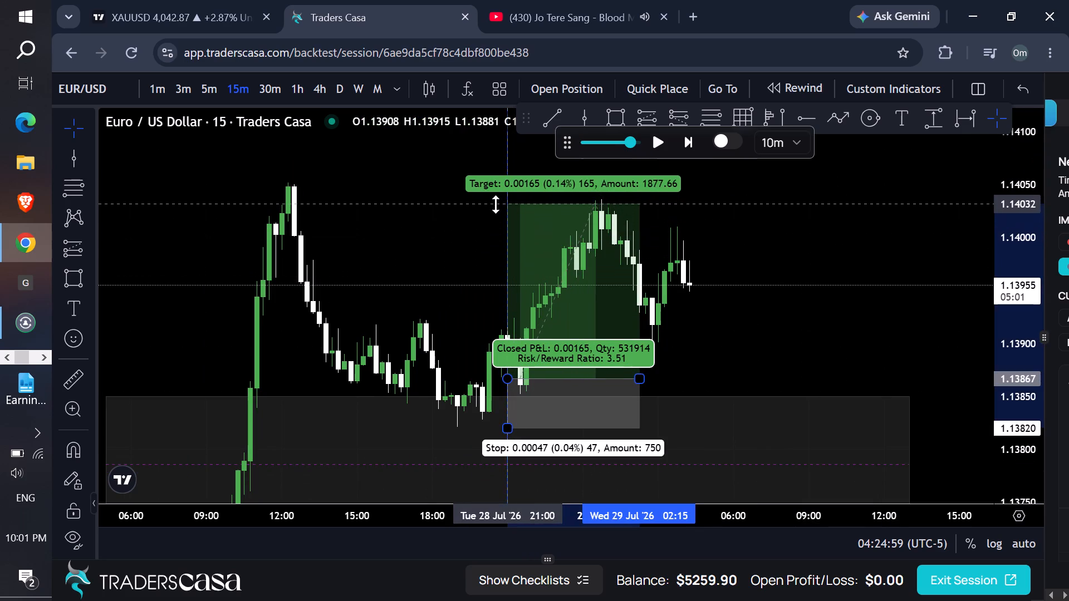
left_click_drag(496, 204, 497, 178)
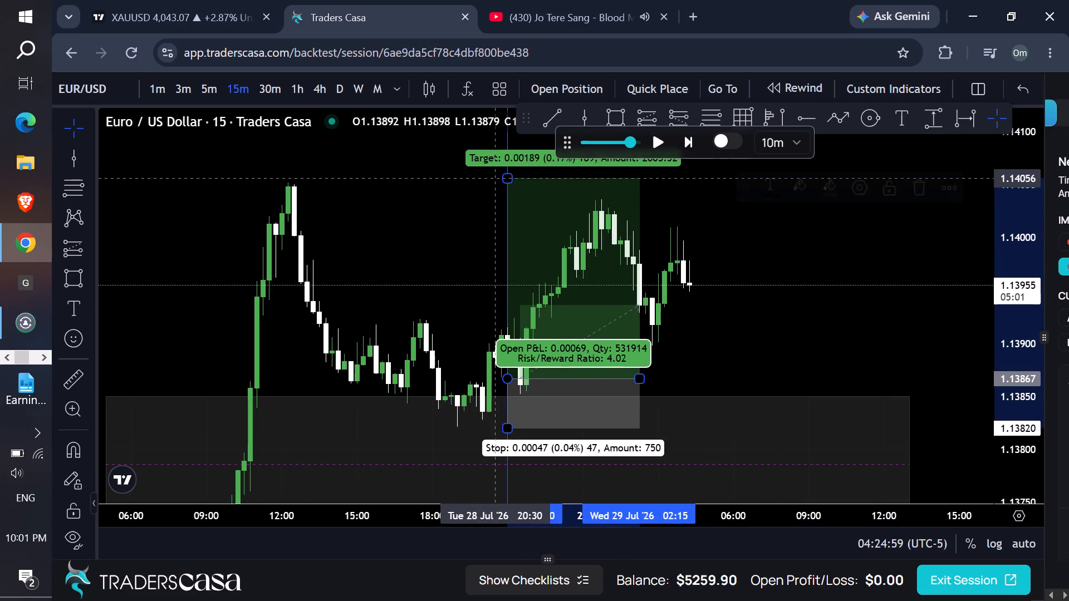
left_click(781, 221)
On the 1h chart, extend the long position's end time to about 15:00 on 29 Jul.
left_click(301, 93)
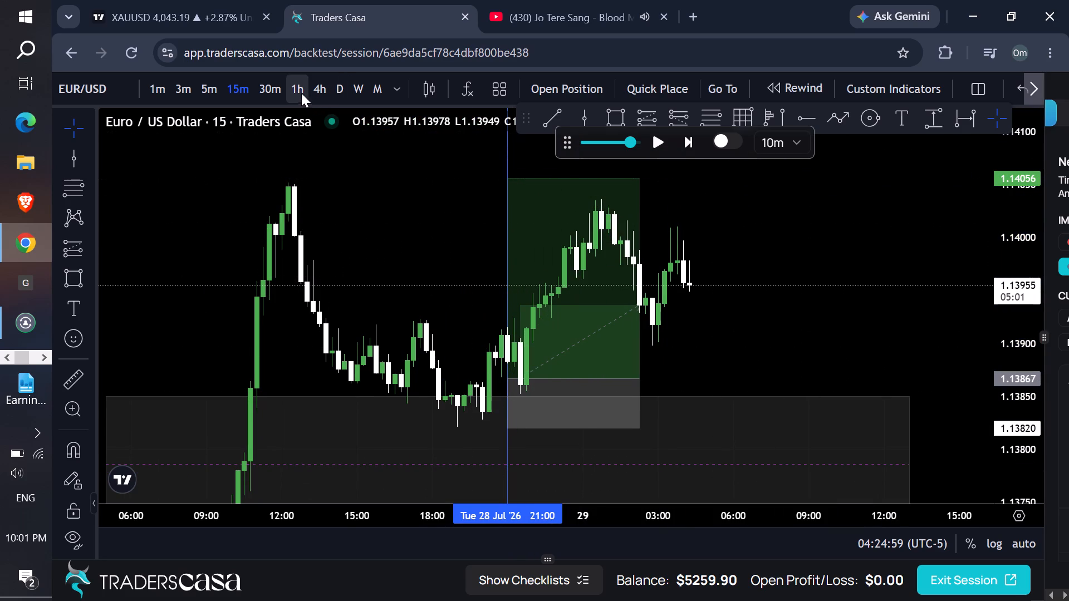
scroll(854, 334, "up", 1)
scroll(854, 334, "down", 1)
scroll(853, 334, "up", 2)
left_click_drag(616, 381, 715, 382)
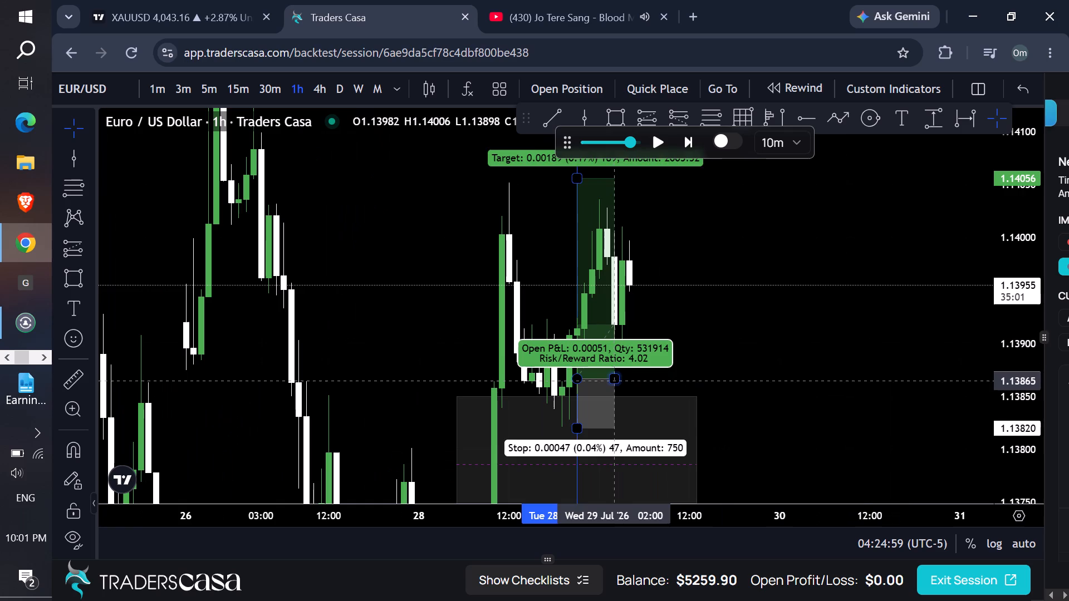
left_click(832, 321)
Run the replay on the 1h chart until 08:44 on 29 Jul.
left_click(654, 144)
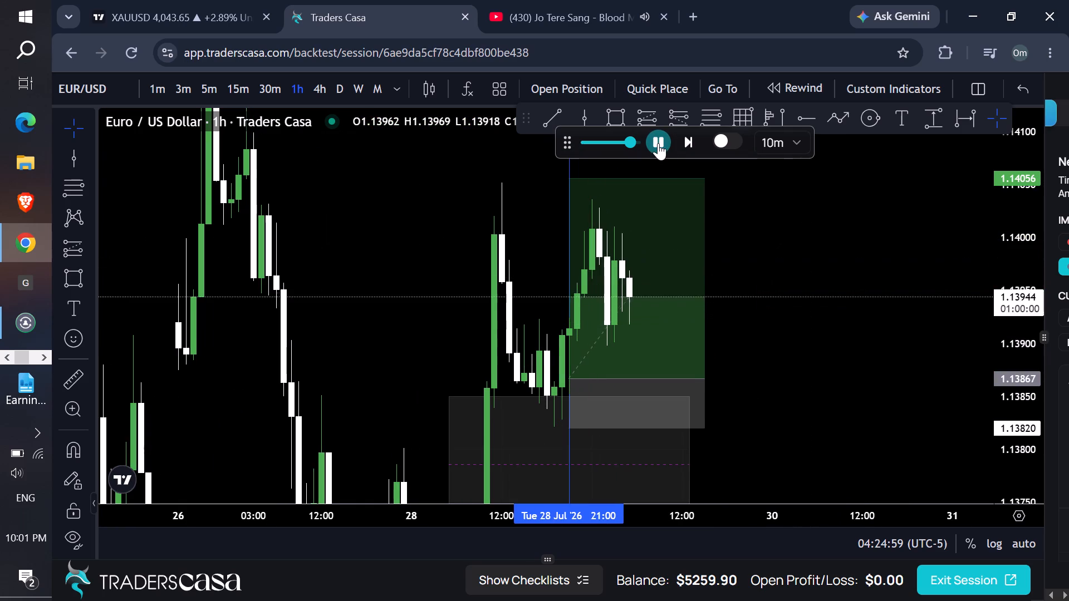
left_click(658, 143)
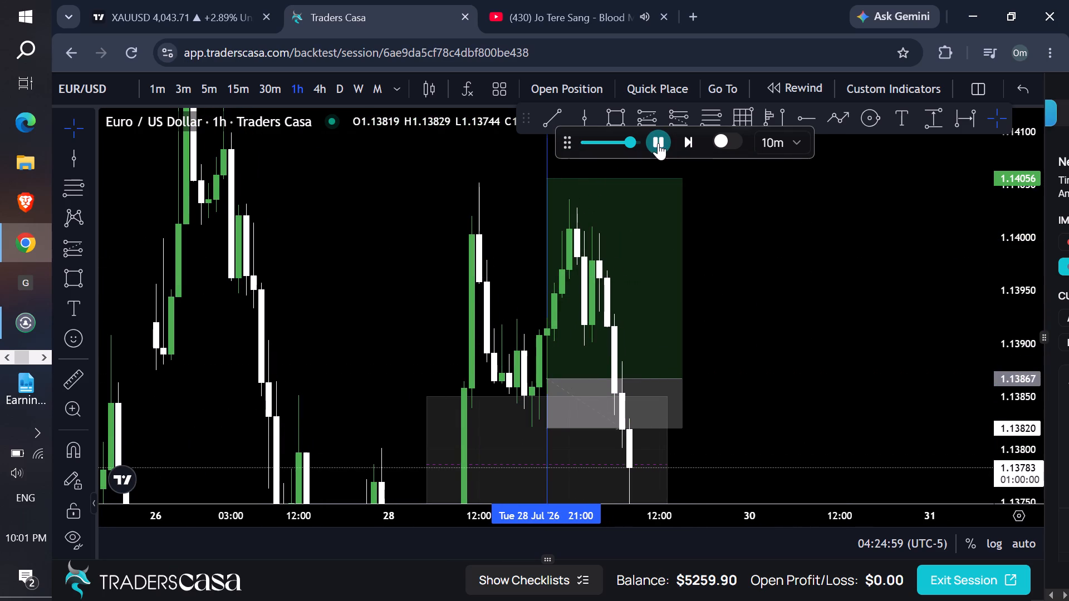
Delete the long position drawing and the 28 Jul 21:00 vertical line.
left_click_drag(1017, 226, 958, 410)
left_click_drag(635, 288, 645, 285)
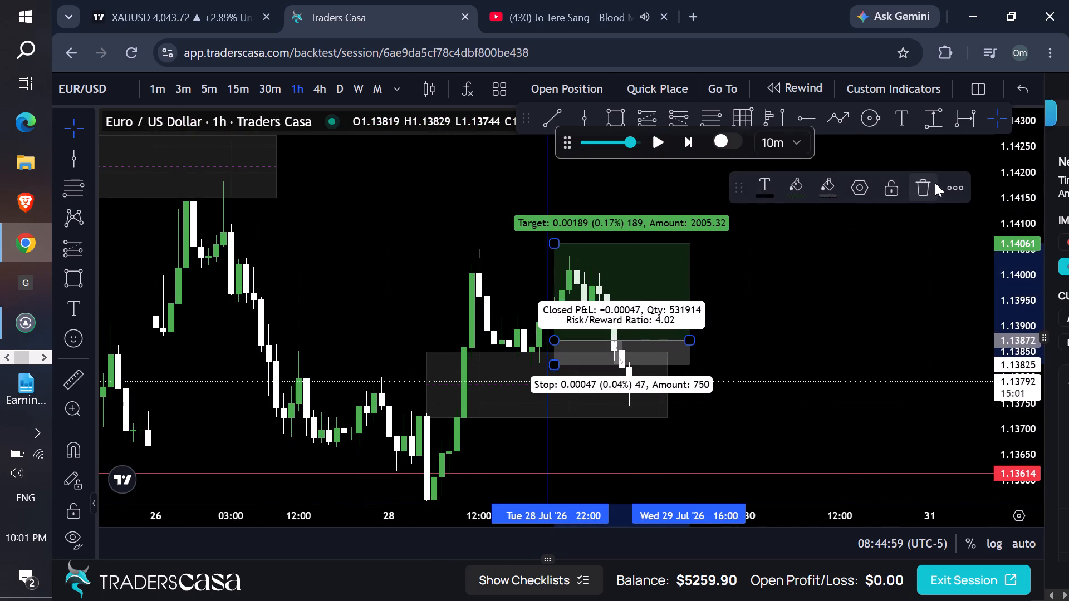
left_click(933, 185)
left_click(545, 223)
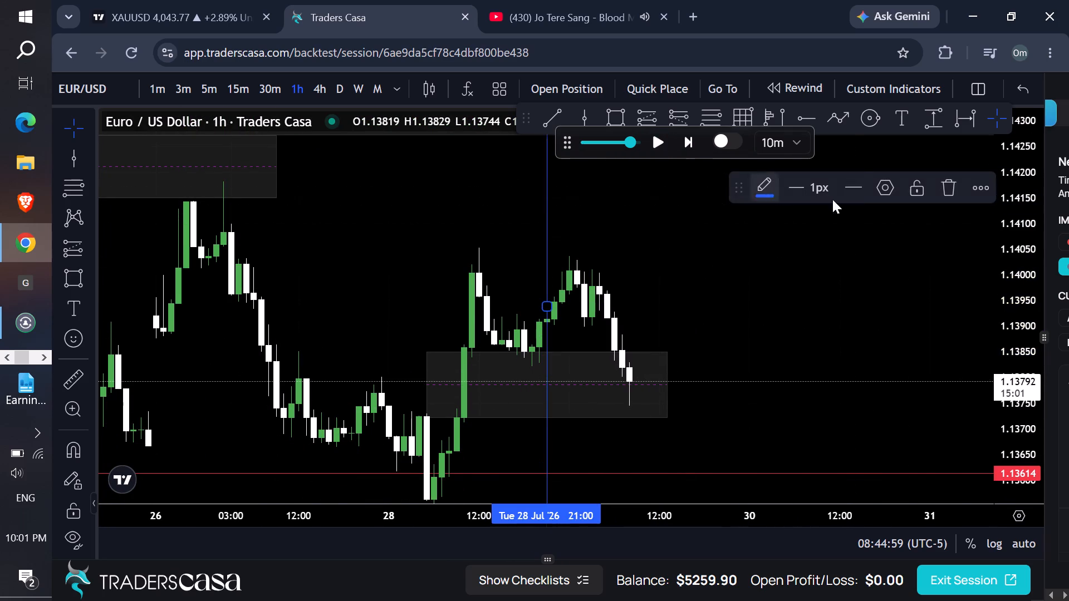
left_click(941, 185)
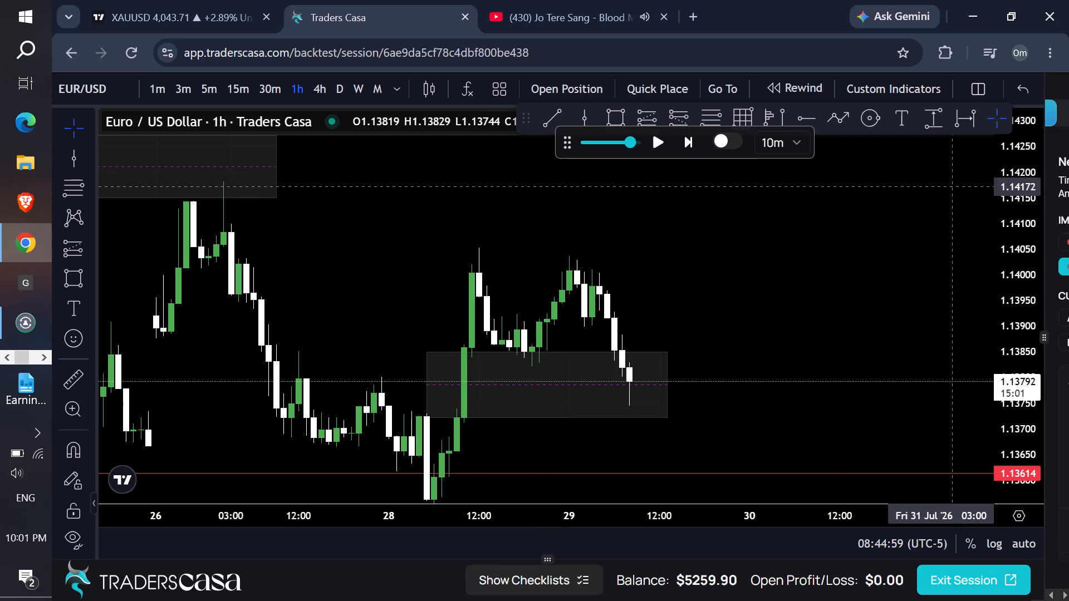
On the 4h chart, draw a rectangle zone from 27 Jul 01:00 to 29 Jul 17:00, between about 1.1395 and 1.1417.
left_click(340, 88)
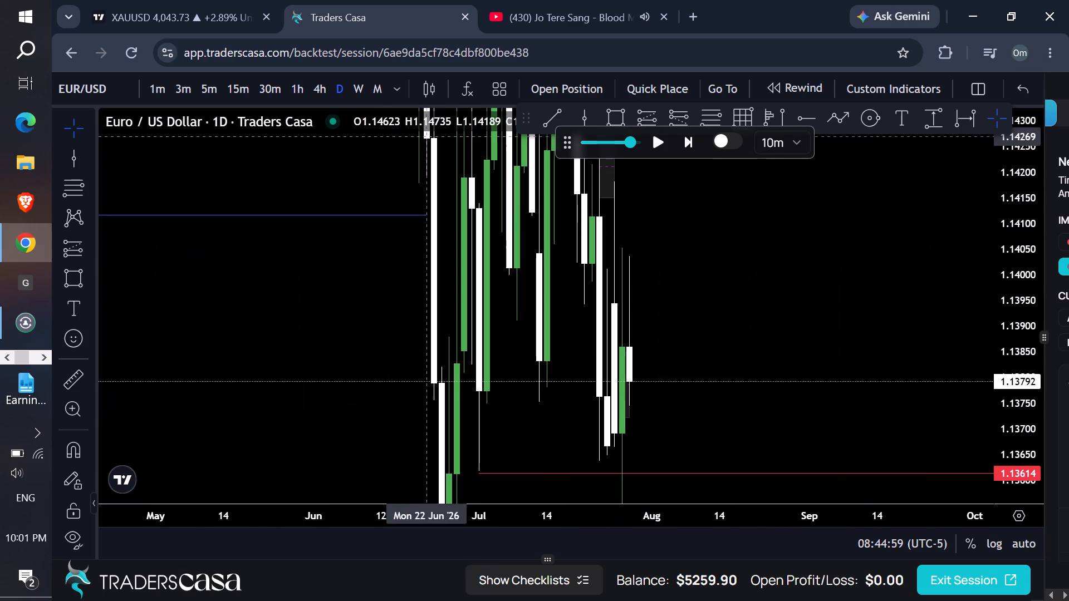
left_click_drag(850, 277, 795, 264)
left_click_drag(1003, 227, 969, 341)
left_click(317, 95)
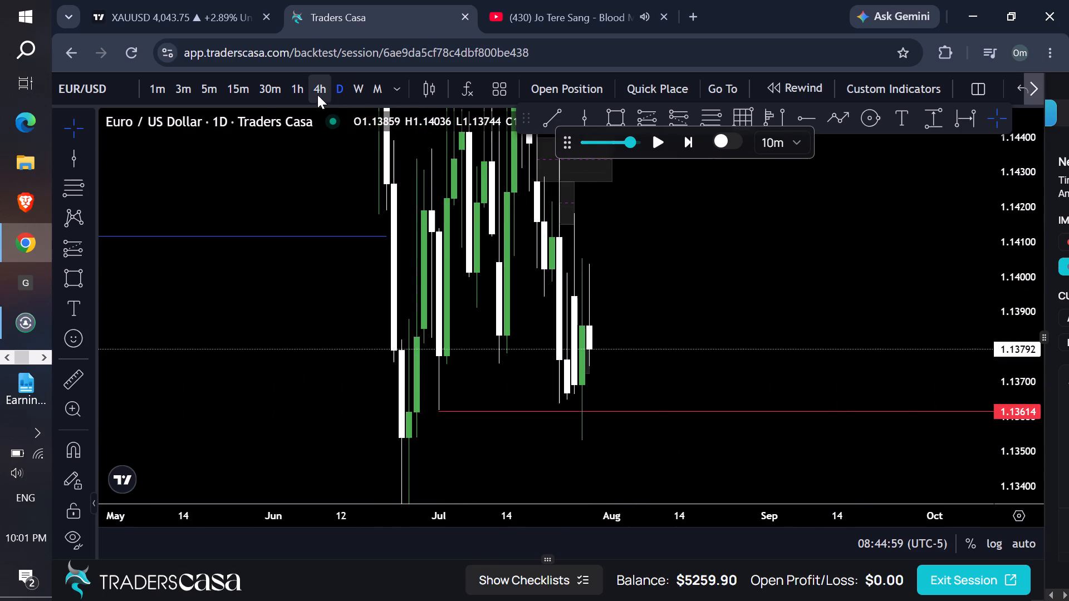
left_click(626, 122)
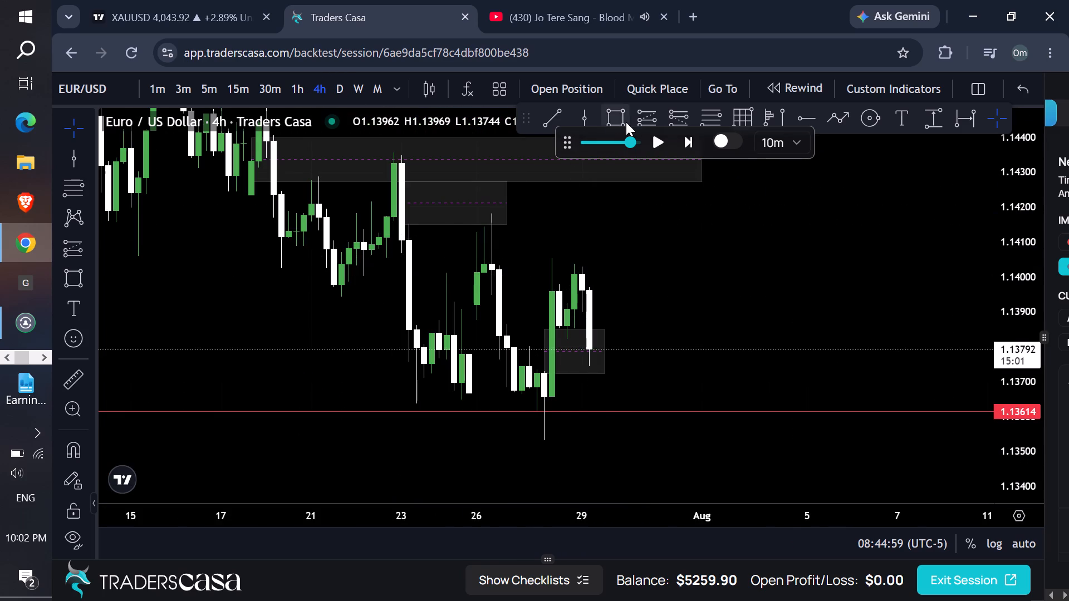
left_click(490, 292)
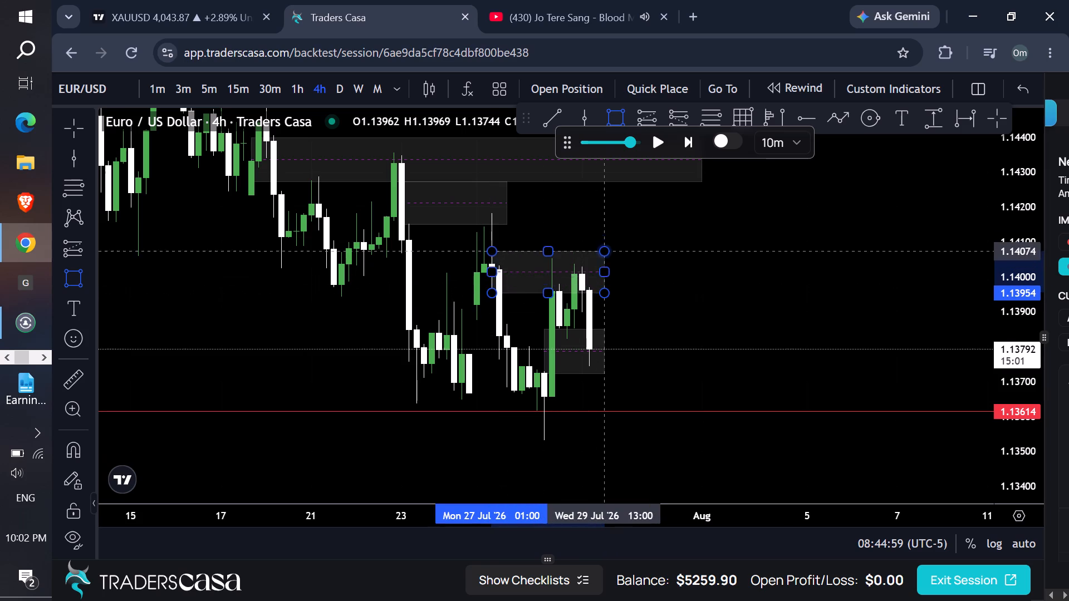
left_click(609, 216)
left_click(690, 237)
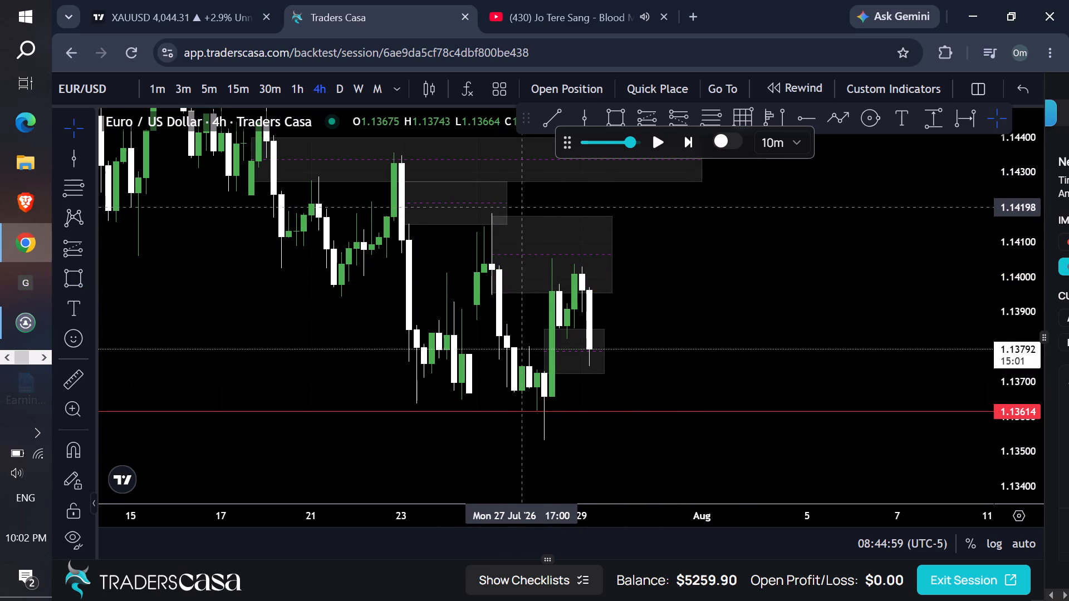
Delete the older rectangle zone between about 1.1415 and 1.1427 that ends on 27 Jul.
left_click(508, 207)
left_click(974, 185)
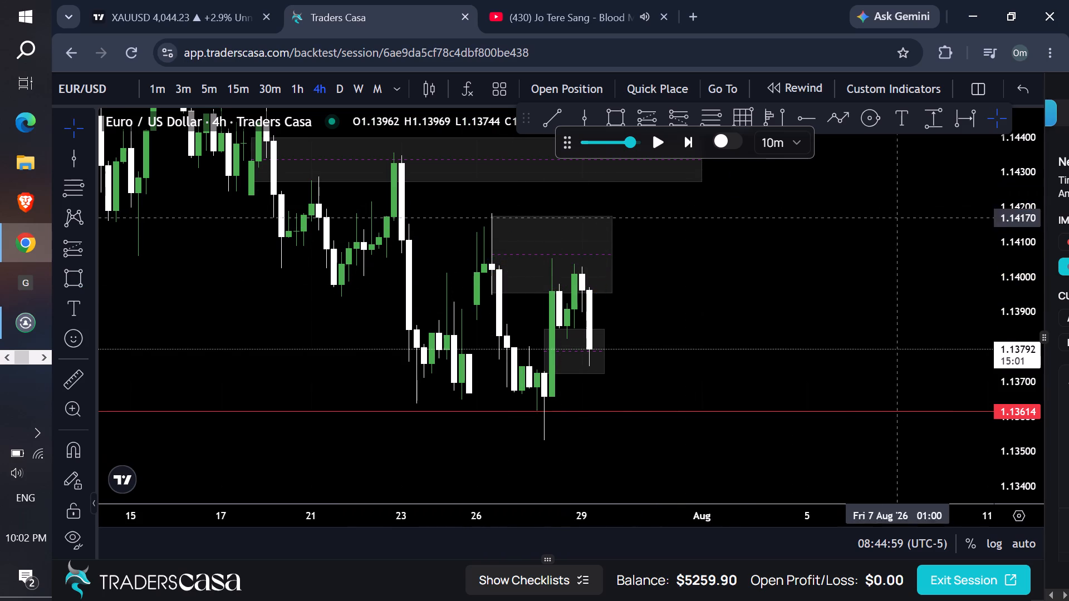
Reshape the rectangle zone starting 28 Jul 05:00 so it spans about 1.1354 to 1.1365 around the latest low.
left_click(601, 329)
left_click_drag(601, 329, 601, 423)
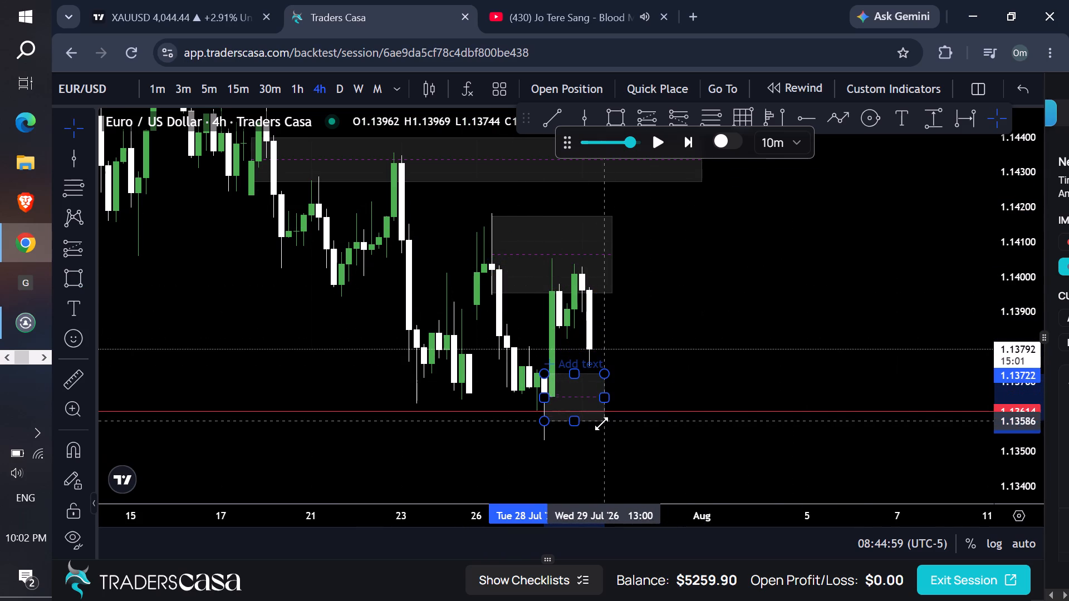
left_click_drag(601, 423, 601, 437)
left_click_drag(543, 372, 541, 398)
left_click(735, 318)
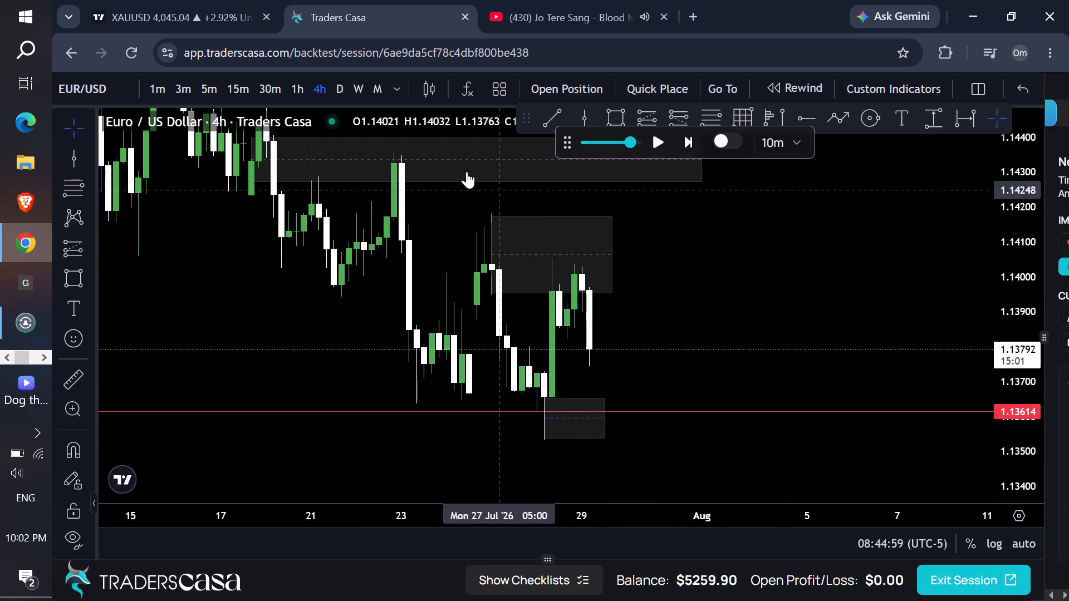
Examine price against the marked zones and horizontal levels on the 1h, 15m, daily and 4h charts.
left_click(301, 97)
left_click_drag(1014, 440, 990, 387)
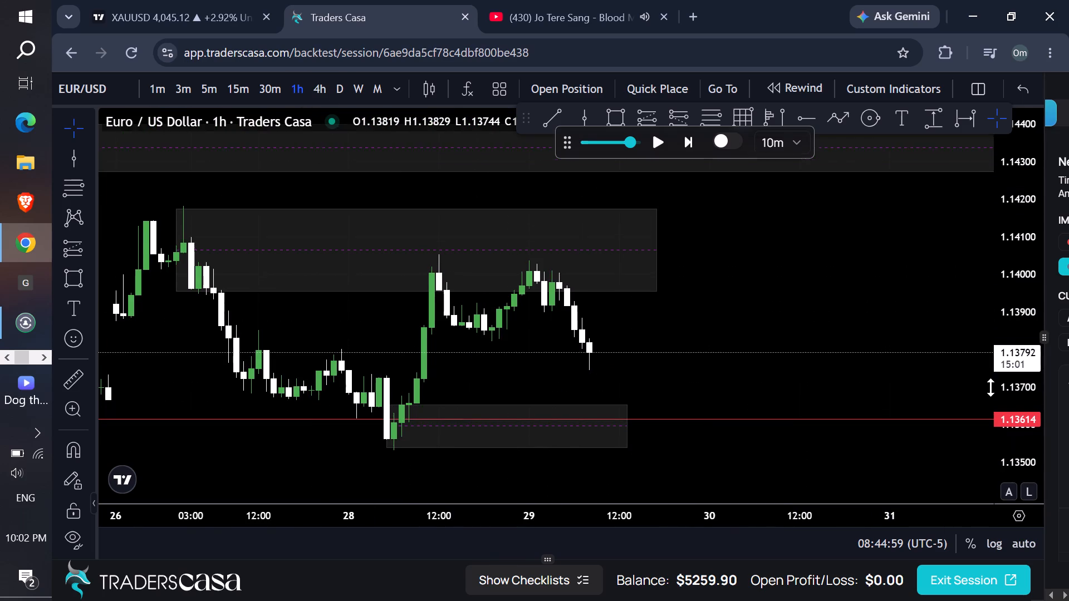
left_click_drag(990, 387, 872, 215)
left_click(247, 87)
scroll(292, 169, "down", 3)
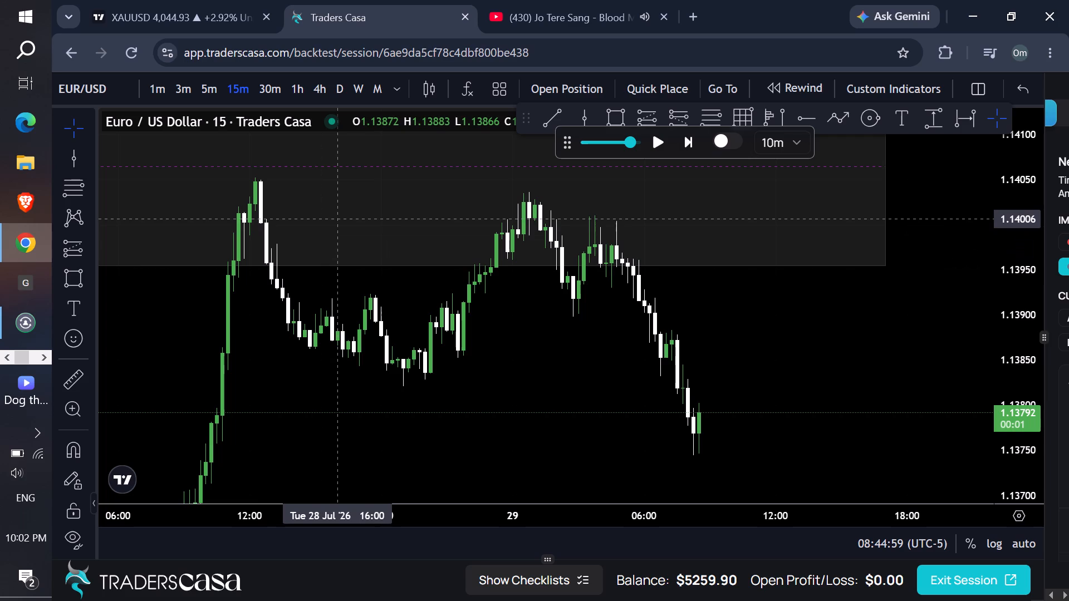
left_click(339, 88)
left_click_drag(1016, 194, 874, 506)
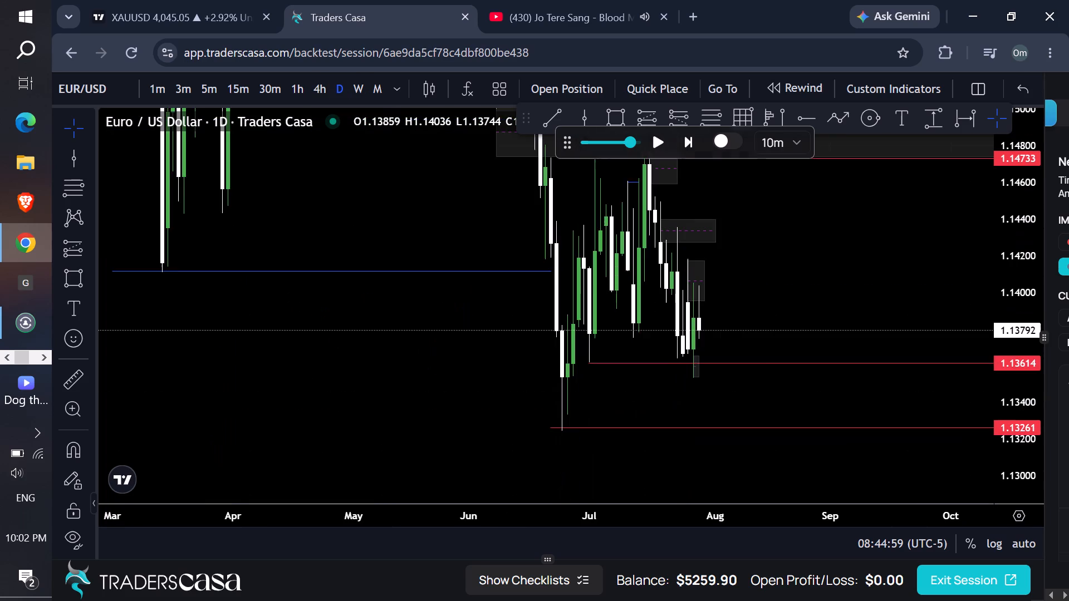
scroll(698, 273, "down", 1)
scroll(674, 264, "up", 4)
left_click(320, 87)
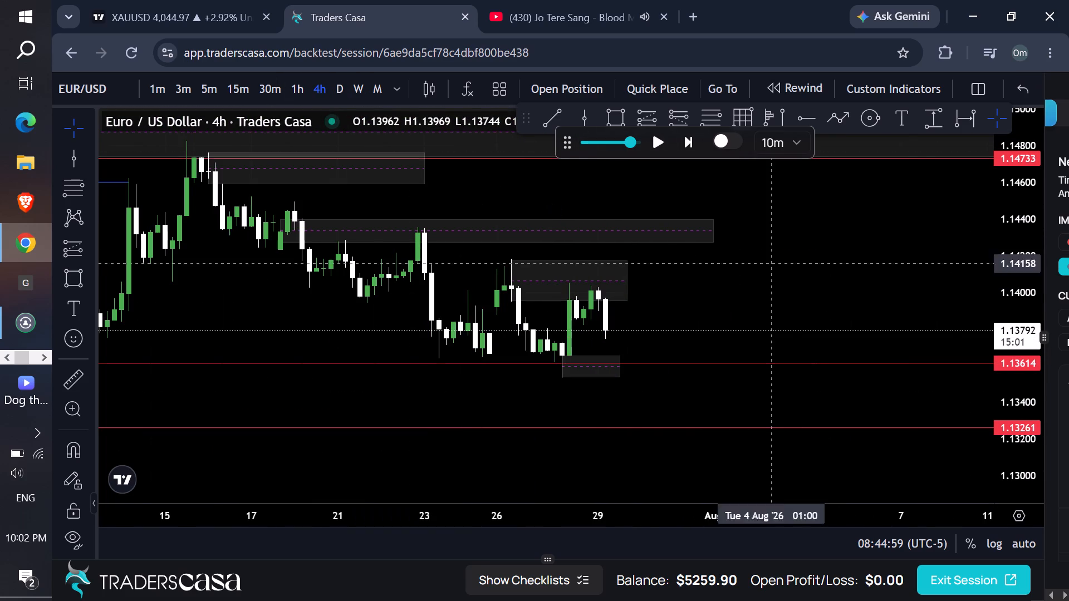
left_click_drag(1017, 417, 911, 284)
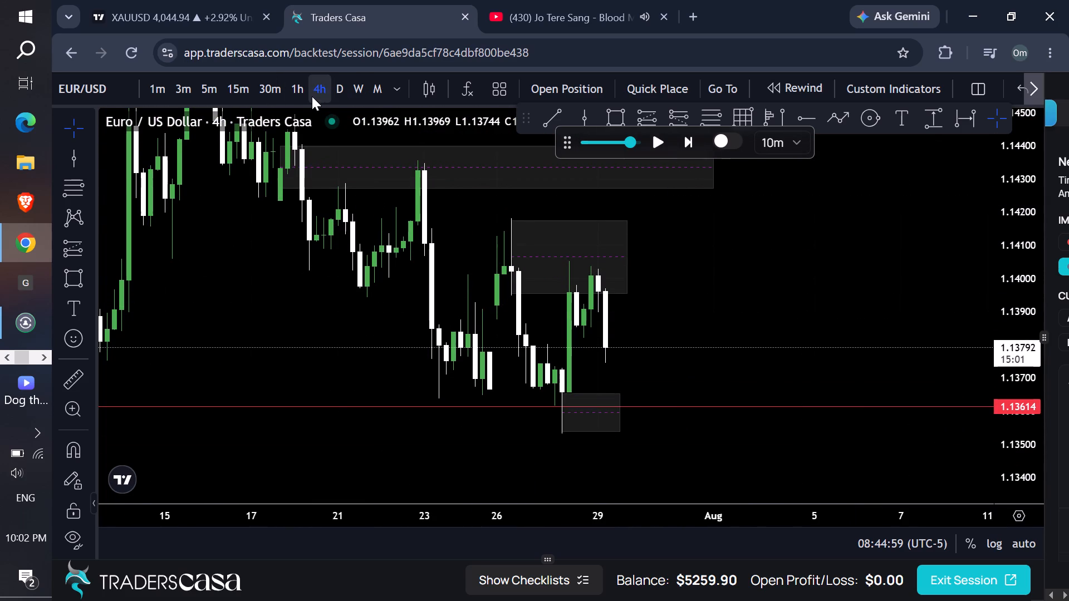
Continue the replay on the 1h chart until 10:54 on 29 Jul.
left_click(301, 94)
left_click(658, 143)
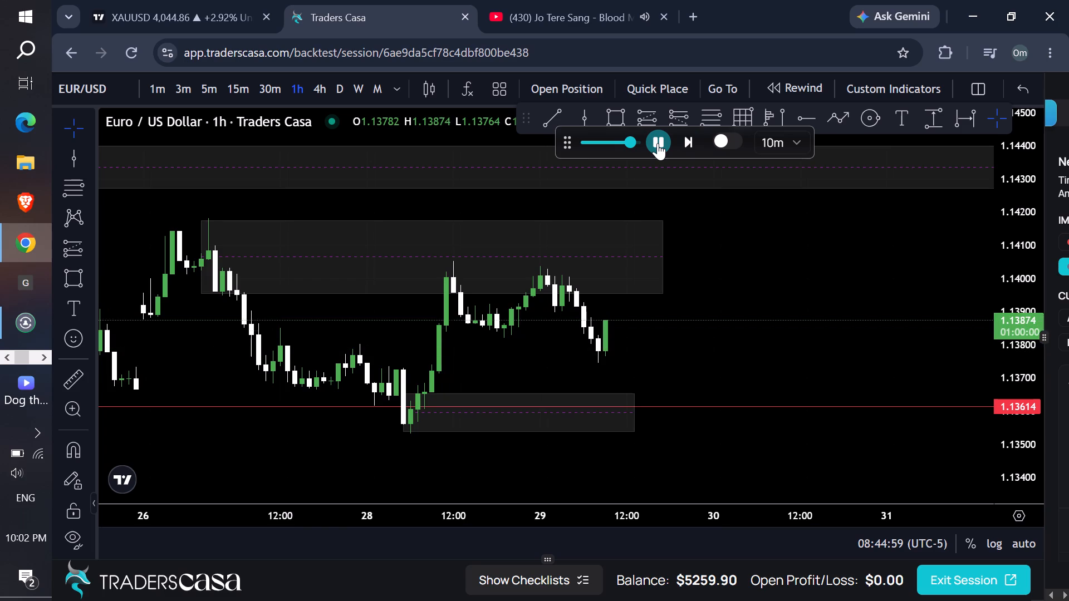
left_click(658, 143)
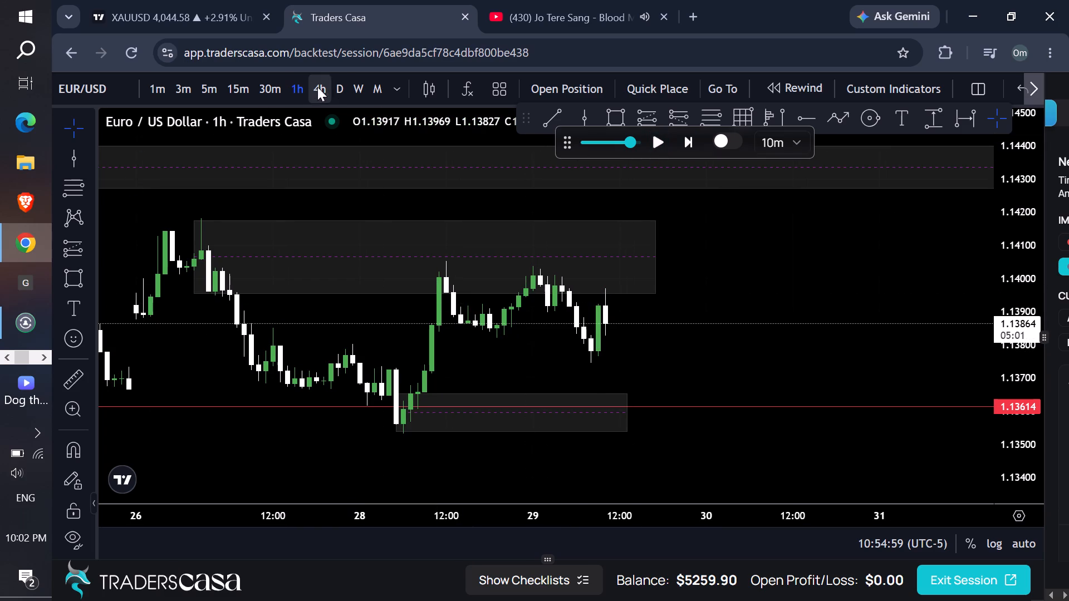
Continue the replay on the 4h chart until 15:34 on 29 Jul.
left_click(332, 90)
left_click(319, 90)
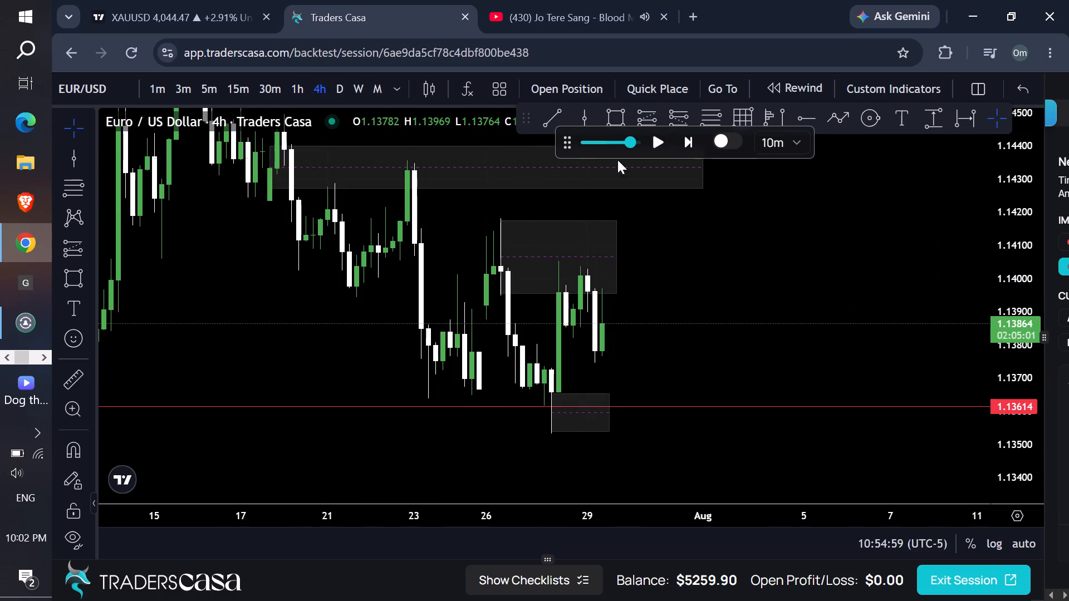
left_click(664, 145)
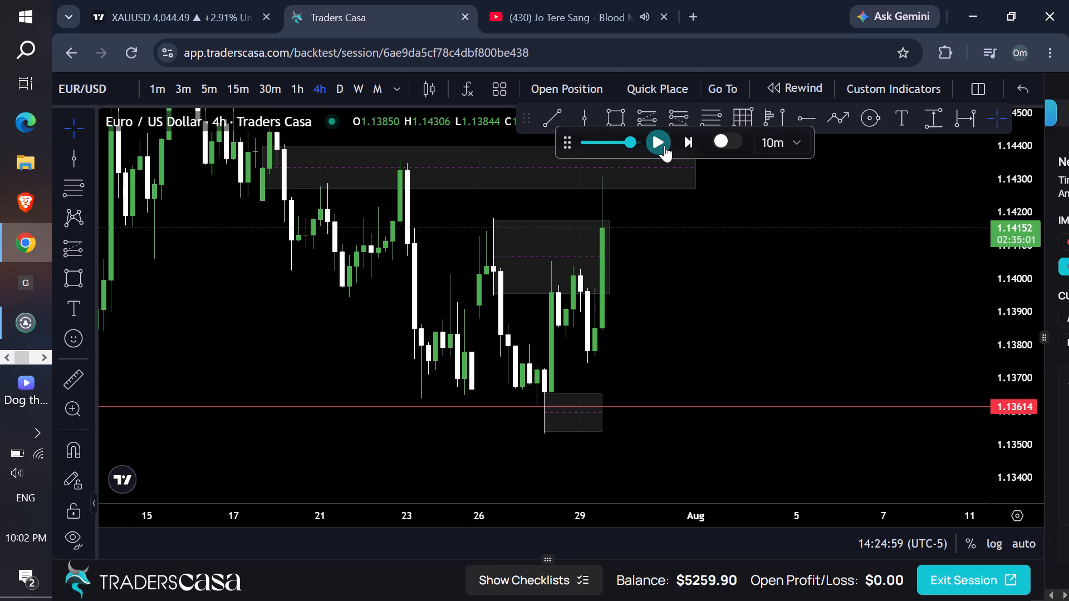
left_click(664, 145)
left_click(664, 145)
Delete the rectangle zone between about 1.1395 and 1.1417 that starts on 27 Jul.
left_click(612, 218)
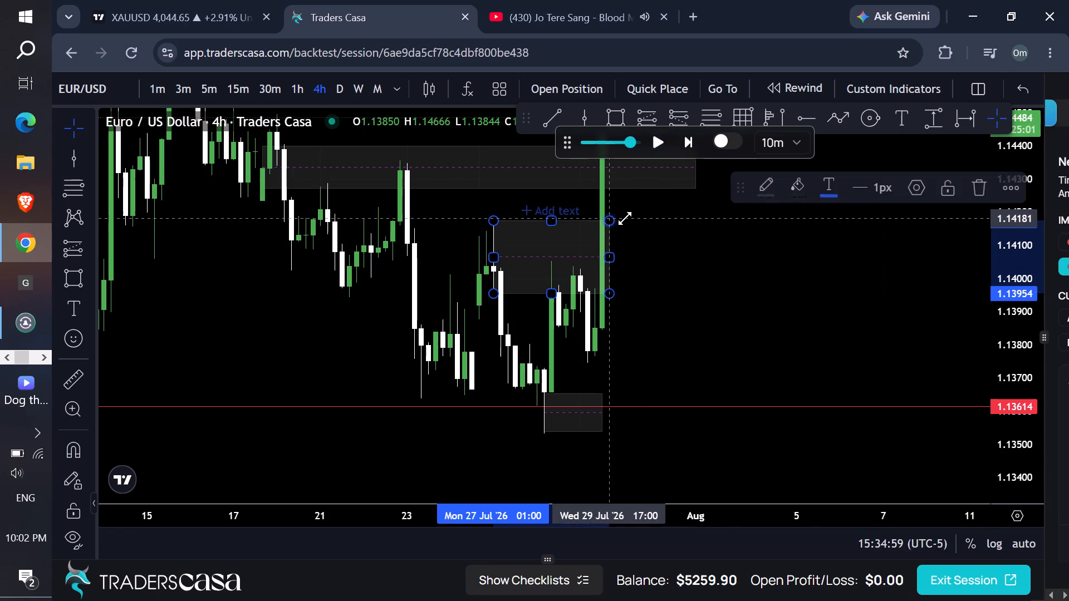
left_click(978, 183)
Continue the replay on the daily chart until 17:44 on 29 Jul.
left_click_drag(895, 200, 840, 332)
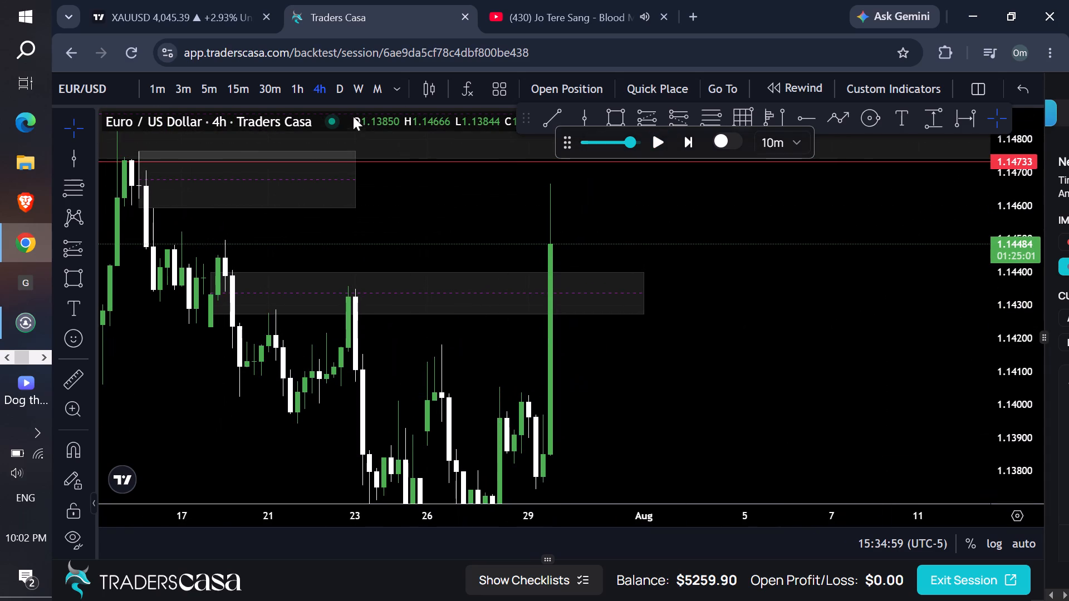
left_click(340, 91)
left_click_drag(1018, 237, 1012, 317)
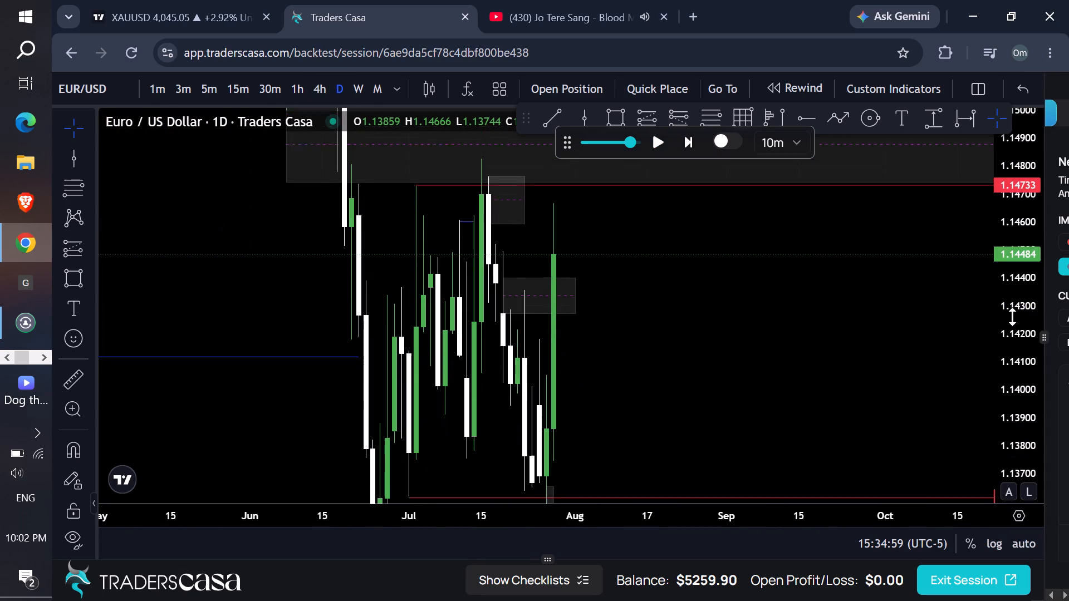
left_click_drag(1012, 317, 962, 376)
left_click(660, 141)
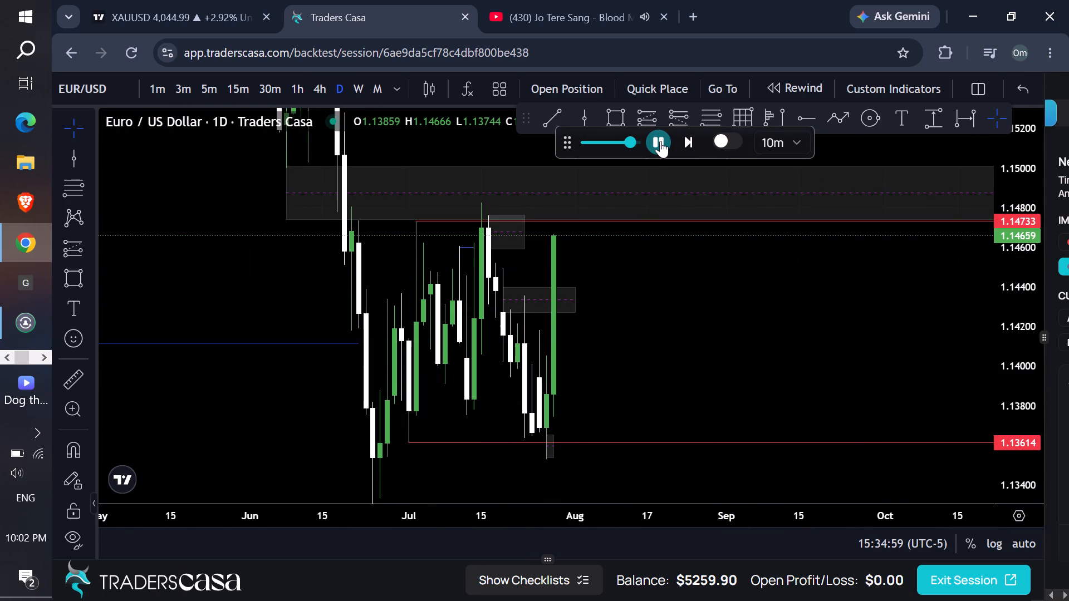
left_click(660, 141)
View the EUR/USD chart on the weekly timeframe.
left_click(357, 93)
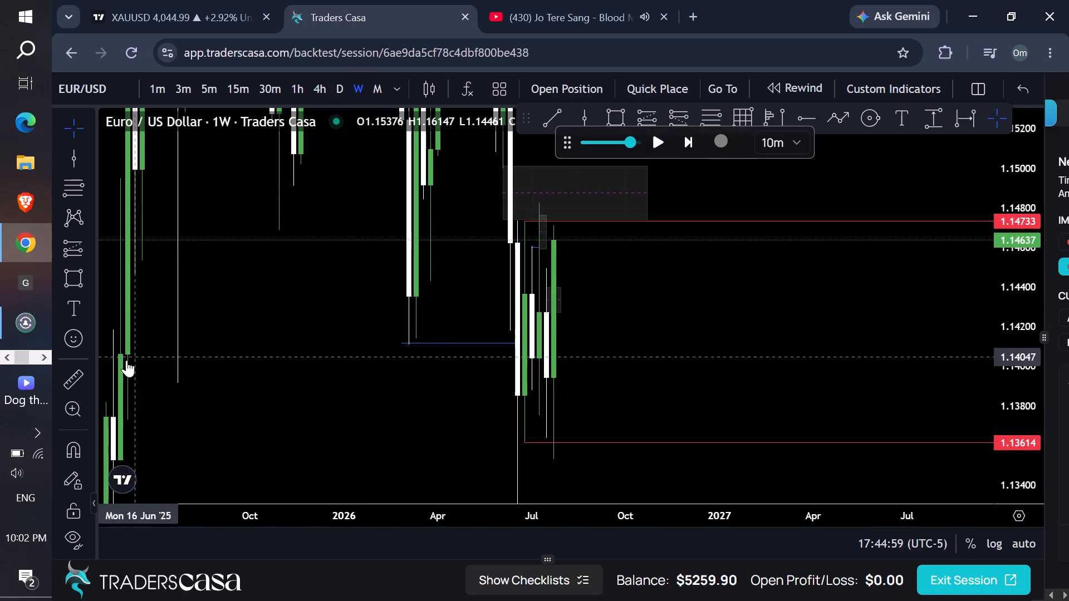
Lower the system speaker volume slightly.
left_click(13, 470)
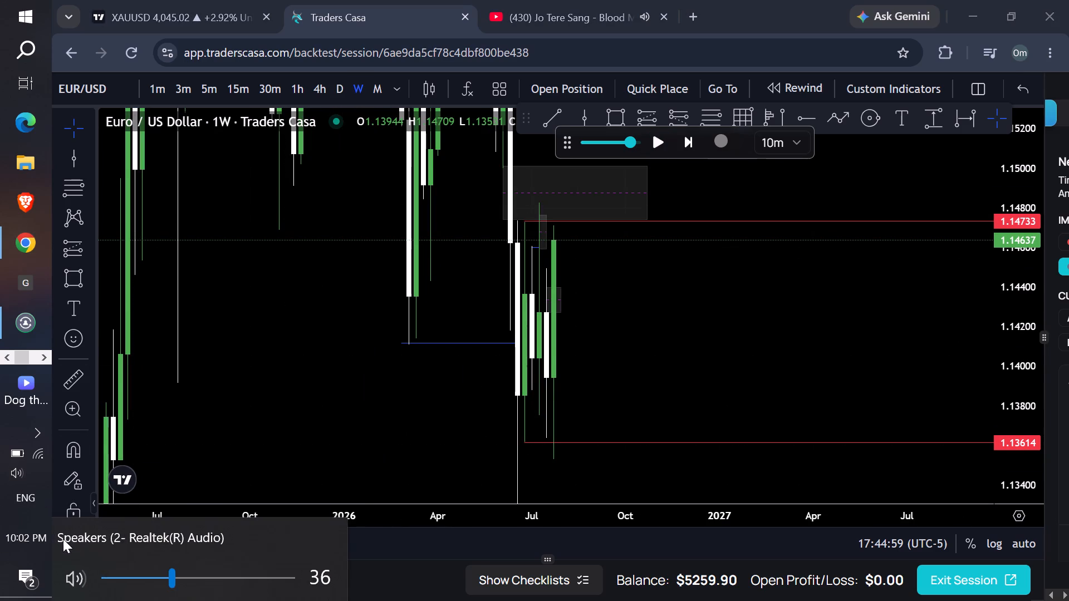
left_click(168, 580)
left_click(271, 420)
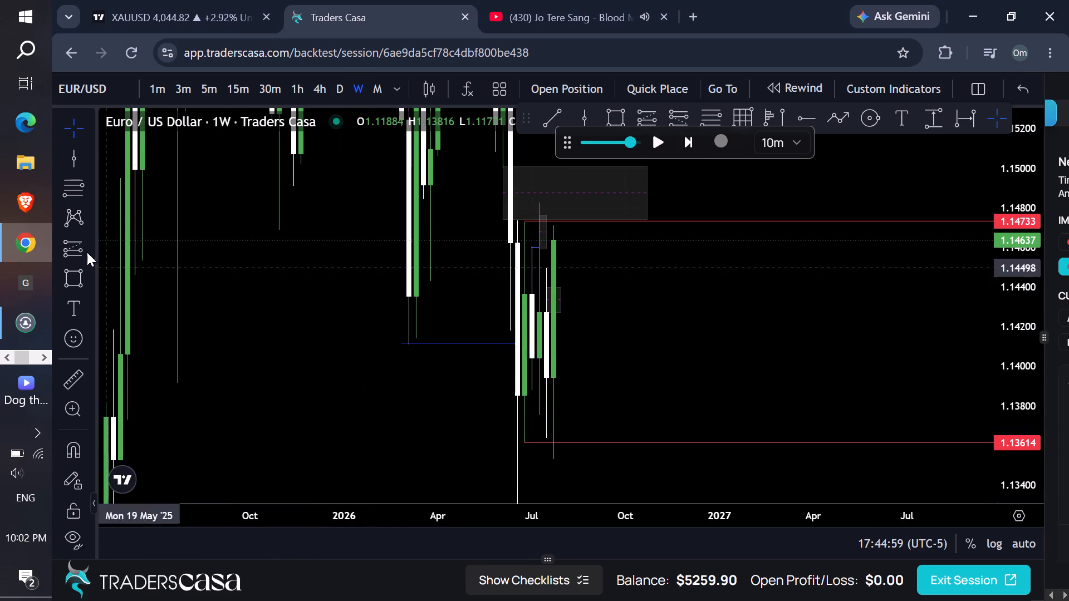
On the daily chart, delete the rectangle zone between about 1.1427 and 1.1440.
scroll(900, 290, "up", 3)
scroll(900, 289, "down", 1)
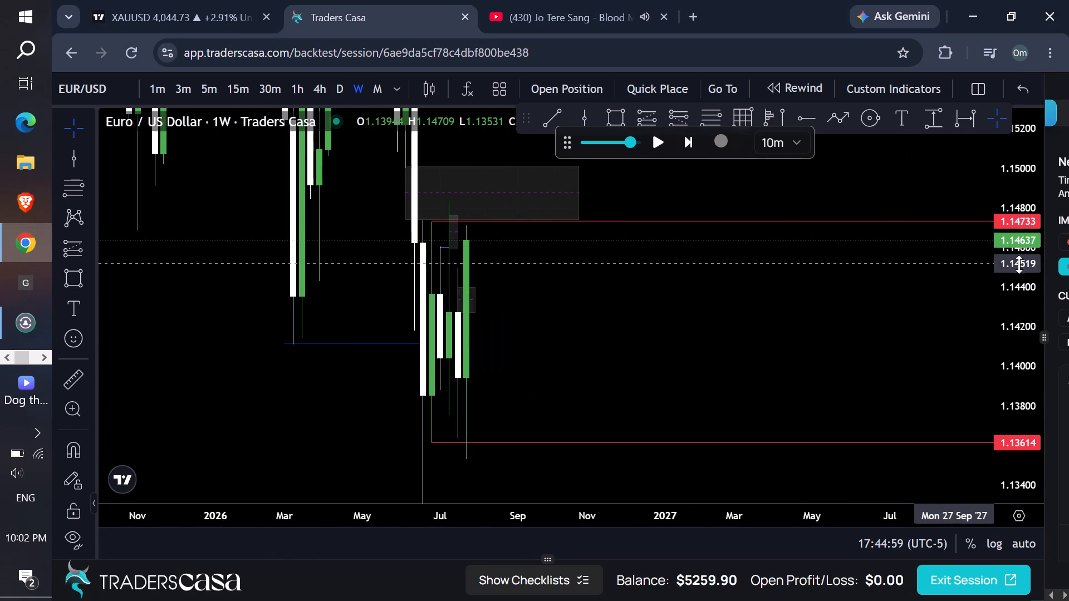
left_click_drag(1027, 278, 965, 433)
left_click(336, 87)
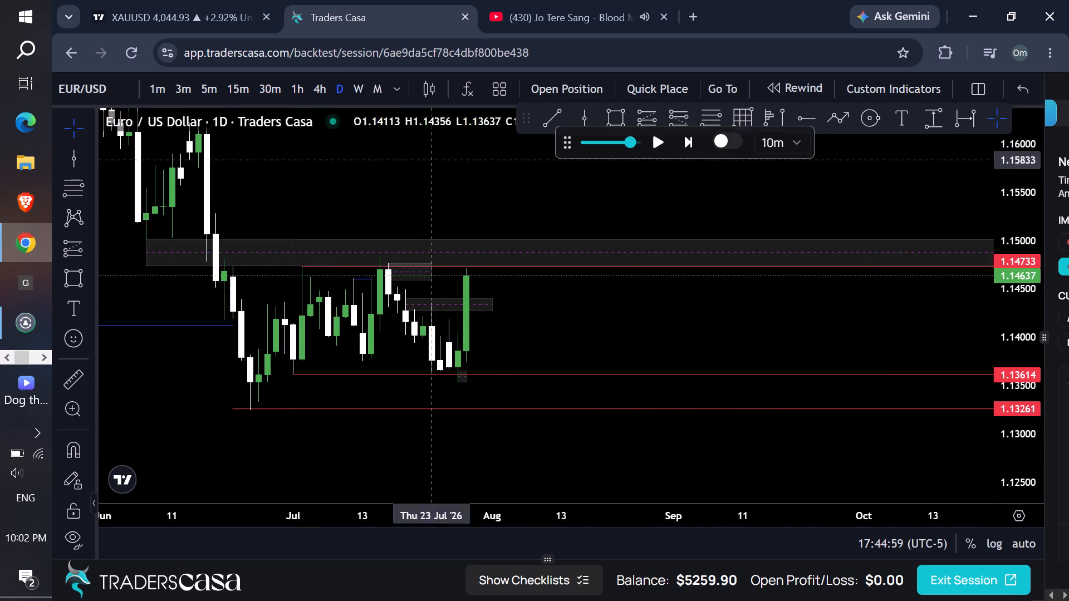
left_click_drag(1009, 408, 861, 274)
left_click(500, 313)
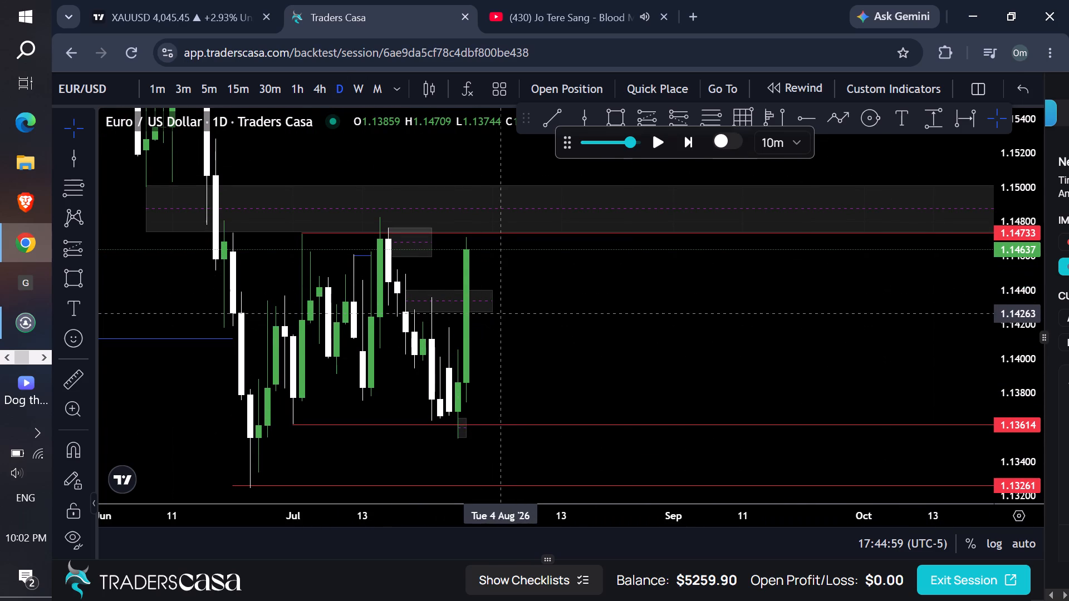
left_click(493, 313)
left_click(976, 188)
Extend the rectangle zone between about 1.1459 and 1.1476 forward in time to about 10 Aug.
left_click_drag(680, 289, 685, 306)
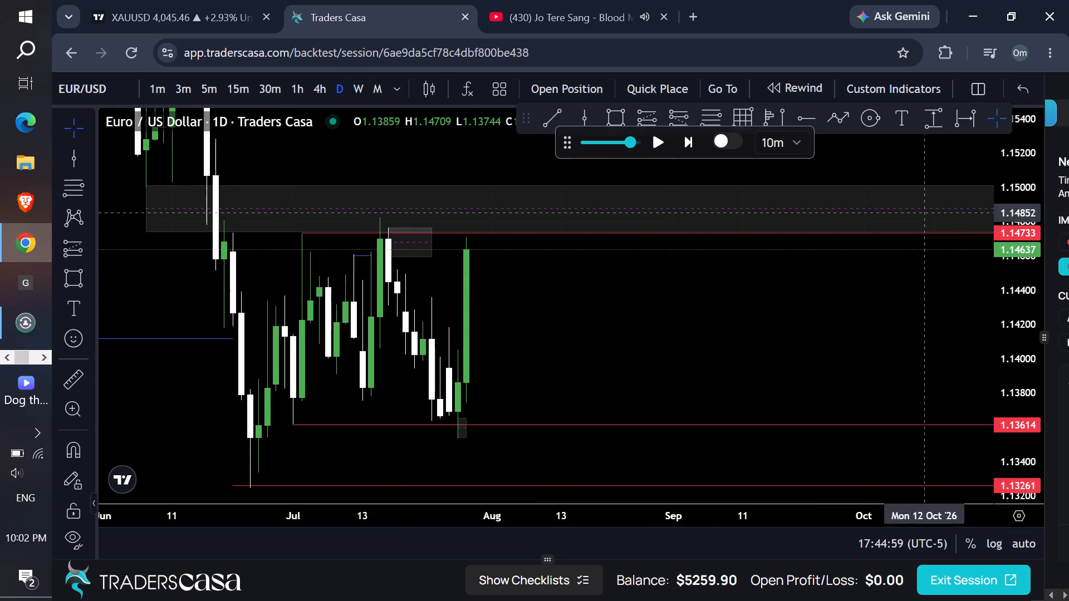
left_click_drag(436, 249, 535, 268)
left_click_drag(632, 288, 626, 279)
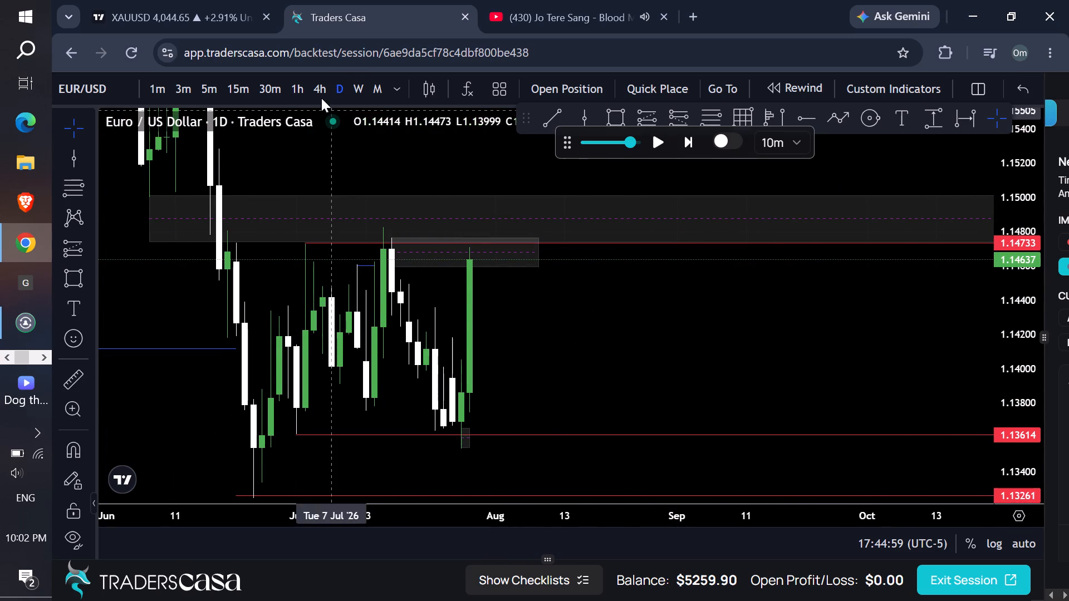
On the weekly chart, delete the rectangle zone between about 1.1459 and 1.1476.
left_click(348, 82)
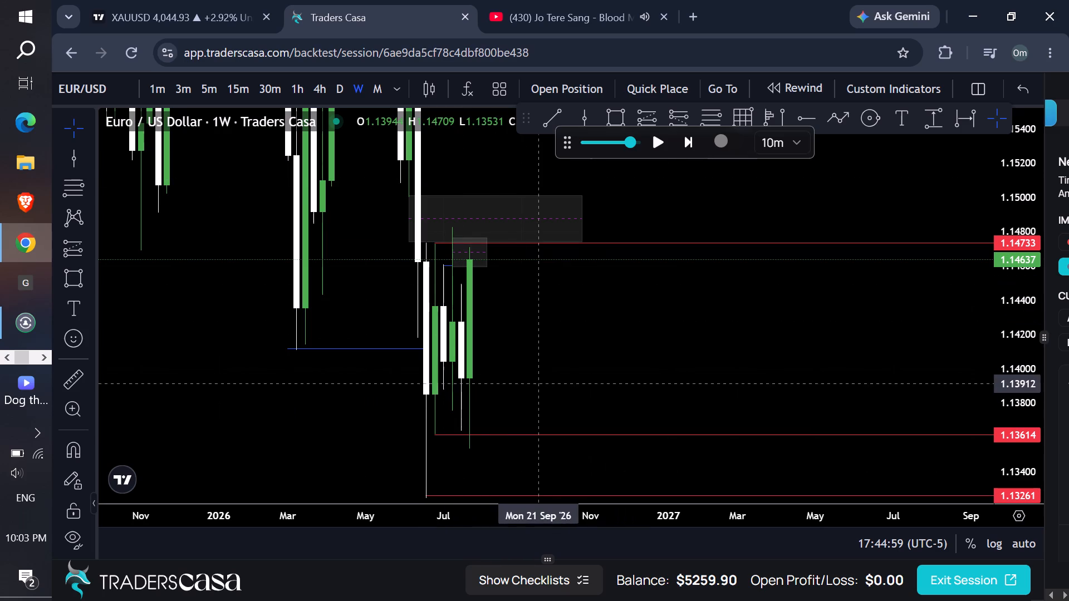
left_click_drag(535, 355, 531, 393)
left_click(483, 286)
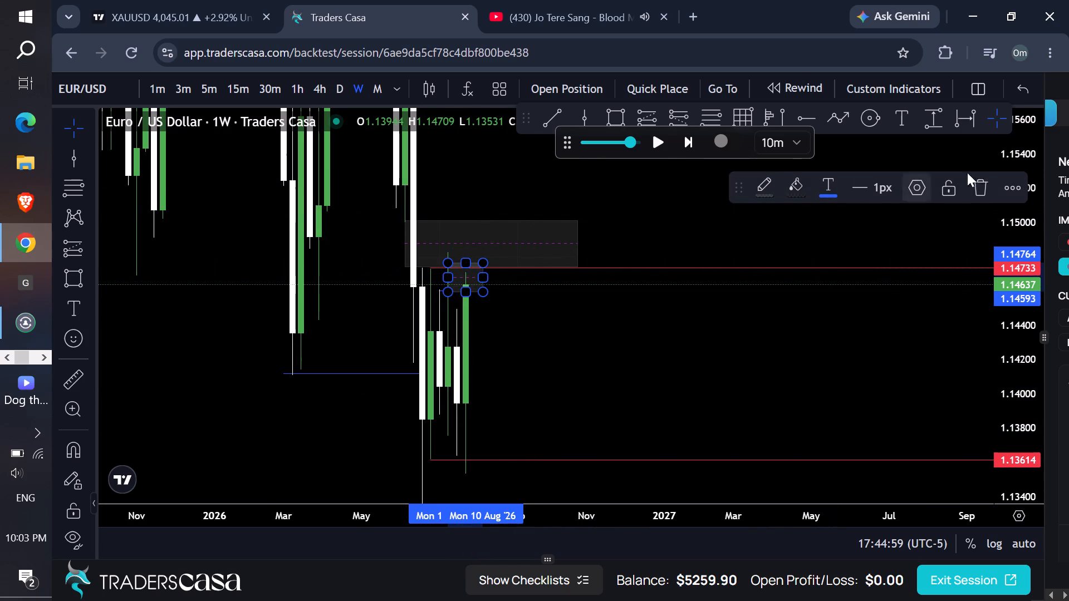
left_click(989, 182)
Move the upper red horizontal ray to the mid-July candle high at about 1.1482.
left_click_drag(428, 268, 428, 268)
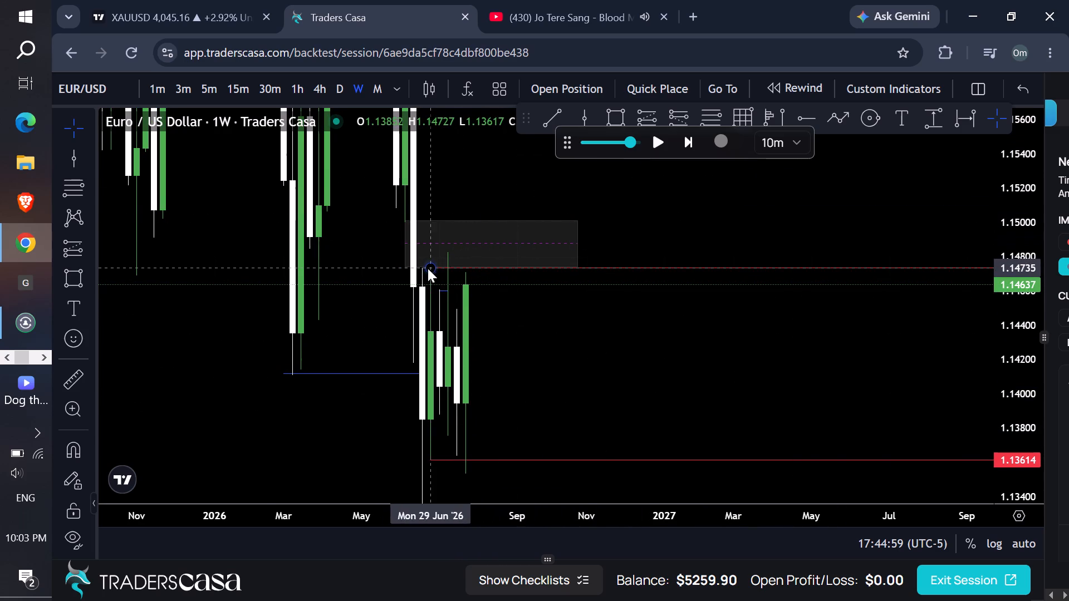
left_click_drag(428, 268, 448, 253)
left_click(540, 311)
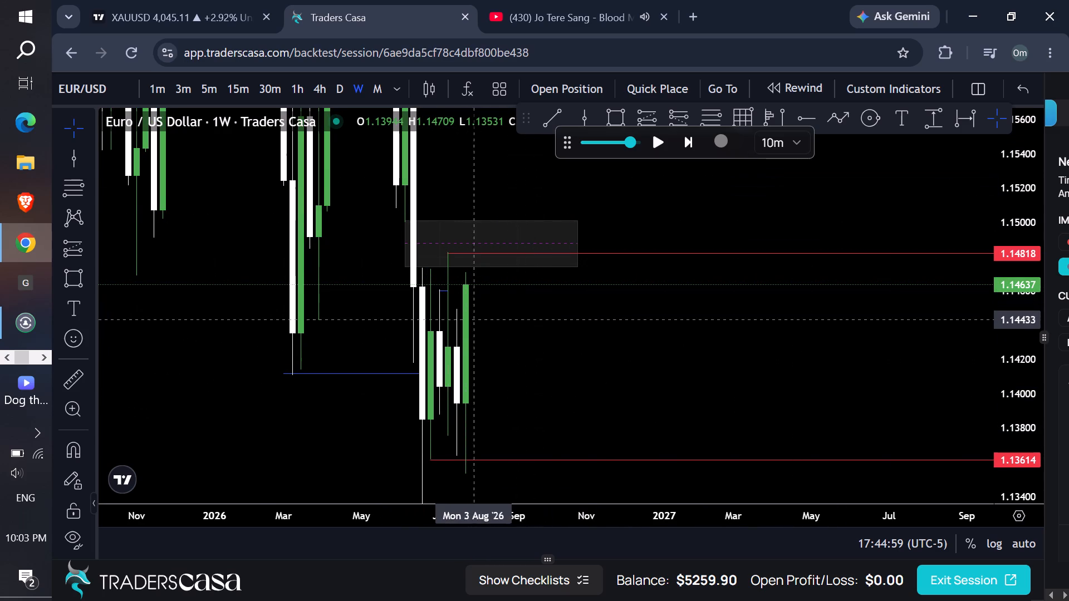
Delete the short blue structure line at the July high near 1.1460.
left_click(448, 292)
left_click(960, 188)
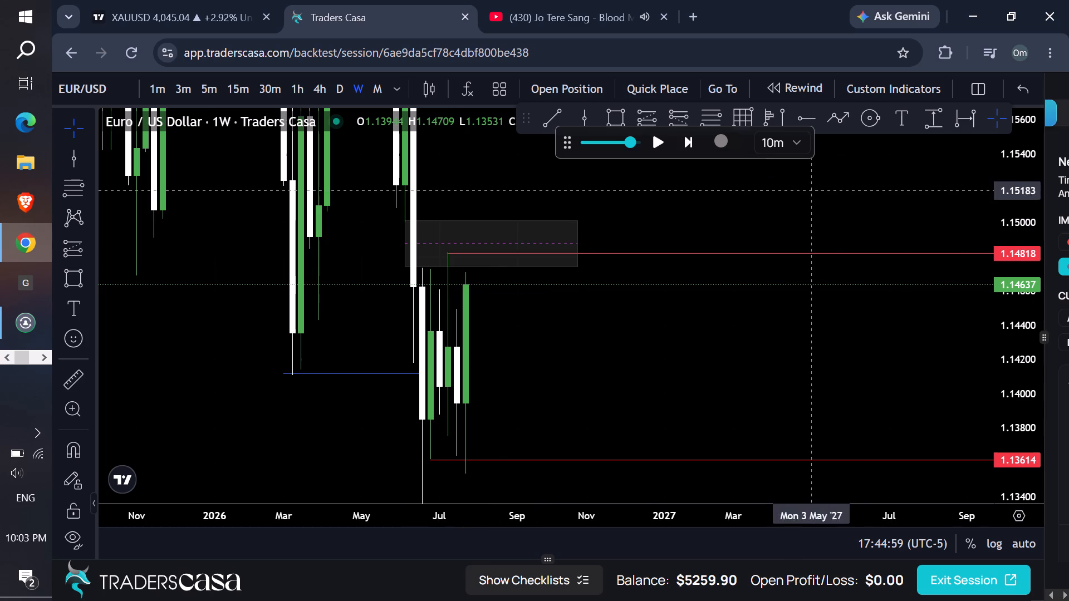
Fine-tune the upper red horizontal ray to 1.14823.
left_click(447, 253)
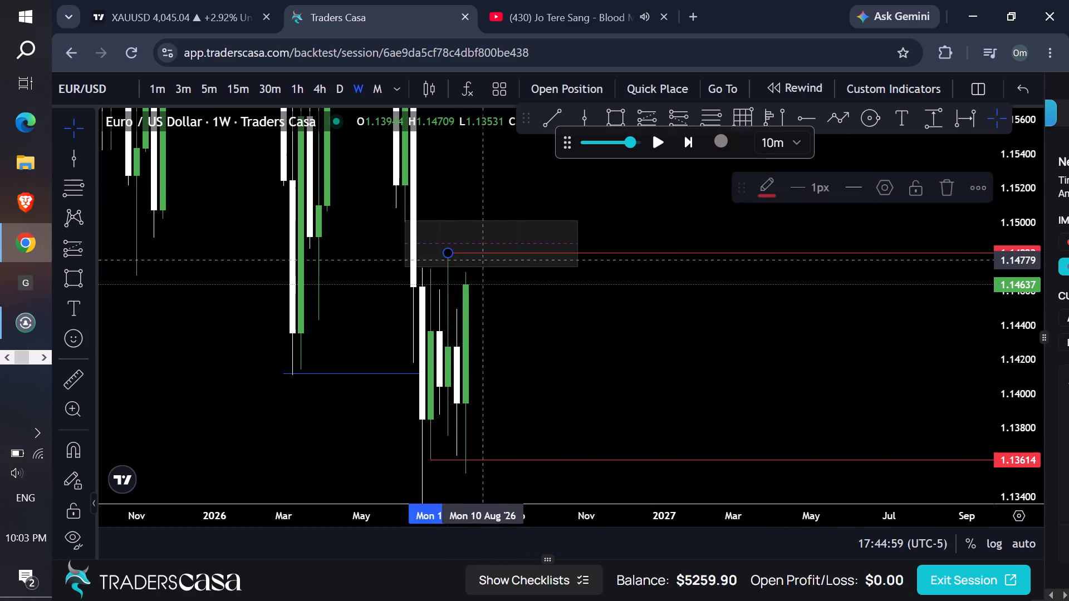
left_click(517, 296)
Continue the replay on the daily chart until 11:34 on 30 Jul.
left_click(337, 90)
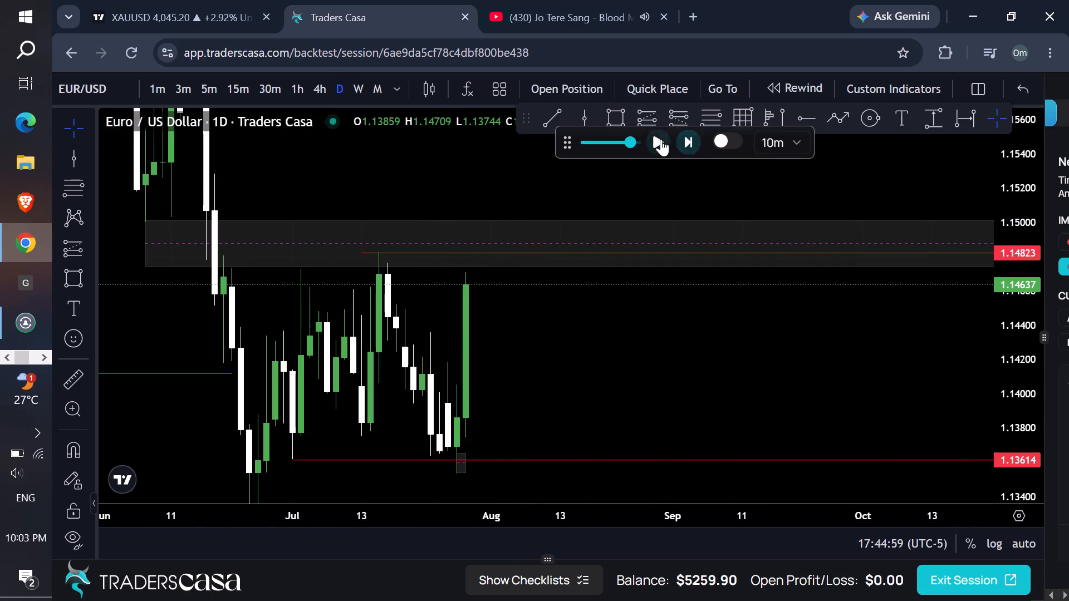
left_click(657, 141)
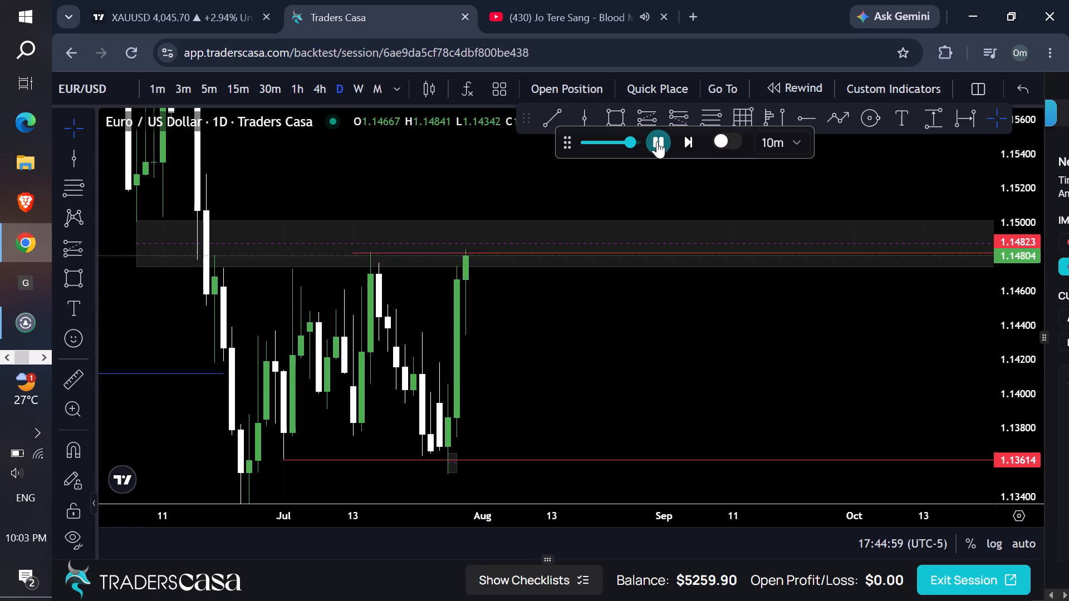
left_click(657, 141)
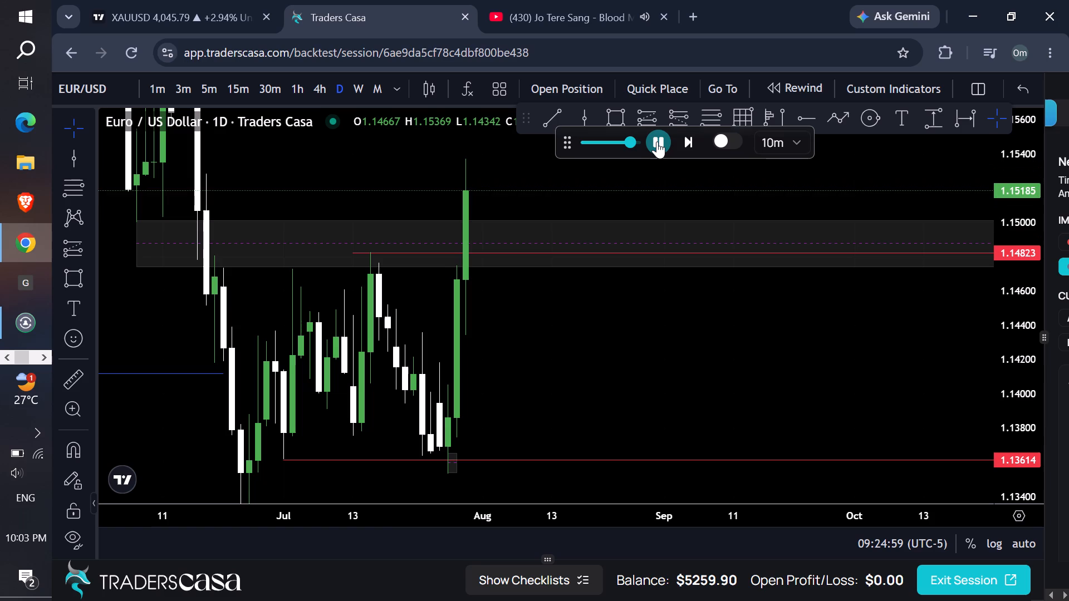
left_click(657, 141)
Review the latest price move around the upper zone on the 4h and 1h charts.
left_click(328, 91)
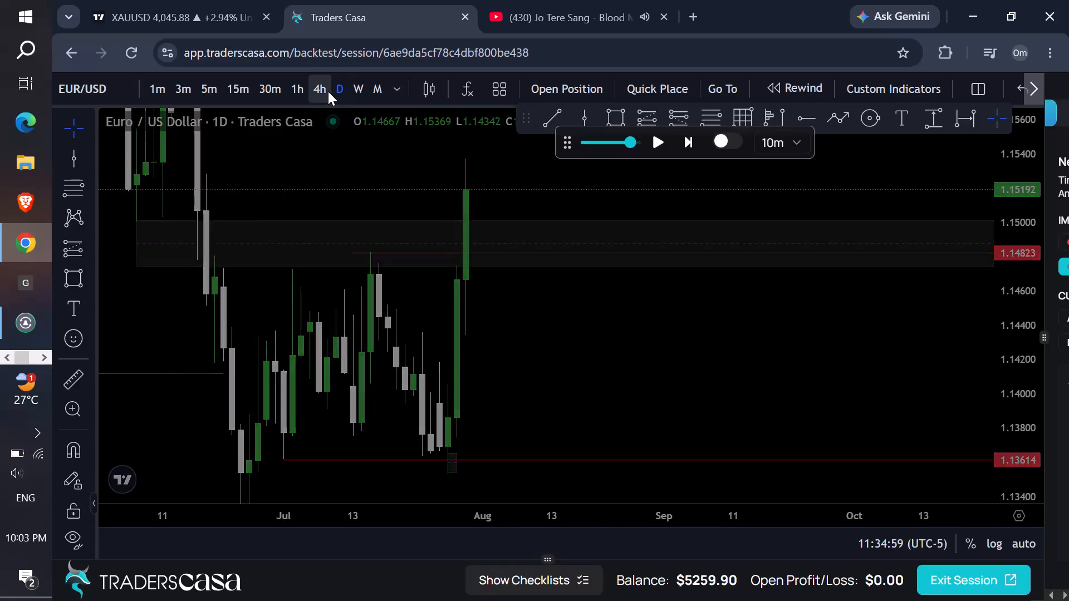
scroll(343, 125, "up", 1)
scroll(335, 117, "down", 1)
scroll(335, 117, "up", 1)
scroll(335, 117, "down", 1)
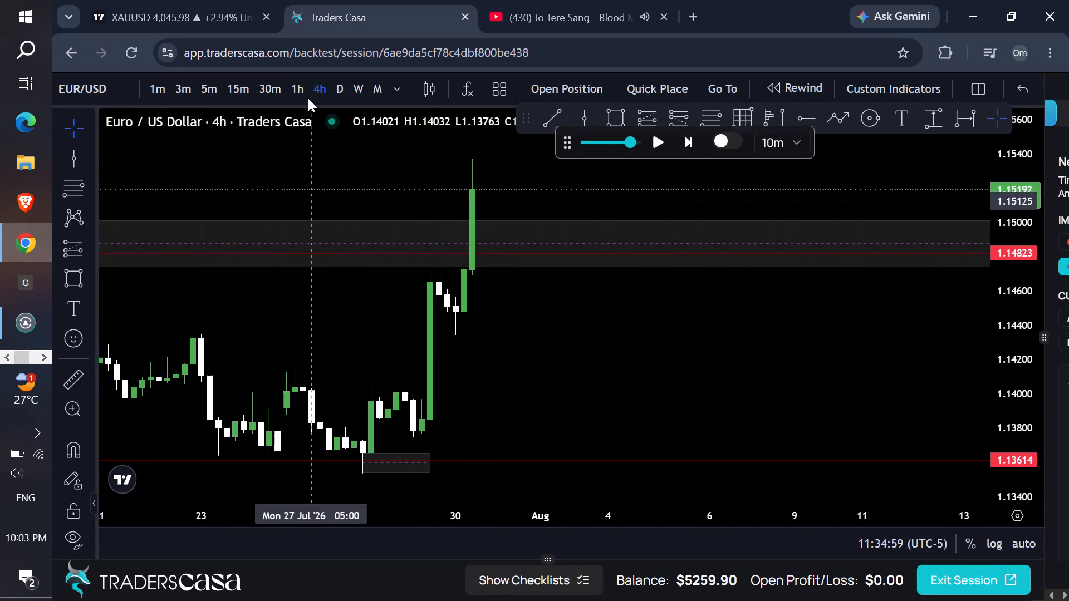
left_click(300, 82)
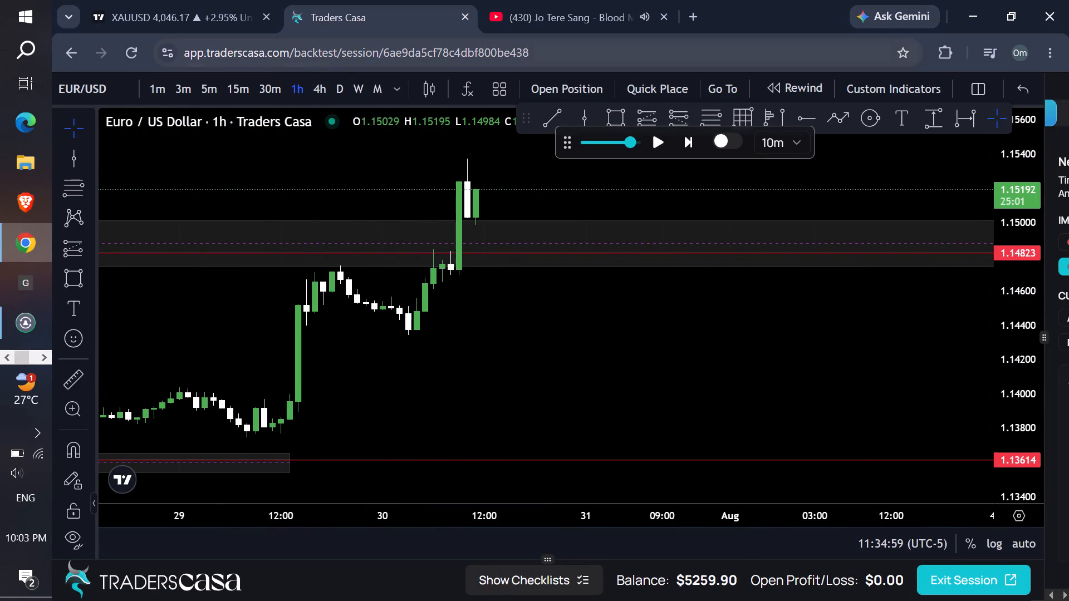
On the weekly chart, resize the upper grey rectangle zone to span about 1.1501 to 1.1622.
left_click(360, 85)
left_click_drag(1008, 223, 918, 406)
left_click_drag(788, 341, 787, 358)
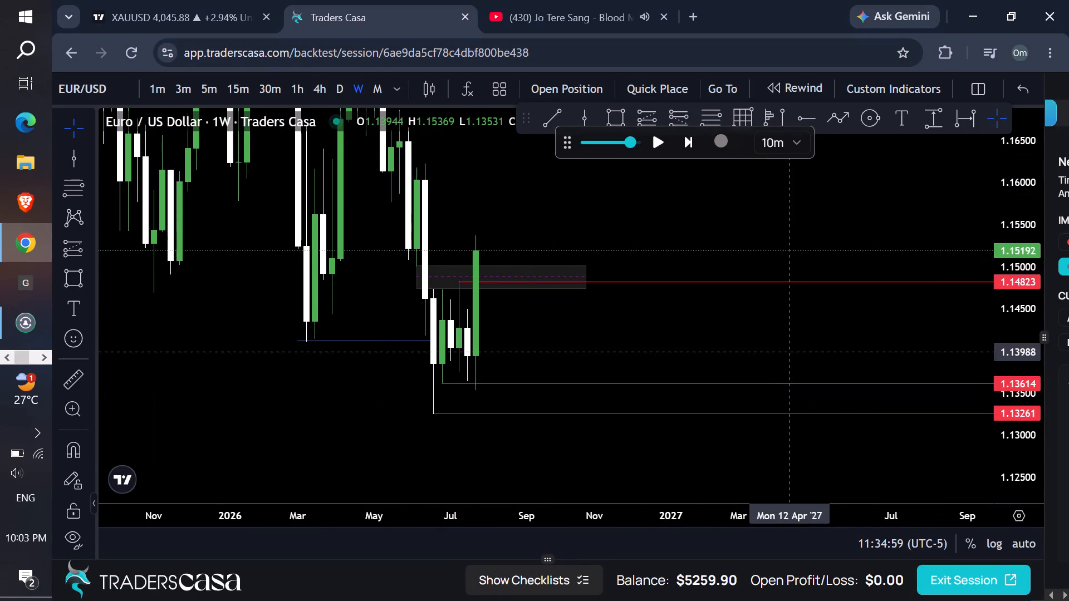
left_click_drag(787, 358, 781, 401)
left_click_drag(580, 339, 572, 231)
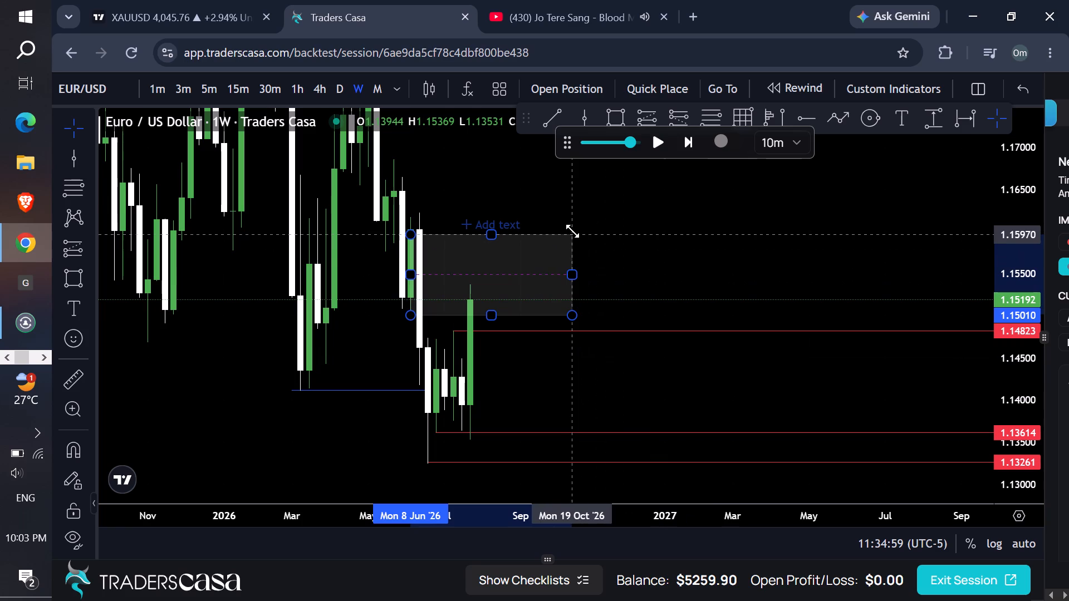
left_click_drag(572, 231, 572, 213)
left_click(674, 260)
On the daily chart, refine the upper zone to start at about 16 Jun with its lower edge at about 1.1529.
left_click(339, 77)
scroll(336, 277, "down", 3)
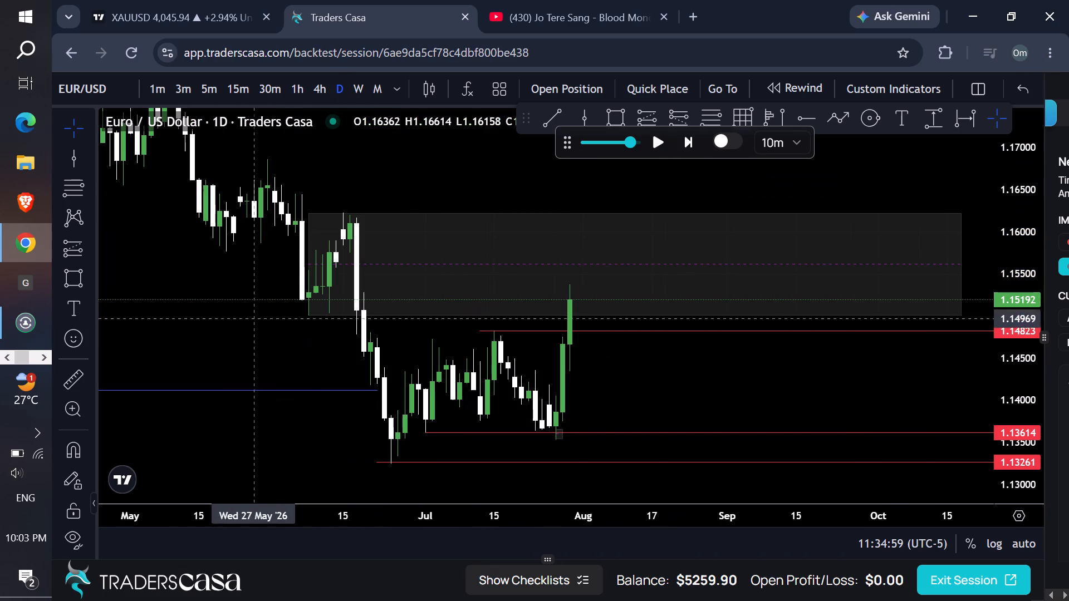
left_click_drag(309, 316, 347, 291)
left_click(426, 160)
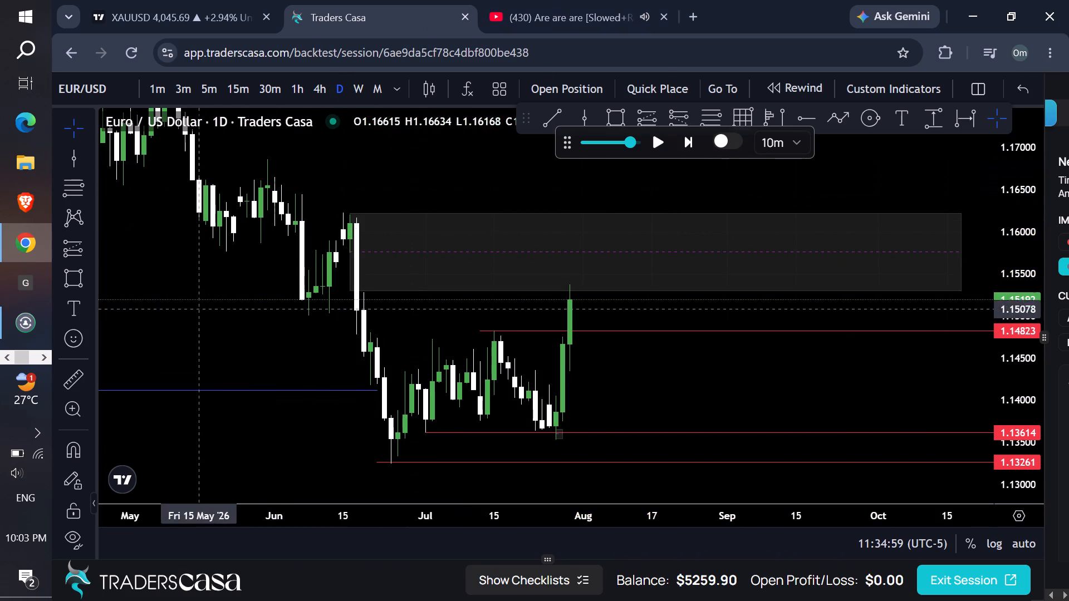
Lower the system speaker volume a little further.
left_click(16, 476)
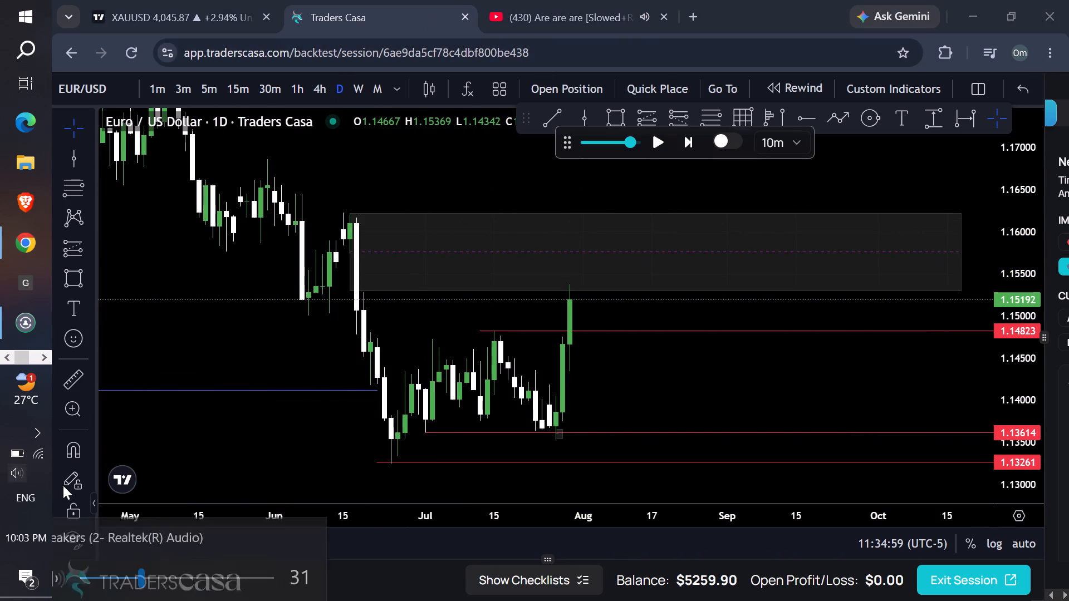
left_click(156, 576)
Delete the small rectangle zone between about 1.1354 and 1.1365 at the late-July low.
left_click_drag(807, 344, 746, 368)
left_click(523, 446)
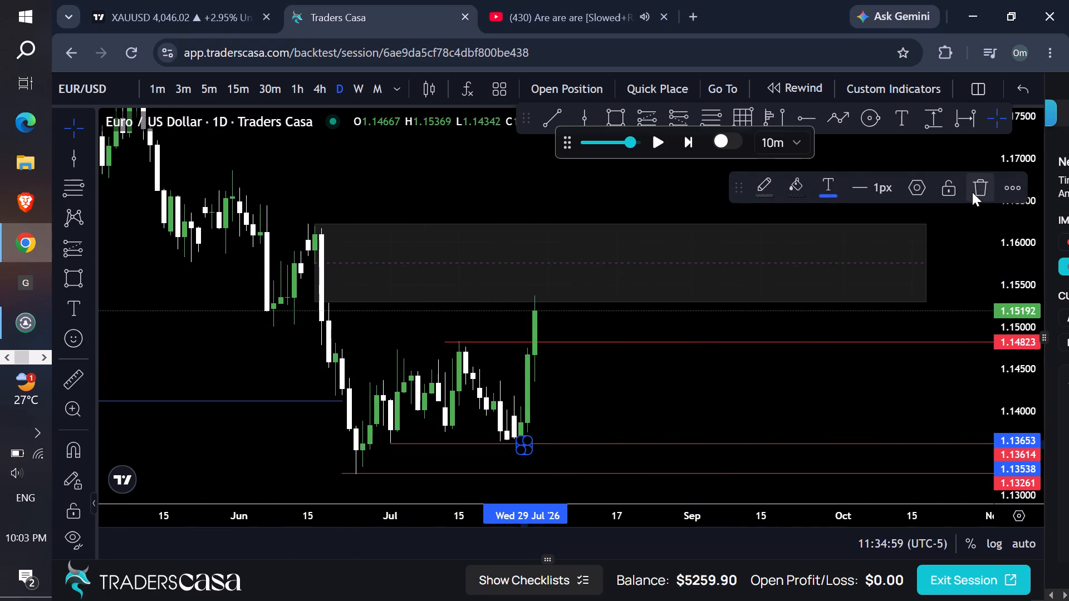
left_click(972, 195)
On the 4h chart, draw a rectangle zone from 27 Jul to 29 Jul between about 1.1374 and 1.1380.
left_click_drag(724, 387, 726, 330)
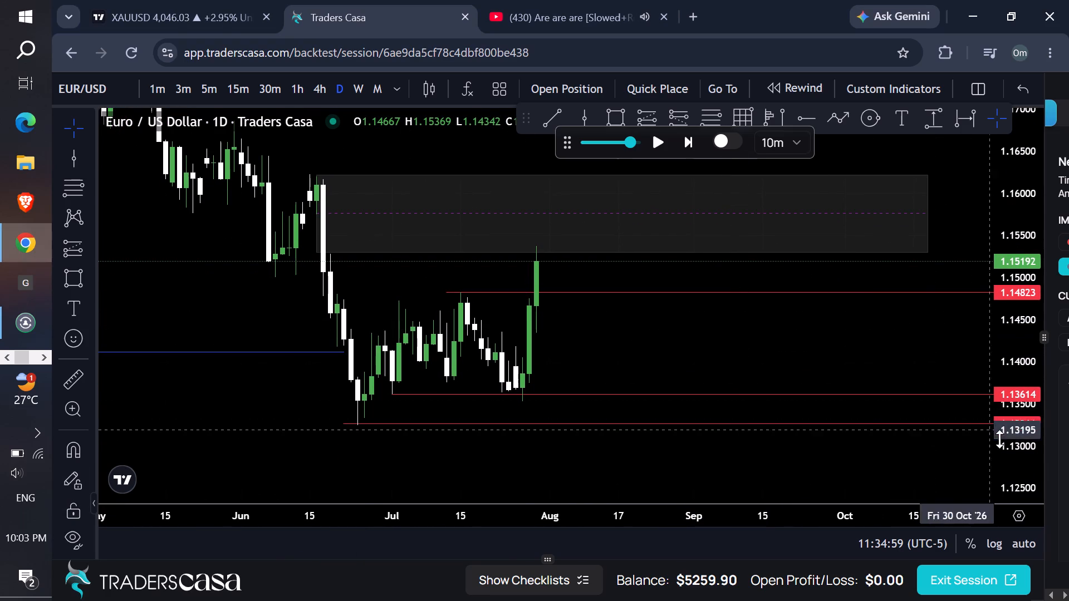
left_click_drag(1004, 447, 890, 235)
left_click_drag(696, 366, 735, 204)
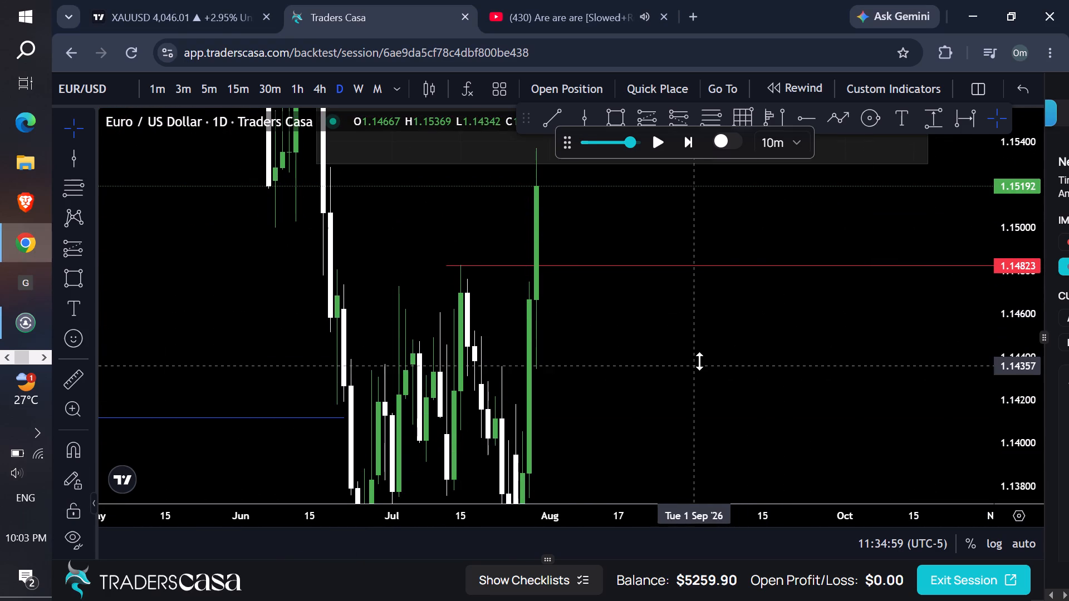
left_click_drag(1011, 240, 950, 339)
left_click(330, 90)
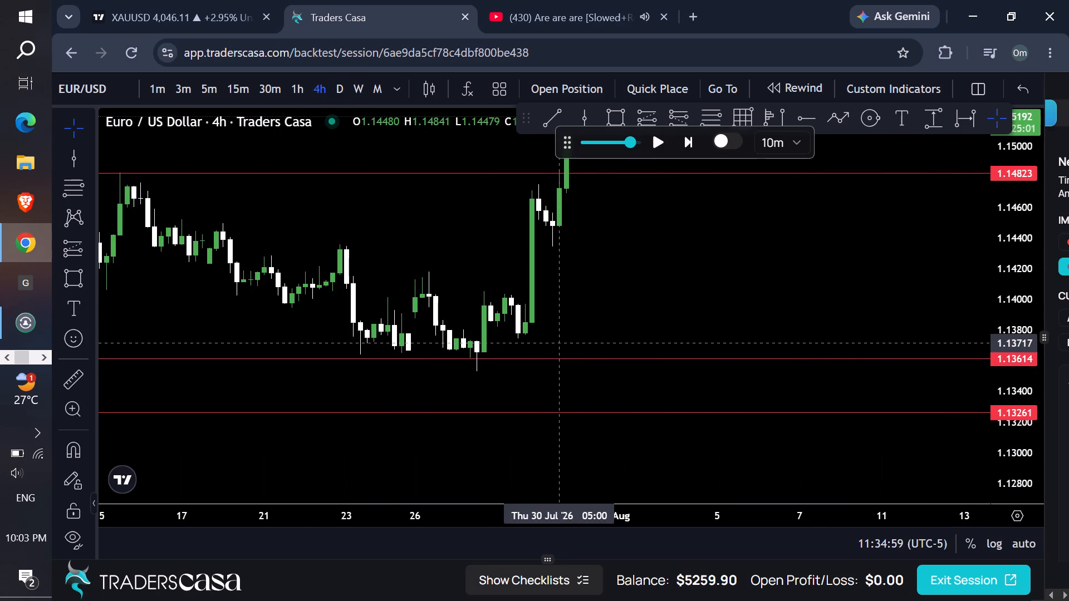
left_click_drag(1021, 444, 844, 255)
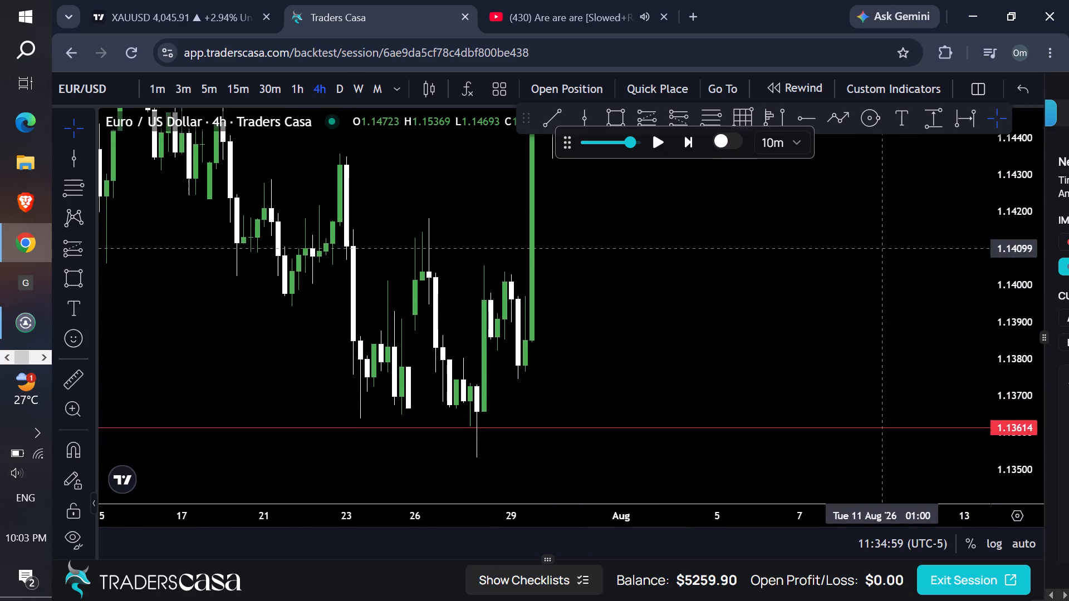
left_click_drag(844, 255, 679, 292)
left_click_drag(606, 343, 728, 275)
left_click_drag(1019, 426, 915, 271)
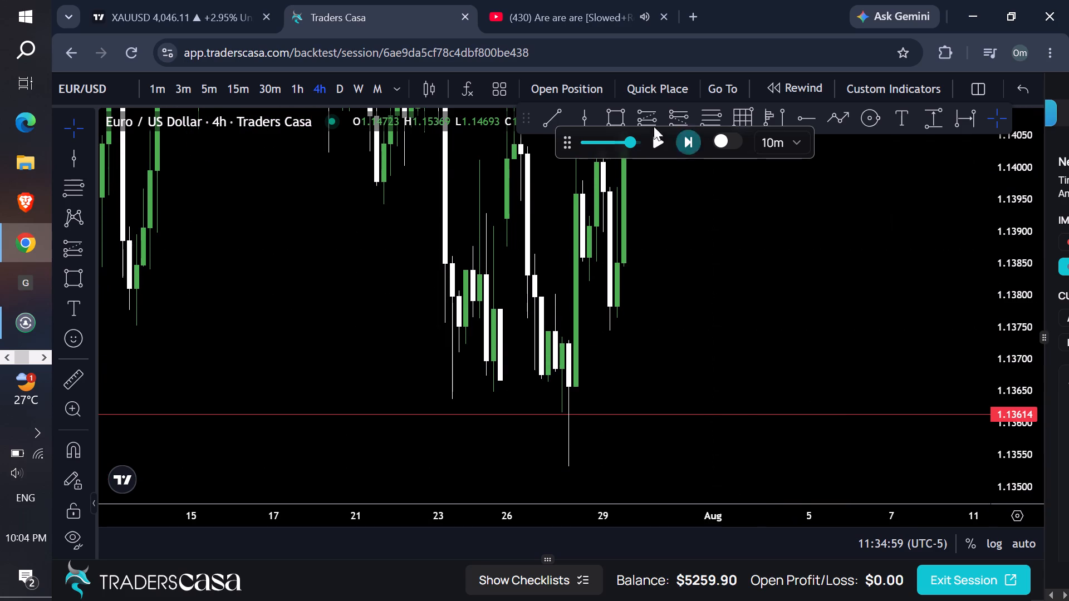
left_click(617, 121)
left_click(555, 331)
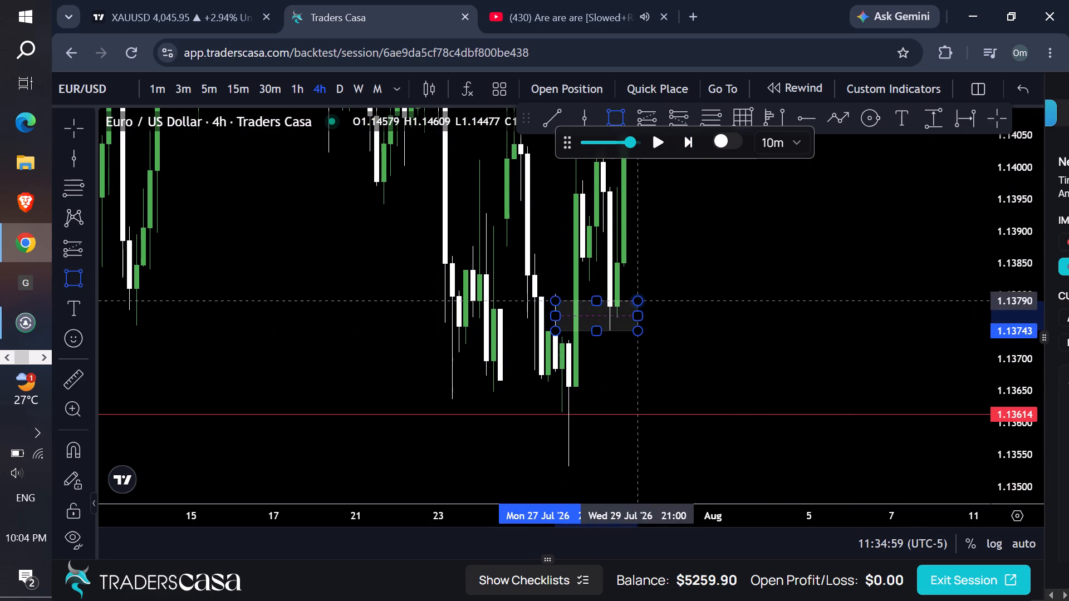
left_click(638, 294)
left_click(658, 287)
Examine the new 27–29 Jul zone and the surrounding price action on the 1h, 15m and daily charts.
left_click(297, 96)
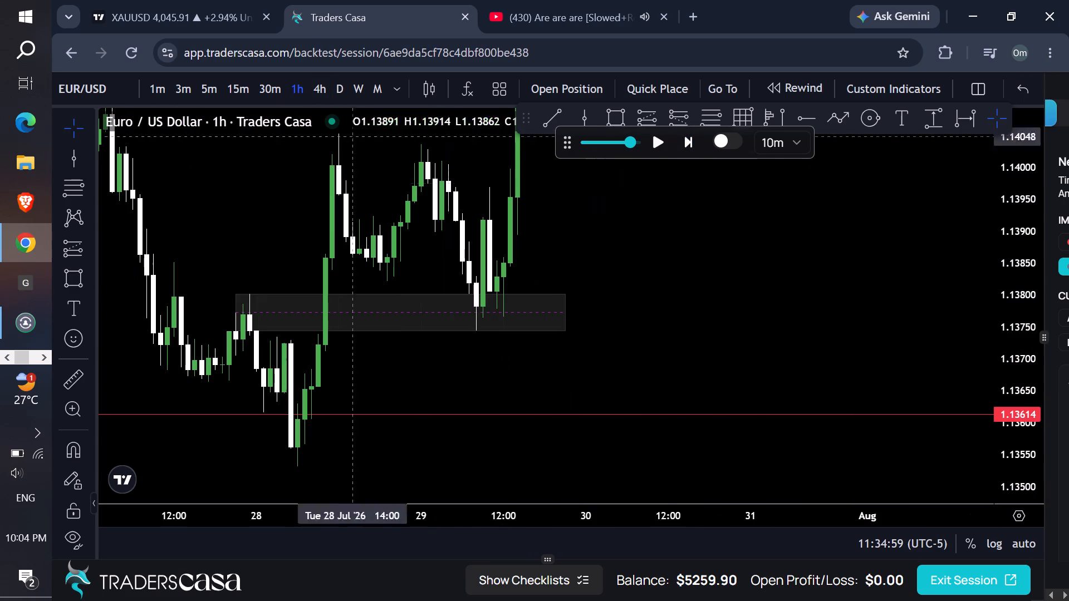
left_click(232, 93)
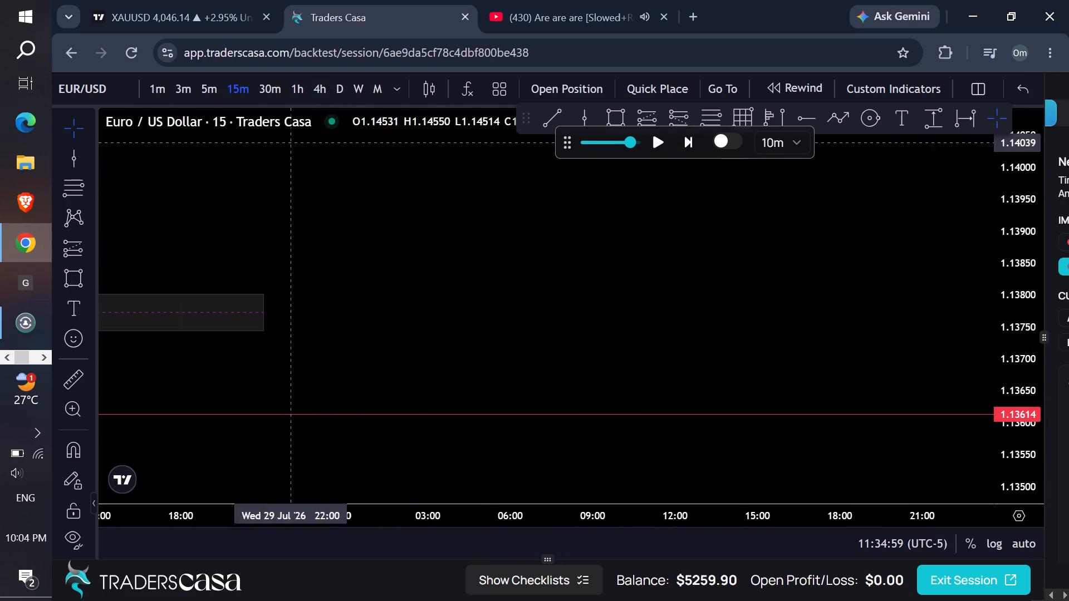
left_click_drag(315, 254, 1068, 295)
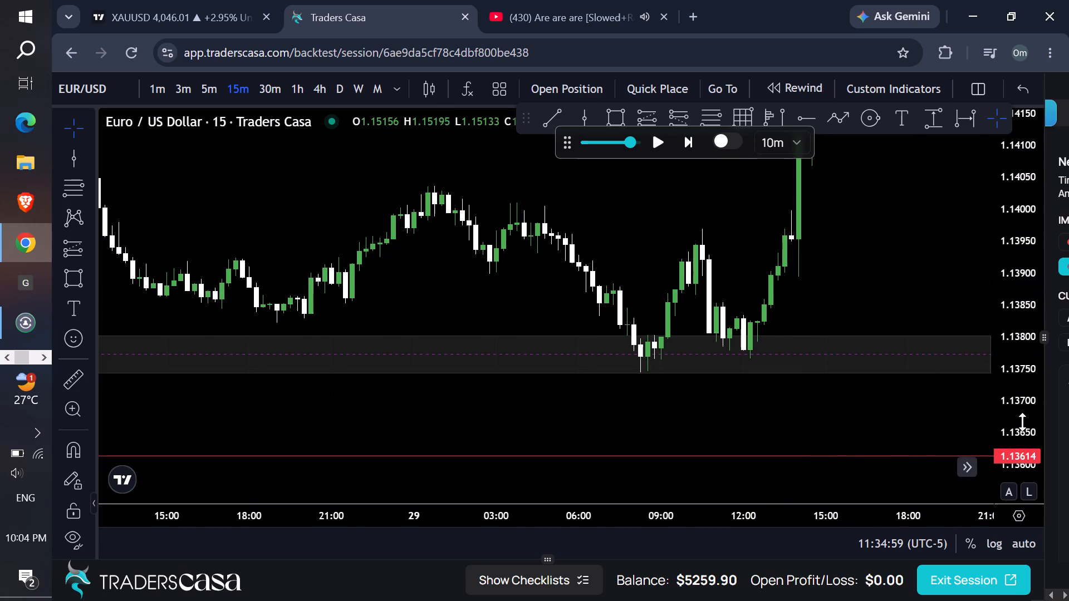
left_click_drag(1026, 423, 984, 306)
left_click_drag(927, 290, 815, 297)
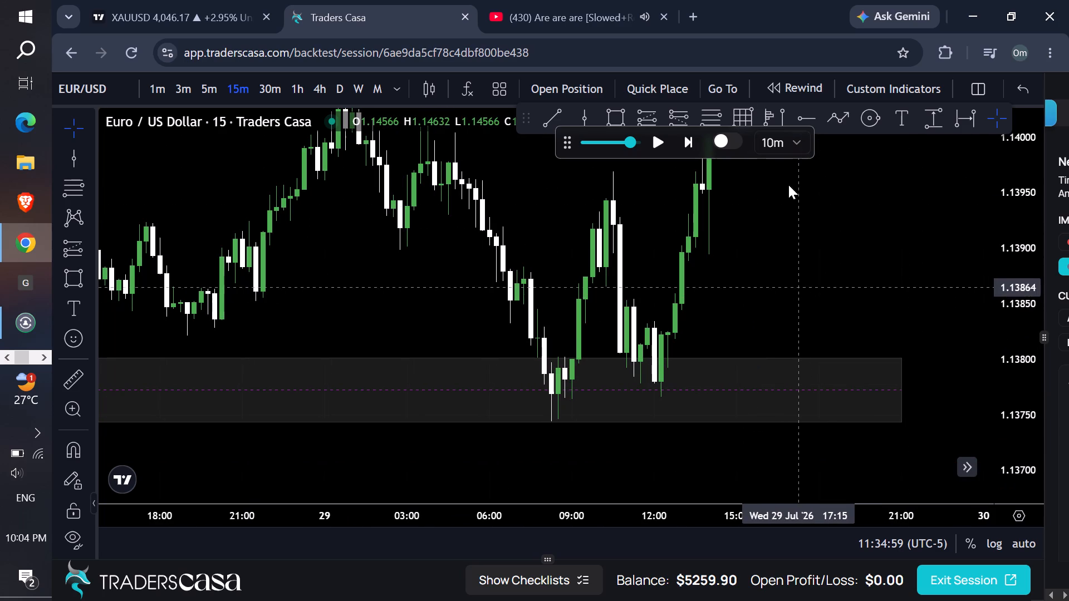
scroll(469, 322, "down", 1)
scroll(444, 326, "up", 1)
scroll(441, 326, "down", 1)
left_click_drag(466, 329, 970, 238)
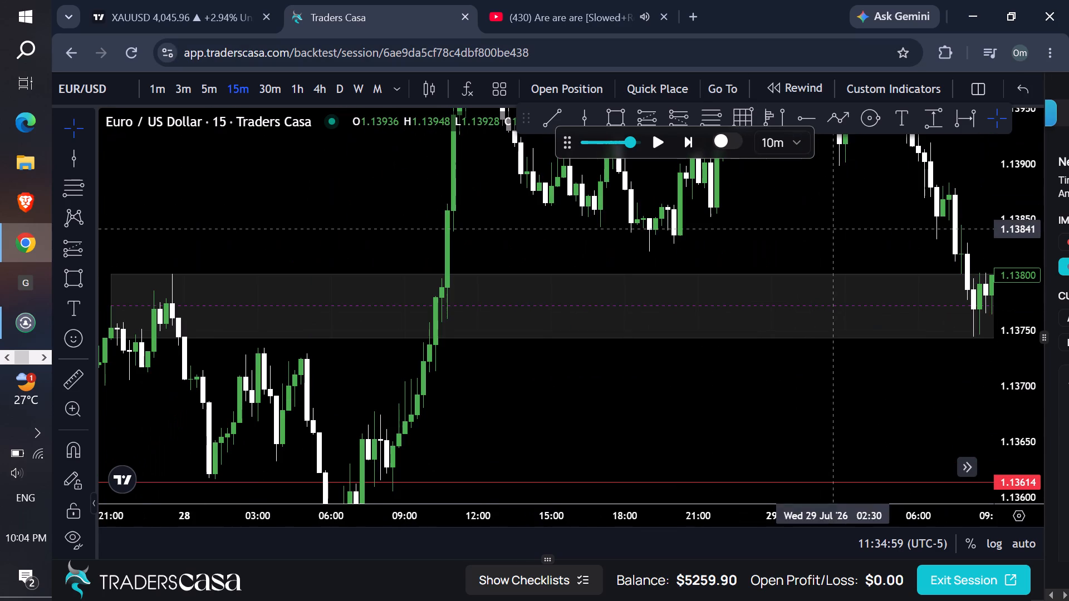
left_click(287, 92)
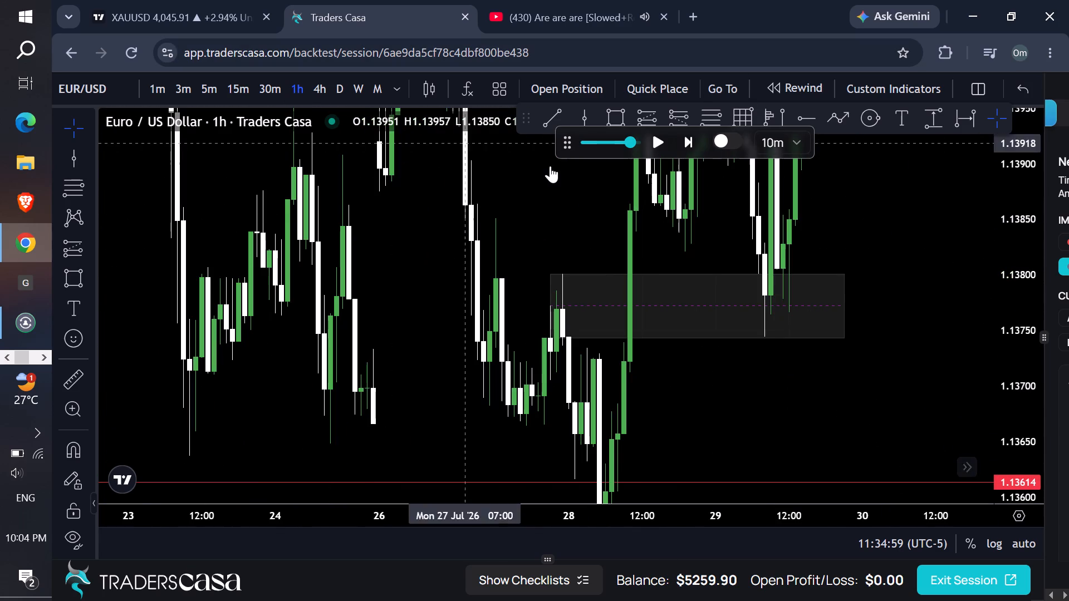
left_click_drag(1019, 196, 968, 496)
left_click_drag(929, 220, 727, 407)
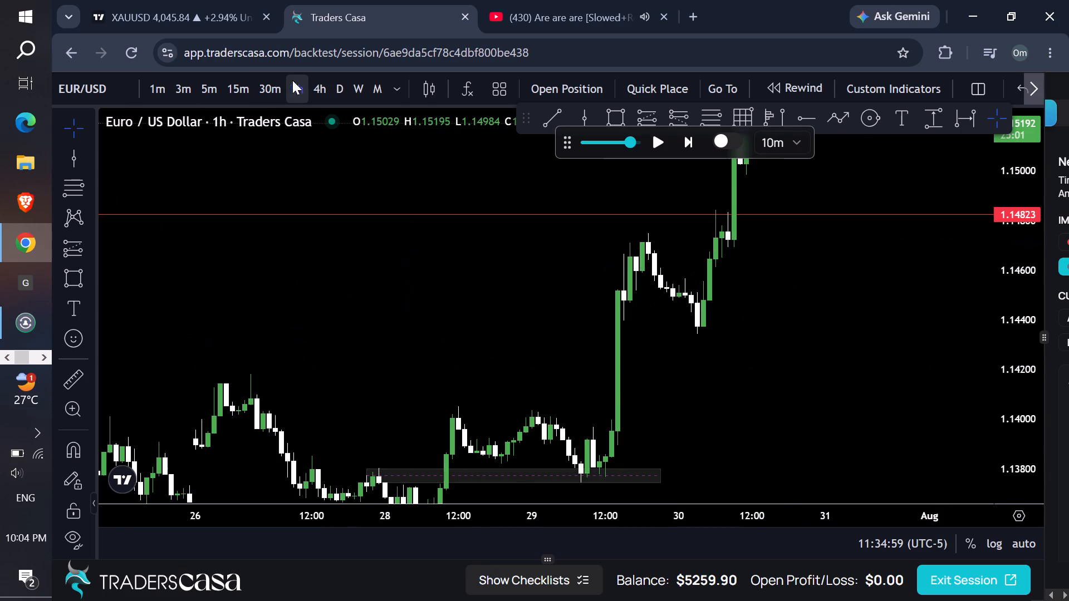
left_click(340, 91)
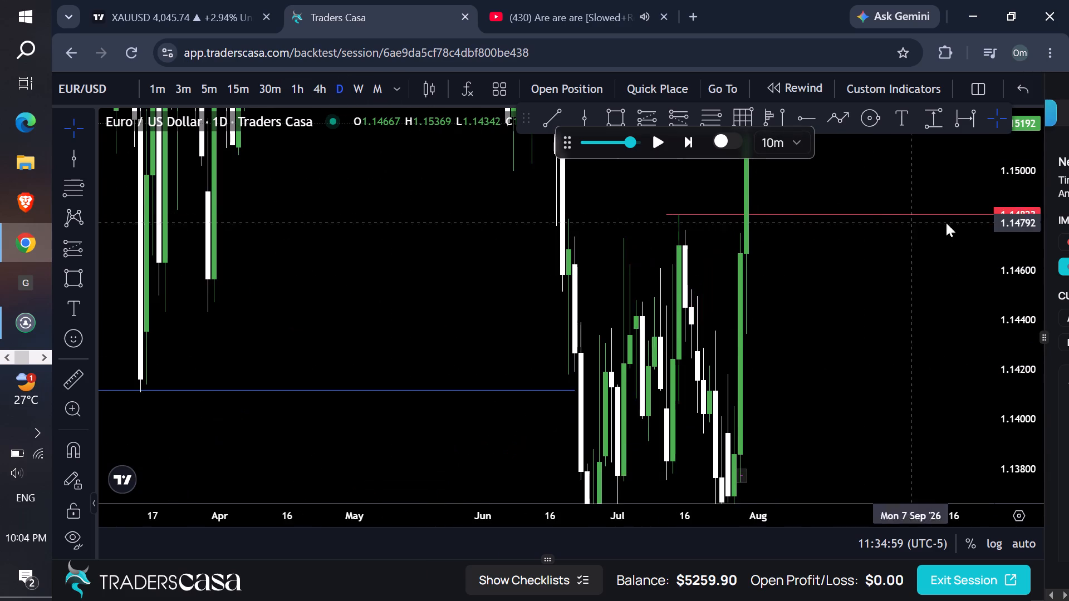
left_click_drag(1022, 215, 921, 413)
left_click_drag(869, 328, 741, 394)
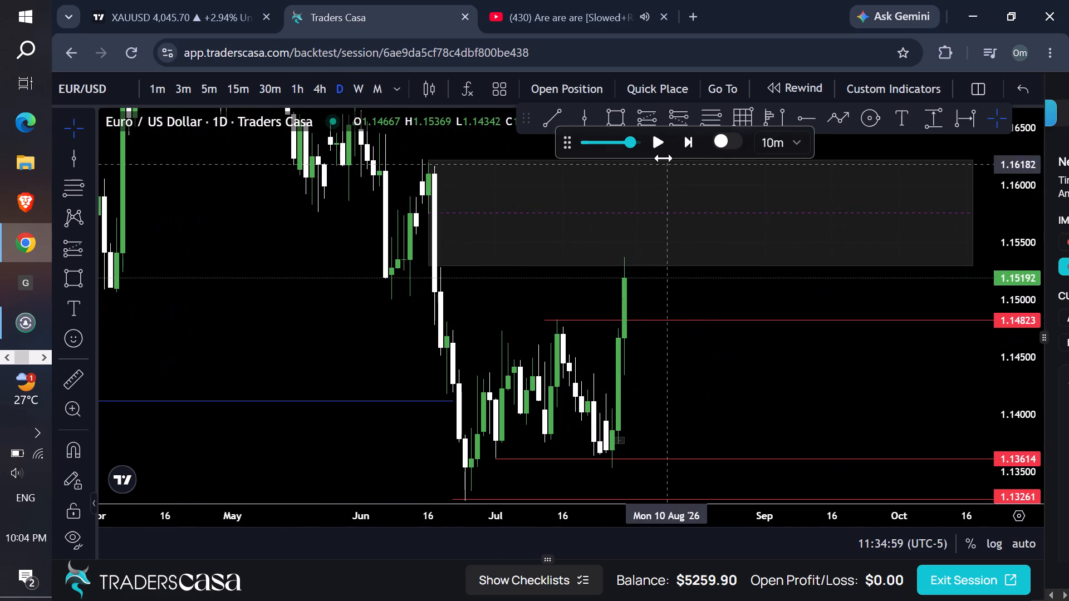
Replay price forward on the daily chart to 1 Aug, at the upper zone's lower edge.
left_click(658, 150)
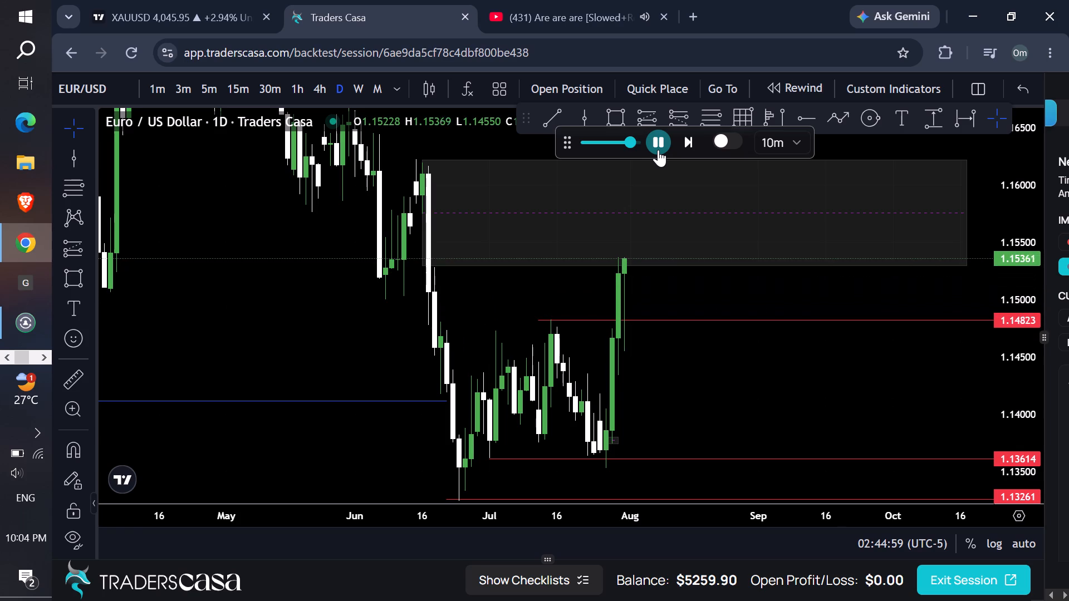
On the 4h chart, draw a rectangle zone starting 30 Jul between about 1.1435 and 1.1456.
left_click(327, 88)
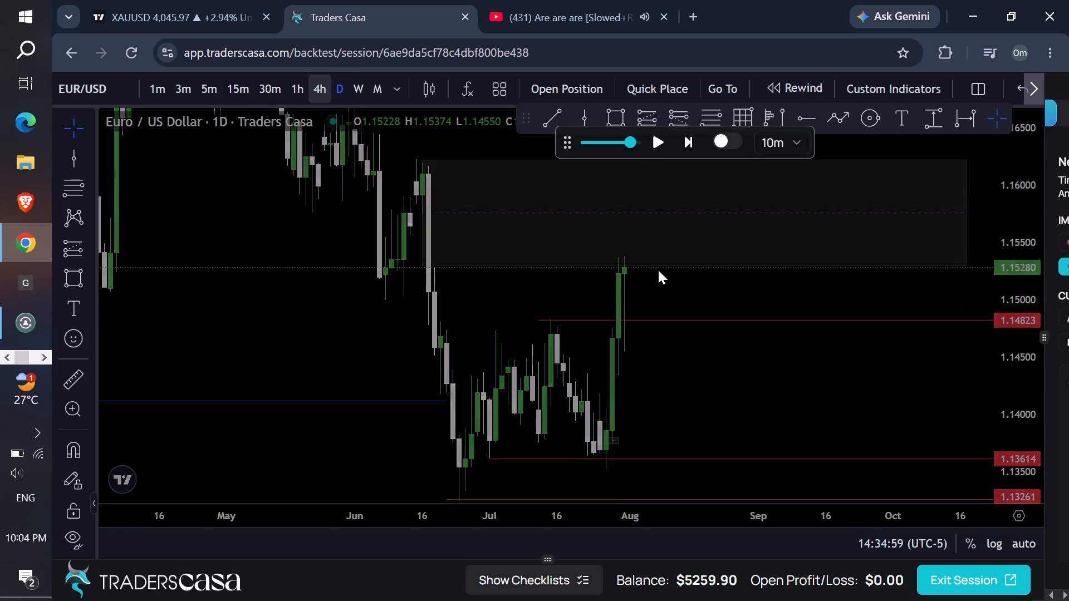
left_click_drag(1036, 413, 993, 323)
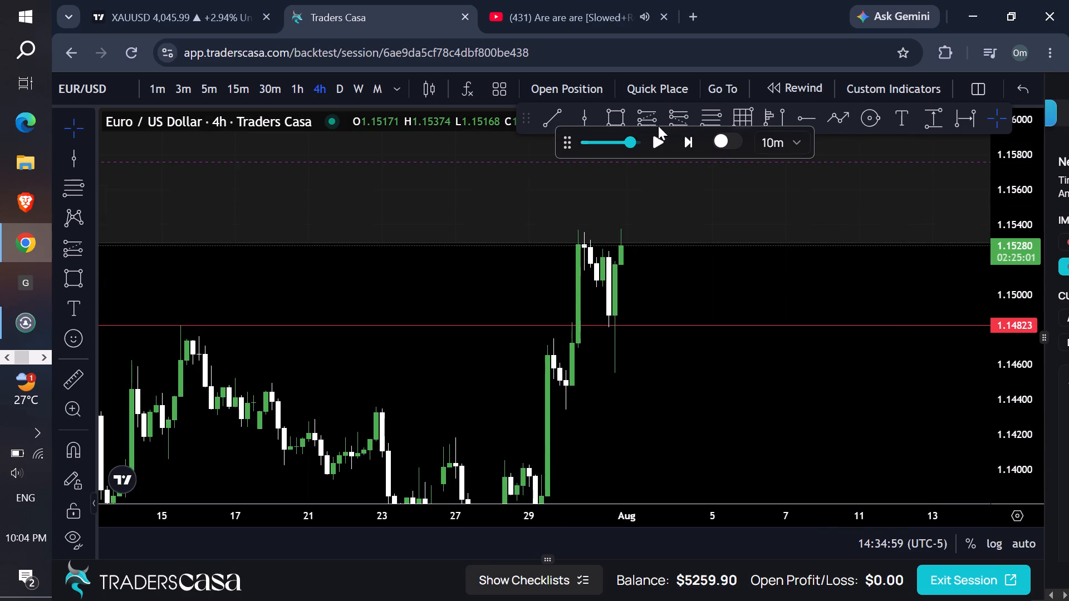
left_click(616, 119)
left_click(566, 371)
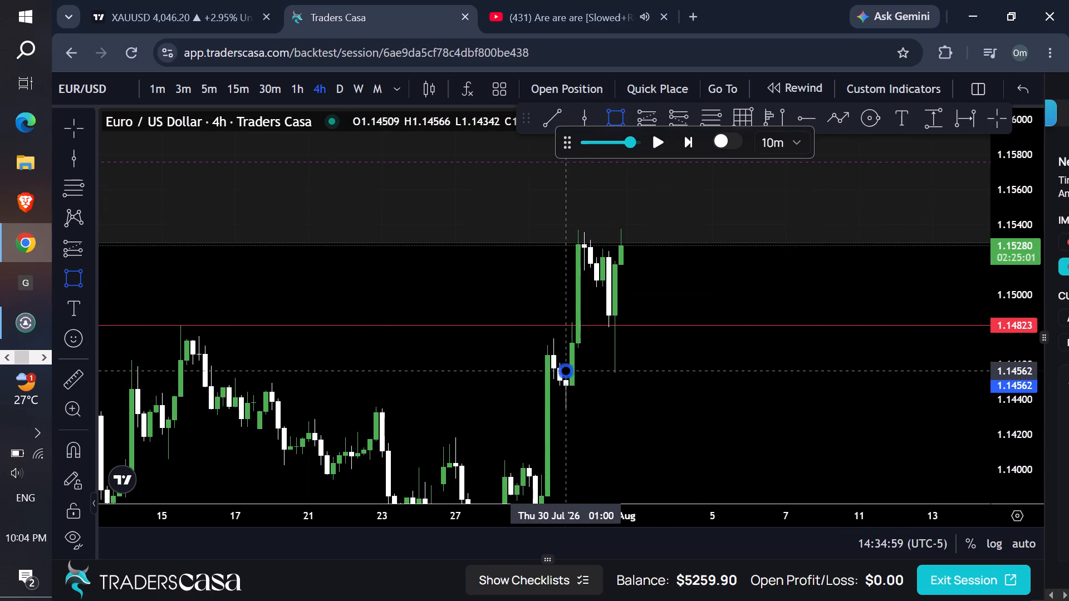
left_click(639, 408)
left_click(665, 403)
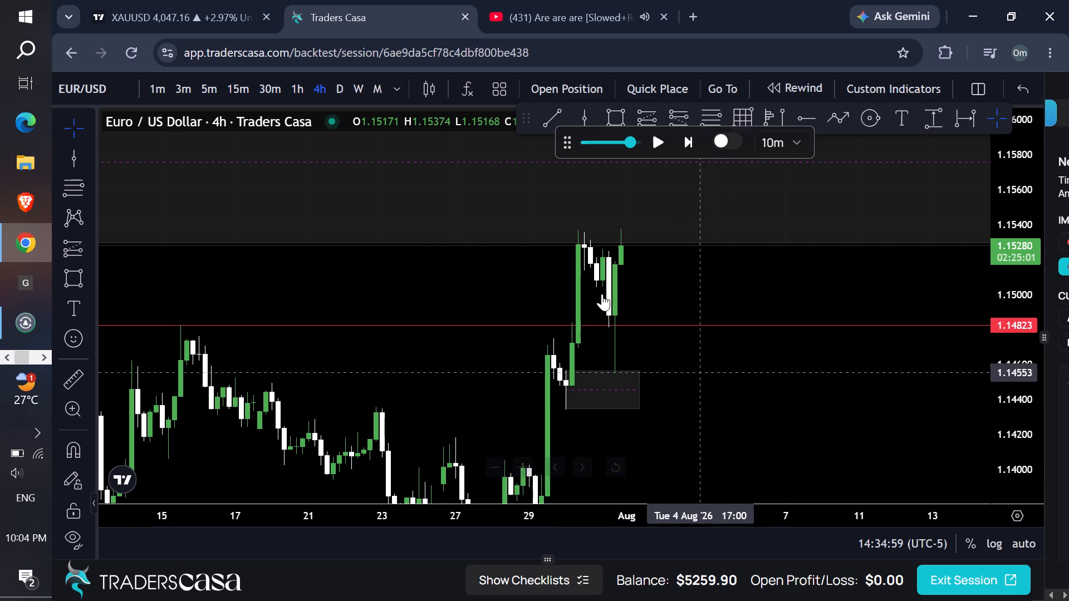
On the daily chart, delete the red horizontal level at 1.14823.
left_click(344, 102)
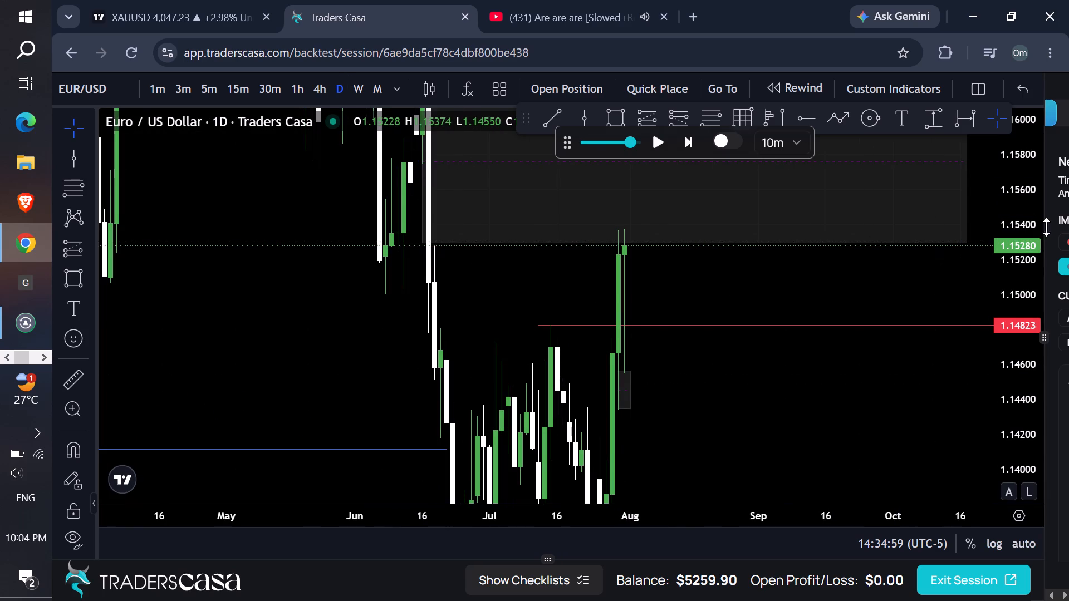
left_click_drag(1018, 260, 951, 373)
left_click(725, 323)
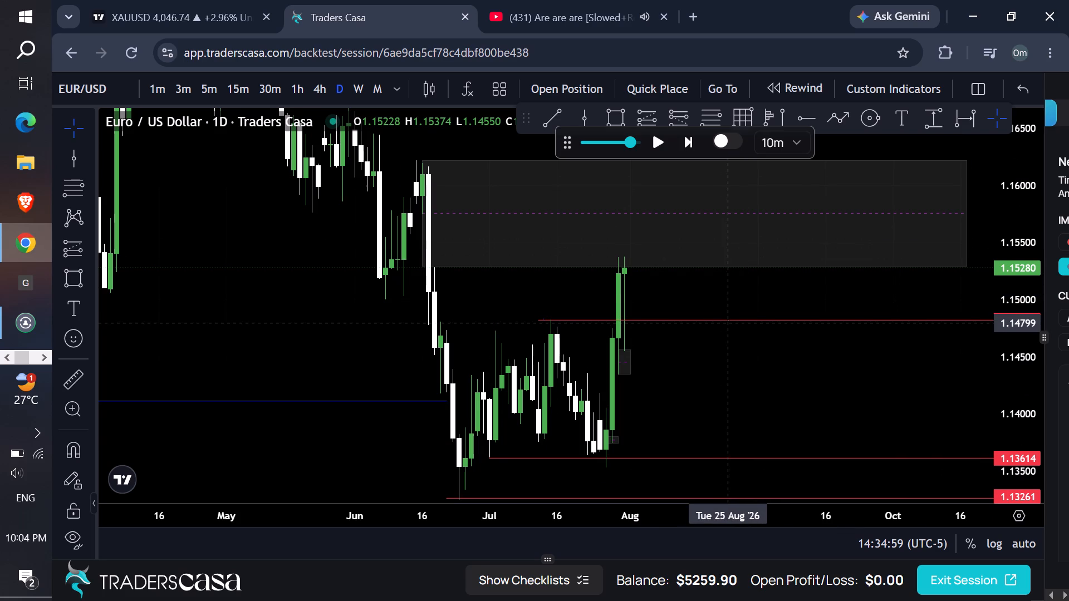
left_click(729, 318)
left_click(941, 185)
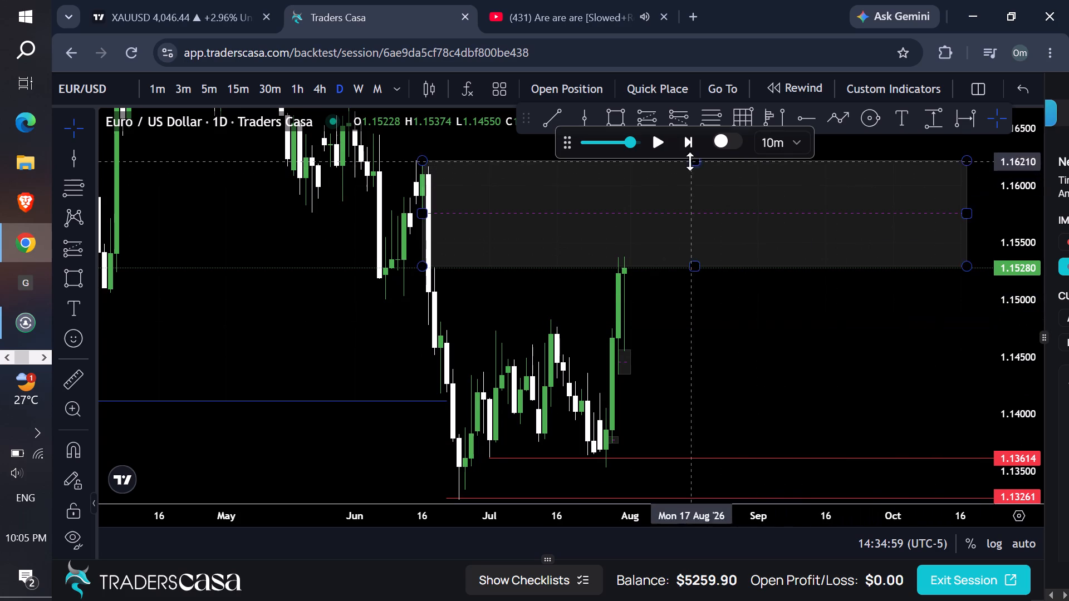
Replay price forward on the daily chart until the new August candle trades inside the upper zone.
left_click(655, 148)
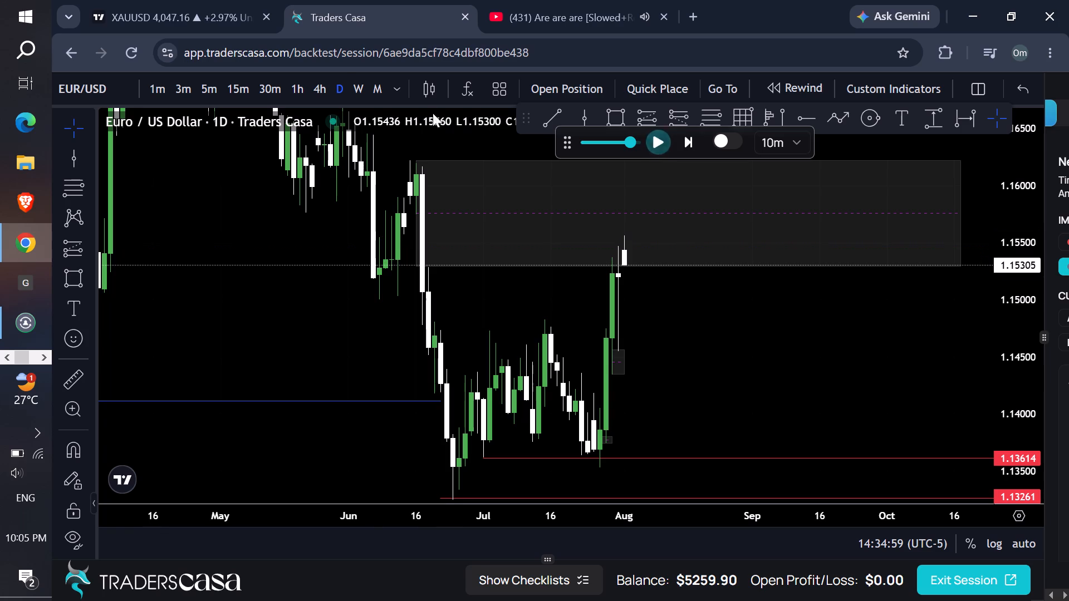
On the 4h chart, refine the upper zone to start at 11 Jun with its lower edge at about 1.1557.
left_click(326, 87)
scroll(321, 244, "down", 2)
scroll(316, 274, "up", 1)
scroll(315, 277, "down", 3)
scroll(313, 284, "up", 1)
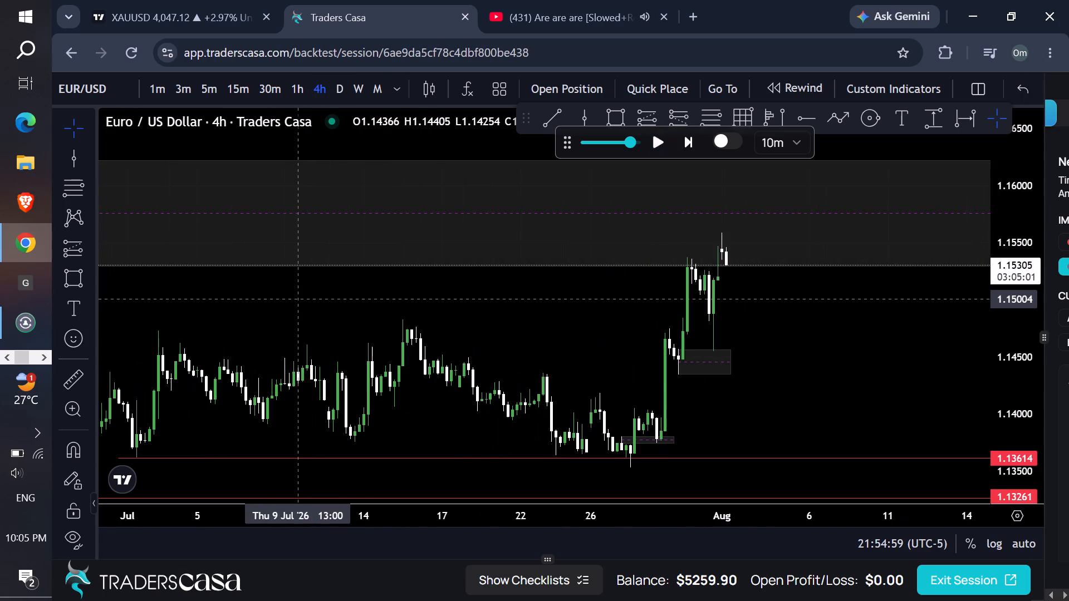
left_click_drag(298, 299, 748, 312)
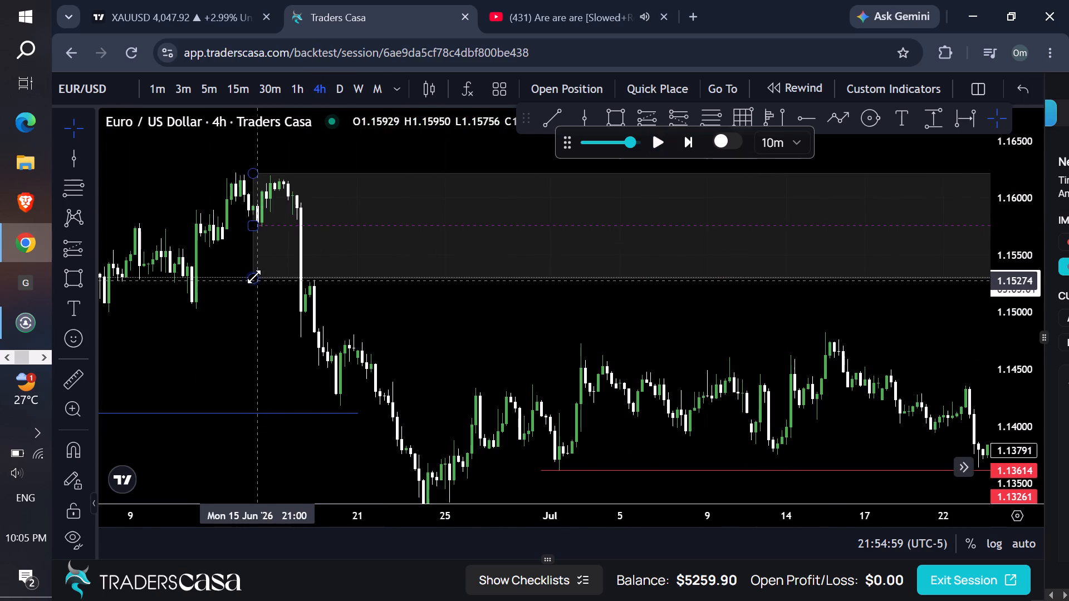
left_click_drag(254, 275, 206, 247)
Replay price forward on the 4h chart from the latest candles below the refined upper zone.
left_click_drag(582, 283, 486, 292)
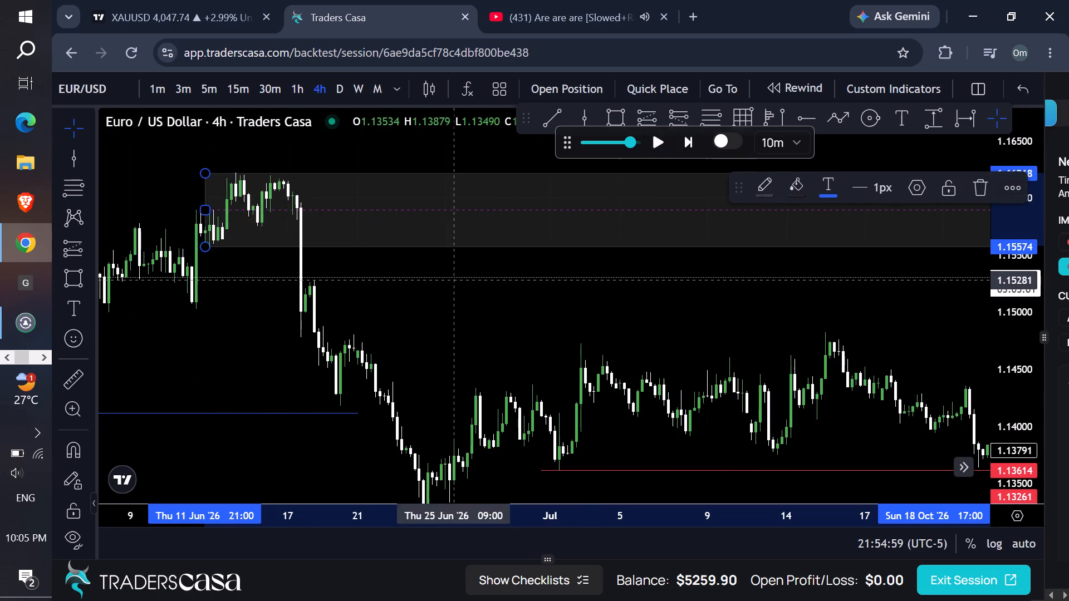
left_click_drag(486, 292, 246, 305)
left_click_drag(666, 299, 488, 315)
left_click(649, 144)
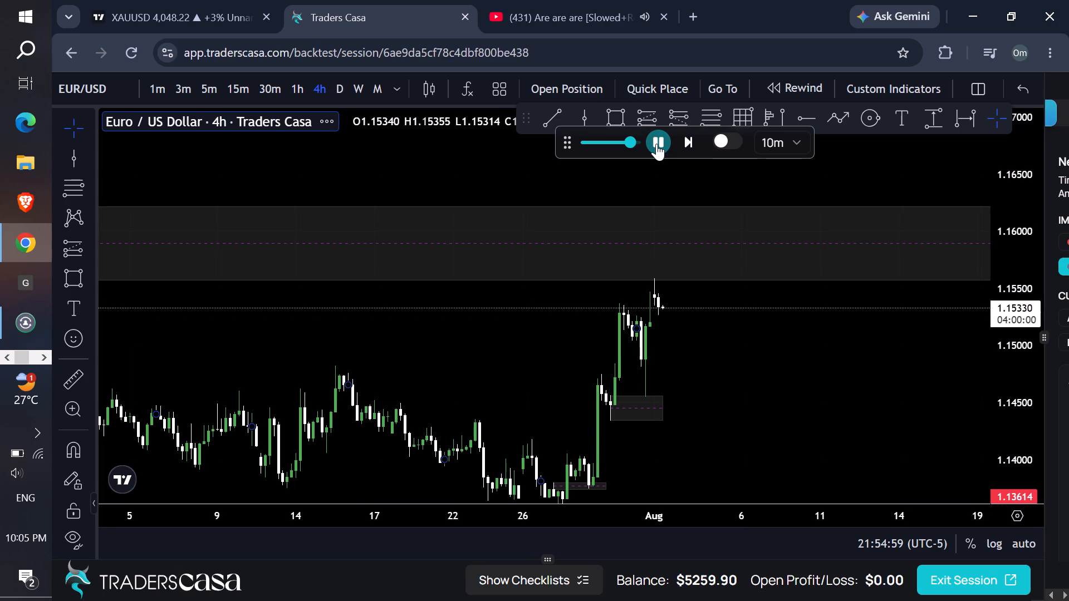
Check price on the 1h and daily charts, resume the replay and set its interval to 15m.
left_click(301, 90)
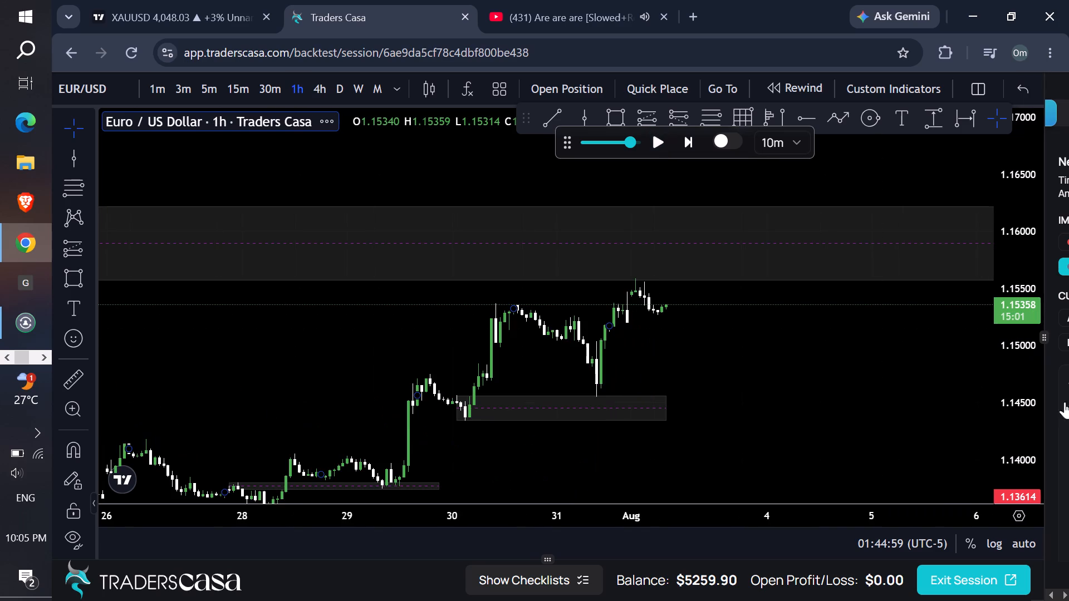
left_click_drag(1033, 444, 806, 65)
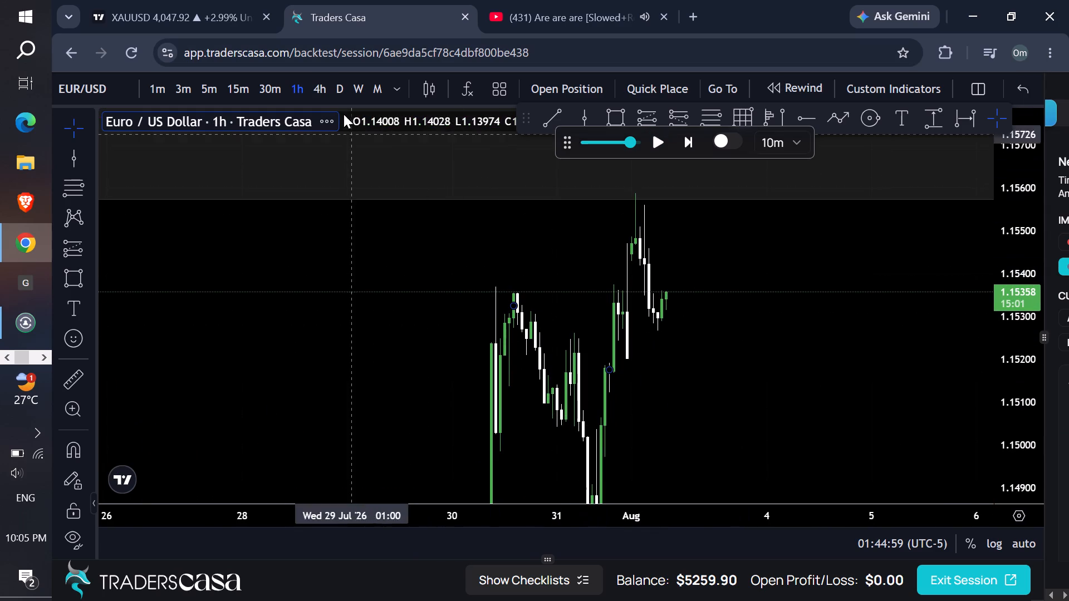
left_click(335, 92)
left_click_drag(1013, 213, 857, 538)
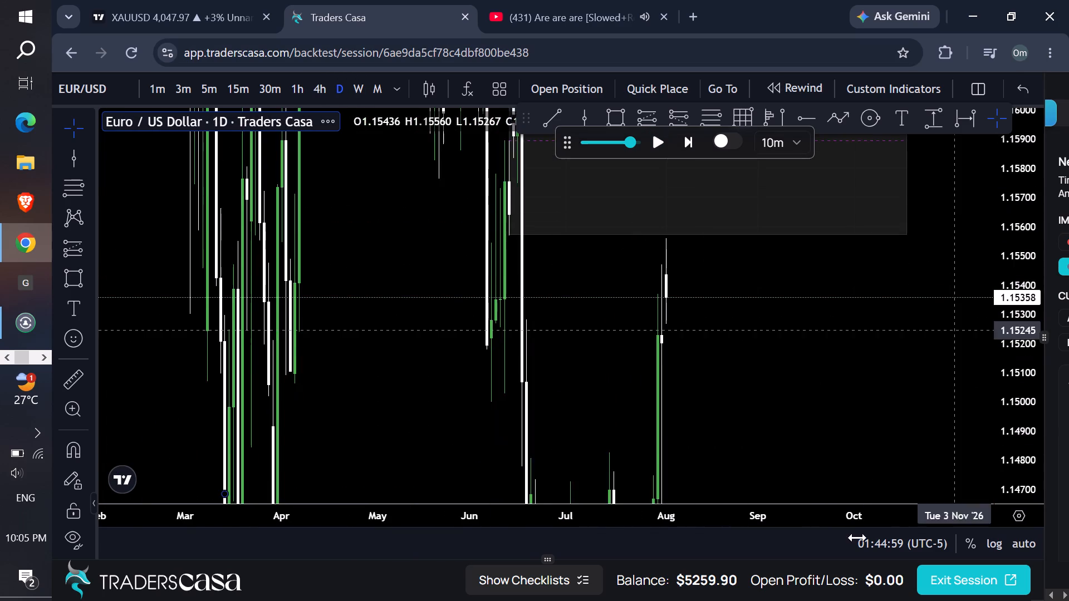
left_click_drag(857, 538, 836, 531)
left_click(659, 145)
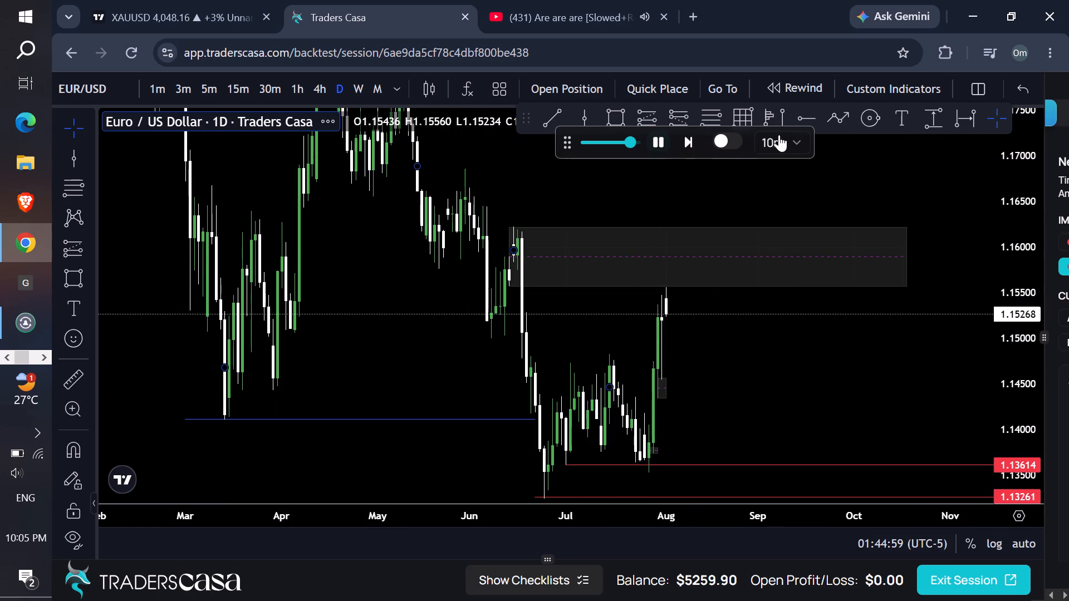
left_click(779, 135)
left_click(800, 304)
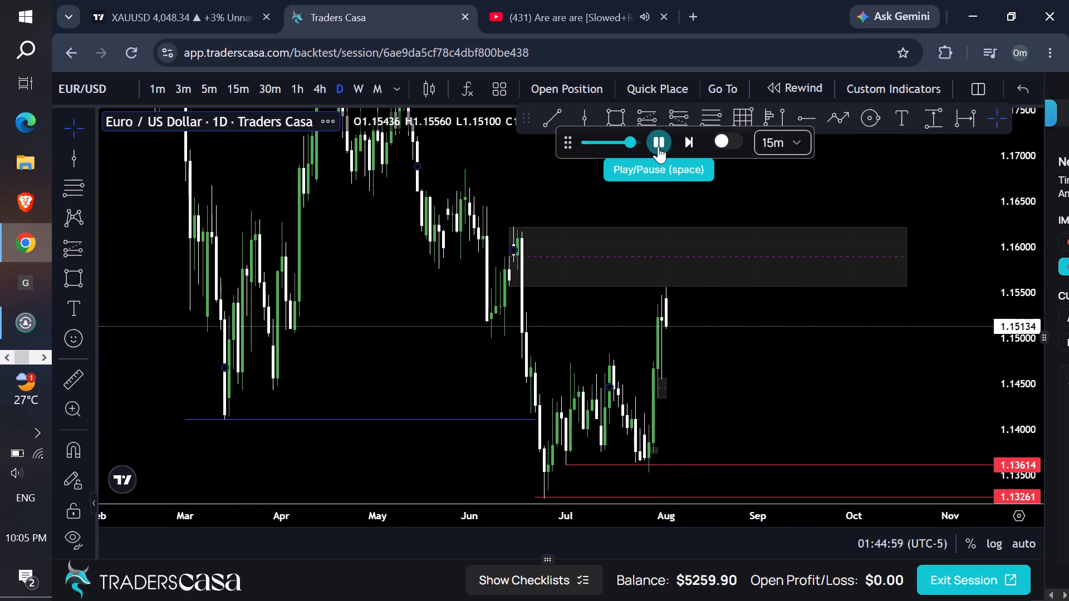
Replay price forward in 15m increments on the daily chart until the next daily candle has opened.
double_click(658, 146)
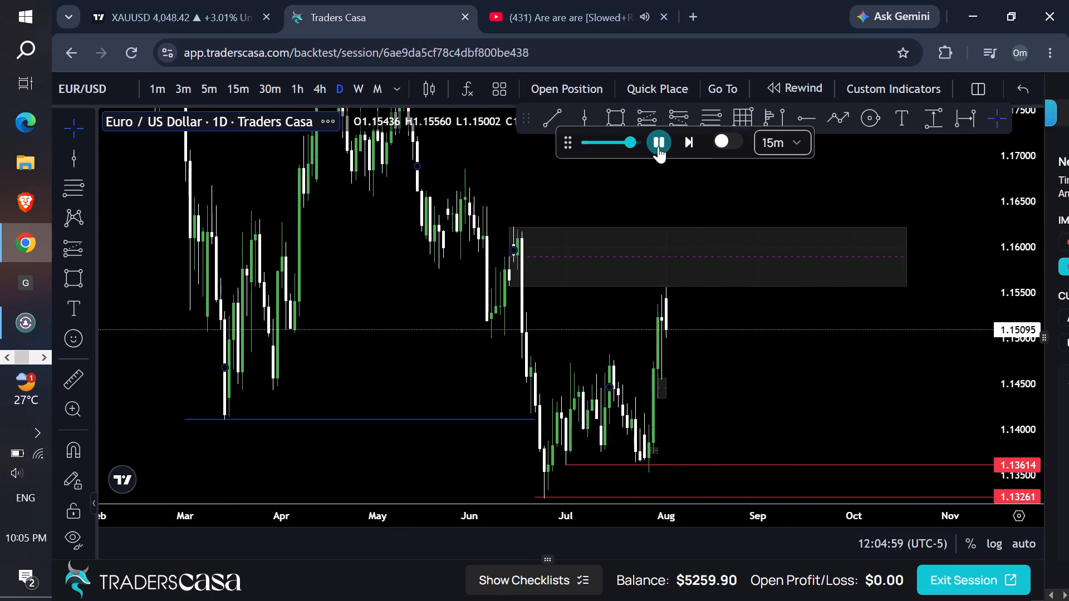
left_click(658, 146)
left_click(658, 146)
double_click(658, 146)
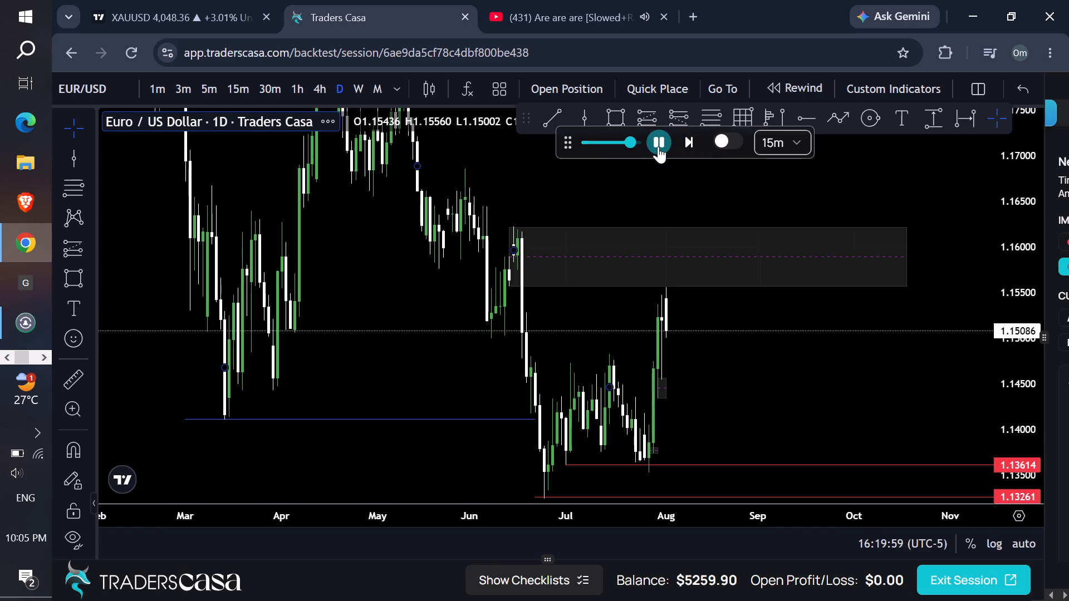
left_click(658, 146)
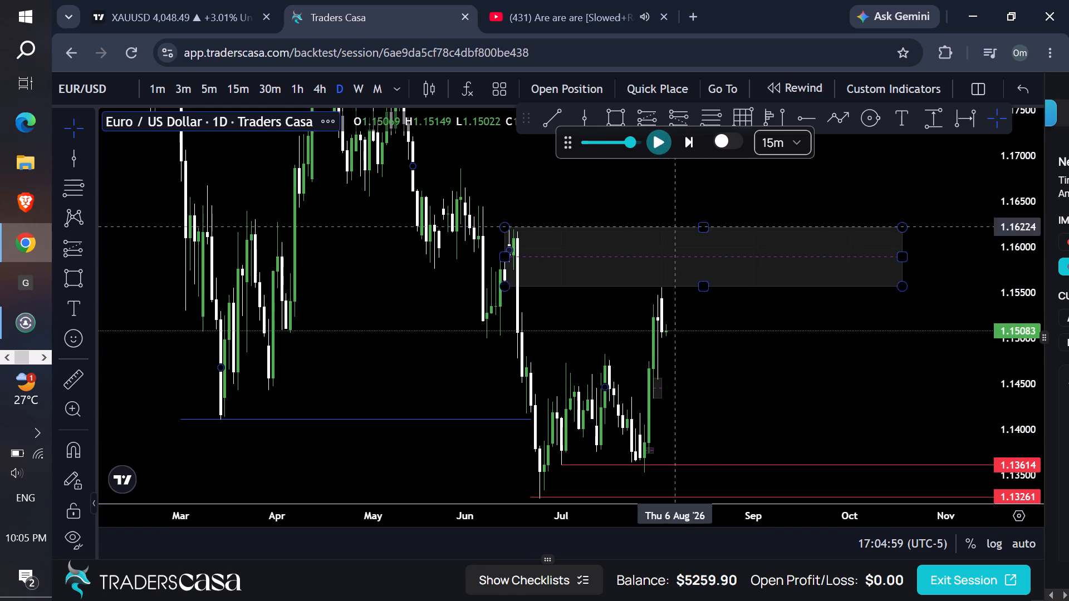
On the 4h chart, draw a rectangle zone from 3 Aug 05:00 to 6 Aug 09:00, between about 1.1535 and 1.1515.
scroll(680, 347, "up", 6)
left_click_drag(528, 369, 814, 343)
scroll(770, 351, "up", 2)
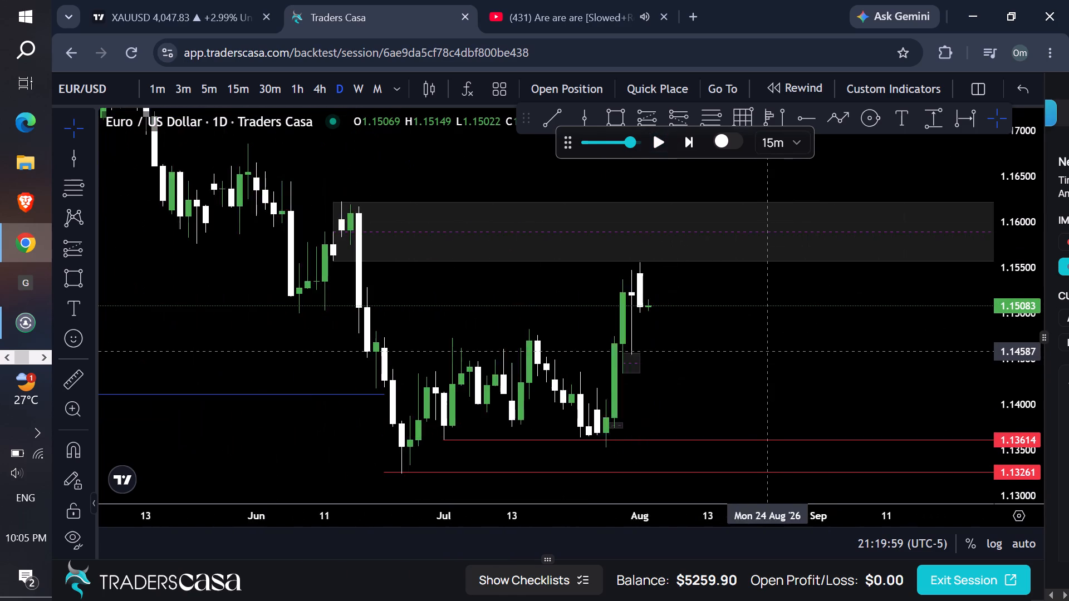
scroll(770, 351, "up", 3)
left_click_drag(1022, 428, 903, 279)
left_click_drag(718, 303, 751, 312)
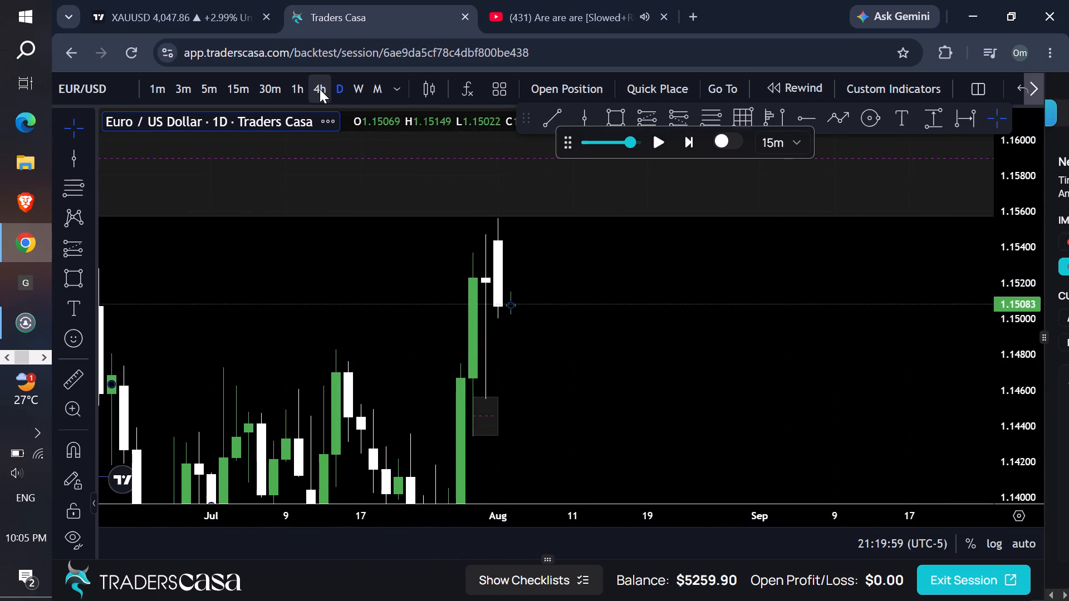
left_click(320, 89)
left_click_drag(748, 269, 775, 313)
left_click_drag(1013, 425, 992, 341)
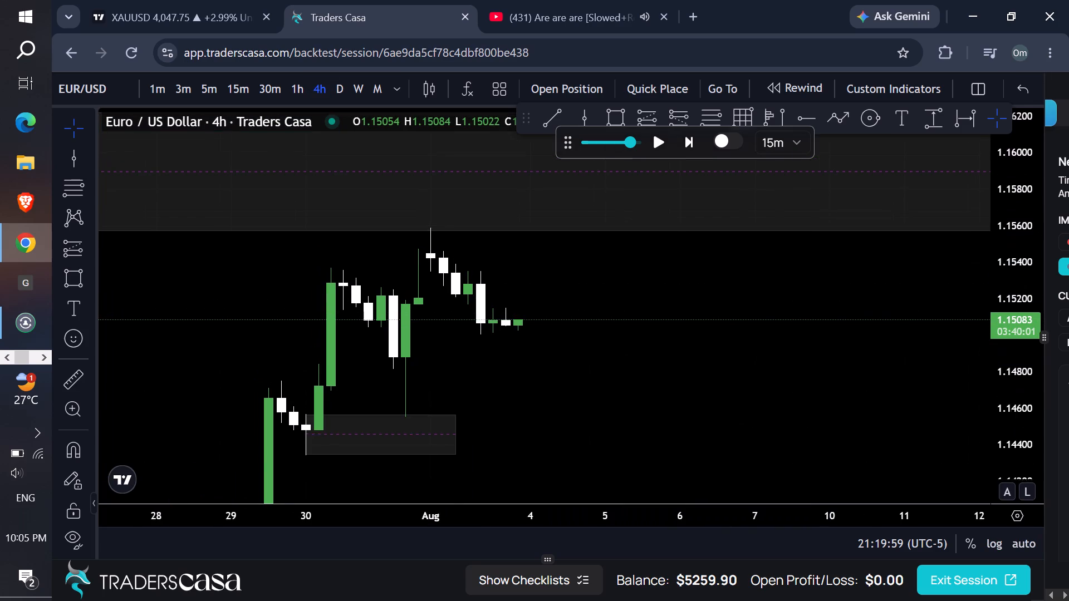
left_click_drag(992, 341, 893, 154)
left_click(616, 119)
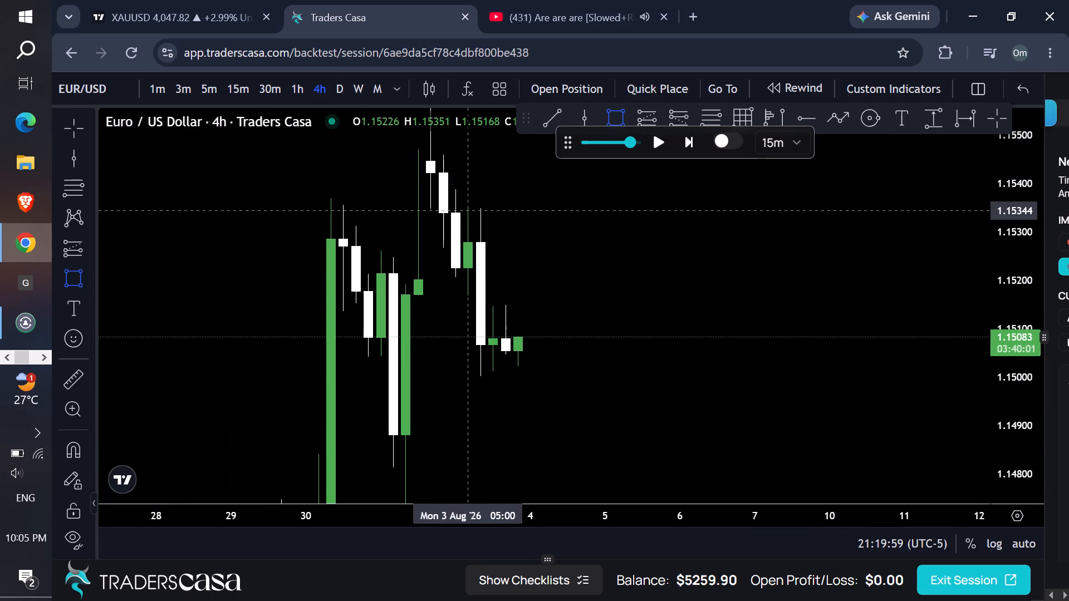
left_click(466, 209)
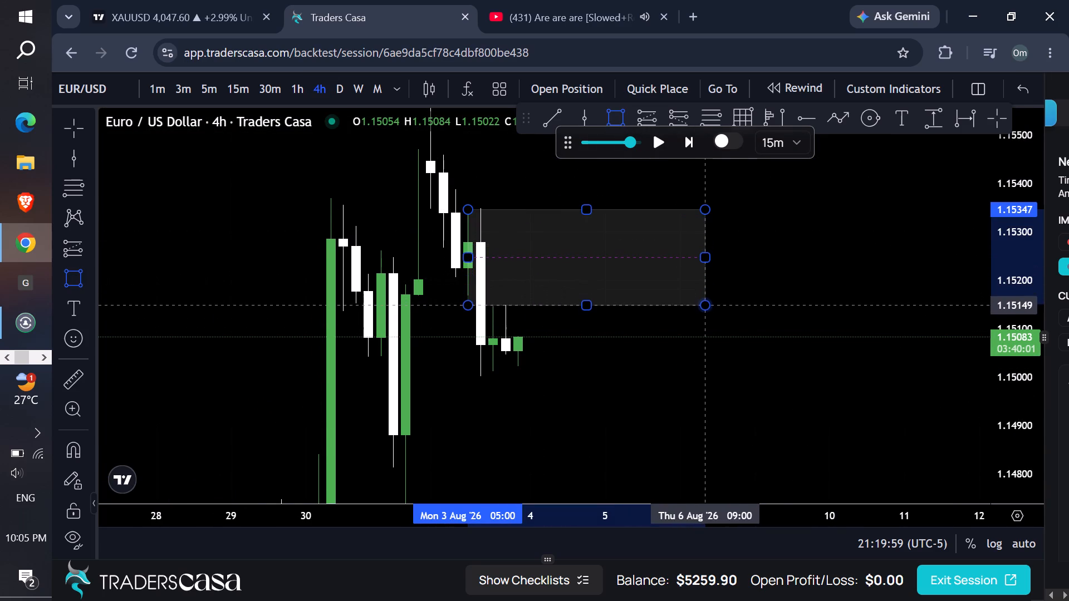
left_click(707, 305)
Replay price forward on the 4h chart in 15m increments to about 05:35 on 4 Aug.
left_click_drag(795, 284, 789, 269)
left_click(658, 143)
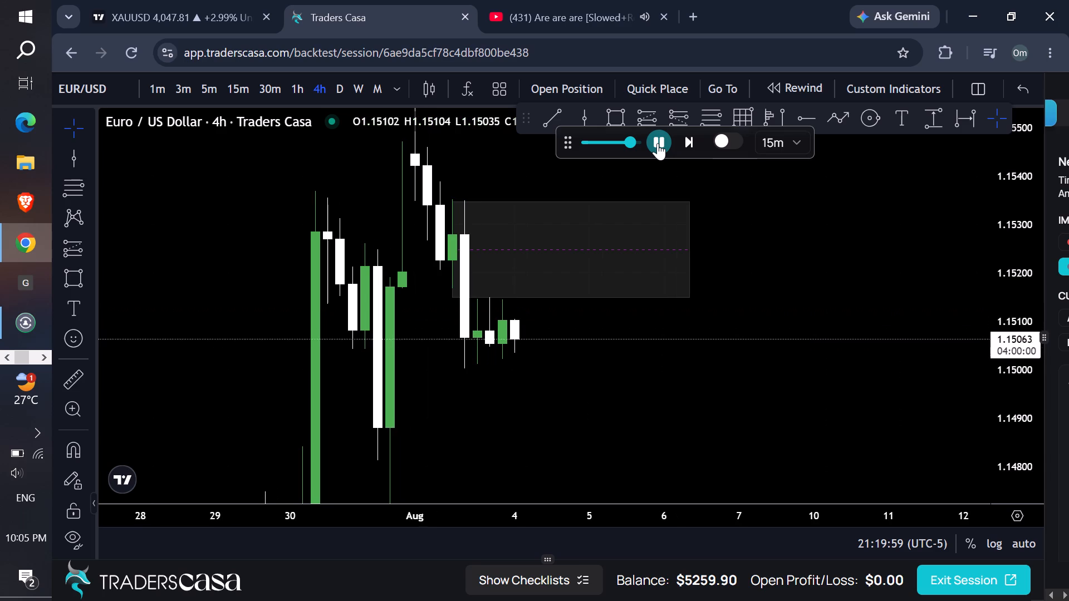
double_click(661, 143)
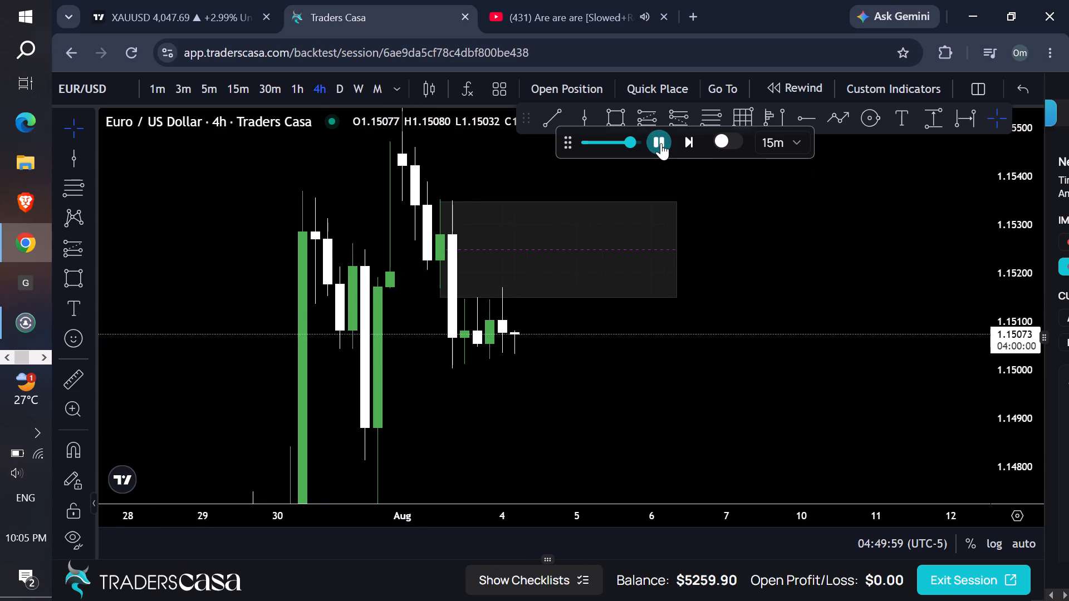
Check price on the 15m chart, and on the 1h chart raise the new zone's lower edge to about 1.1517.
left_click(234, 90)
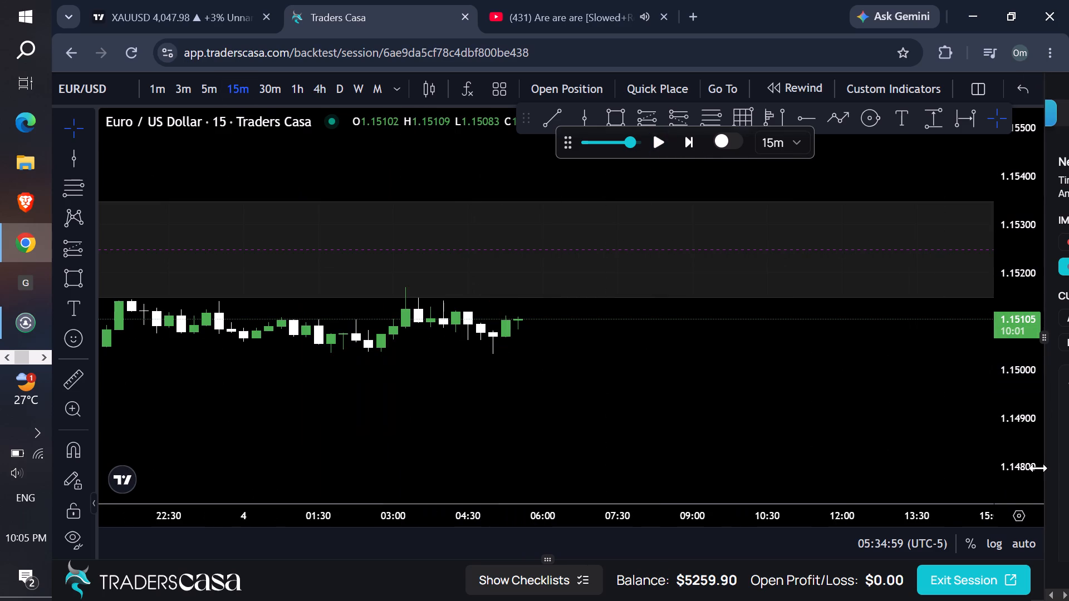
left_click_drag(1023, 465, 839, 86)
scroll(669, 278, "down", 8)
left_click_drag(1011, 323, 929, 402)
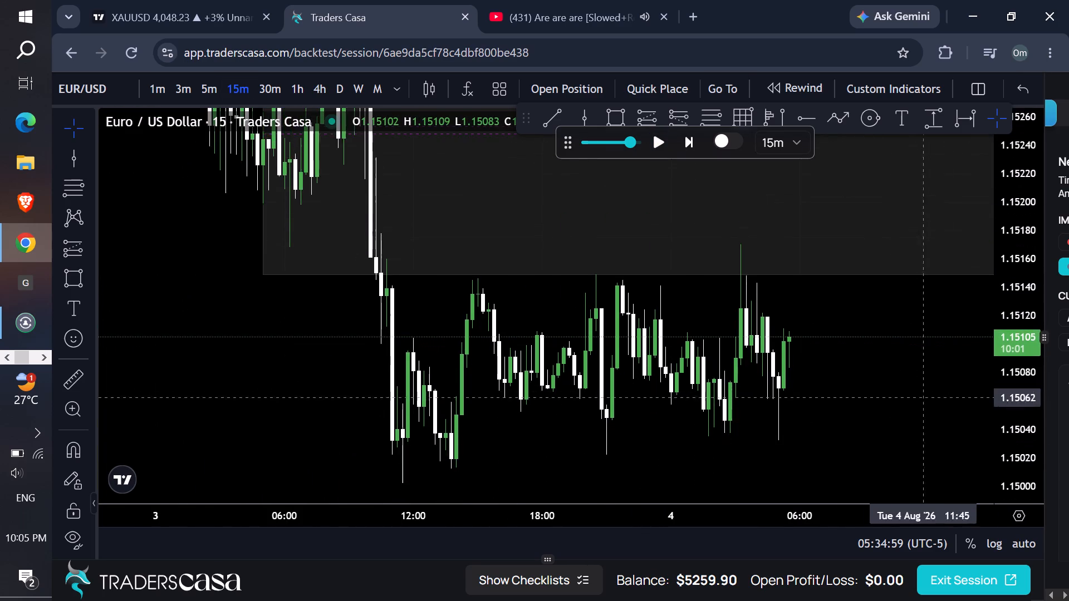
left_click_drag(860, 385, 704, 356)
left_click(299, 96)
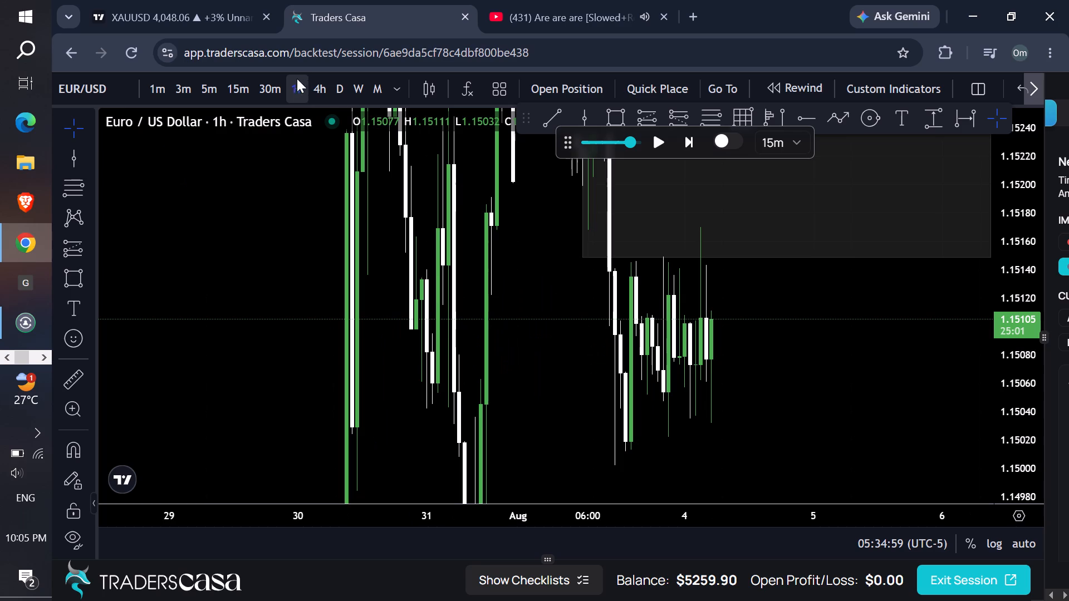
left_click_drag(1034, 224, 920, 340)
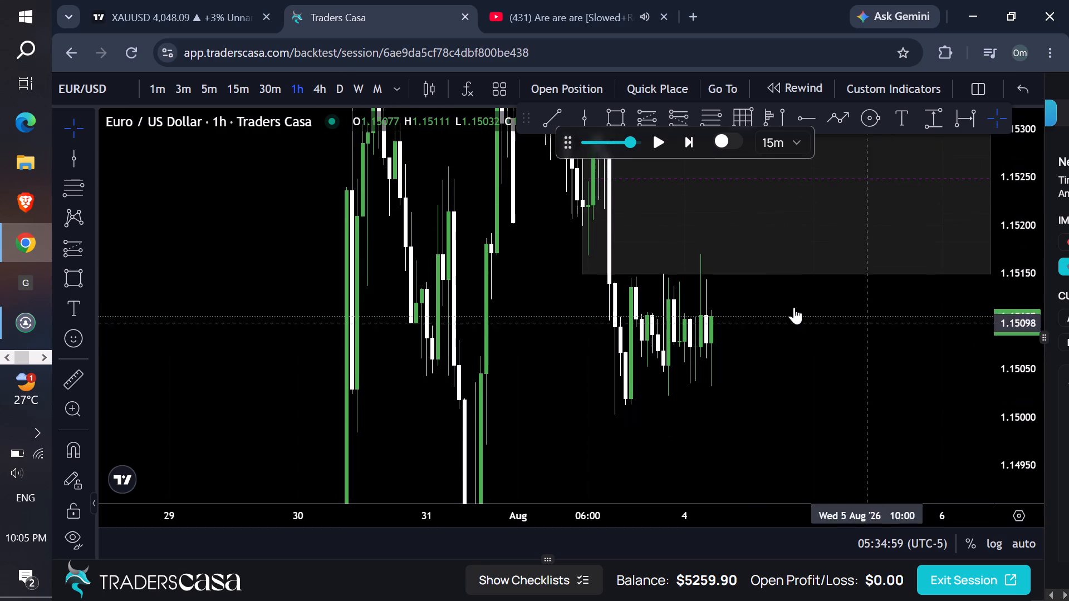
left_click_drag(583, 274, 575, 256)
left_click_drag(818, 302, 674, 267)
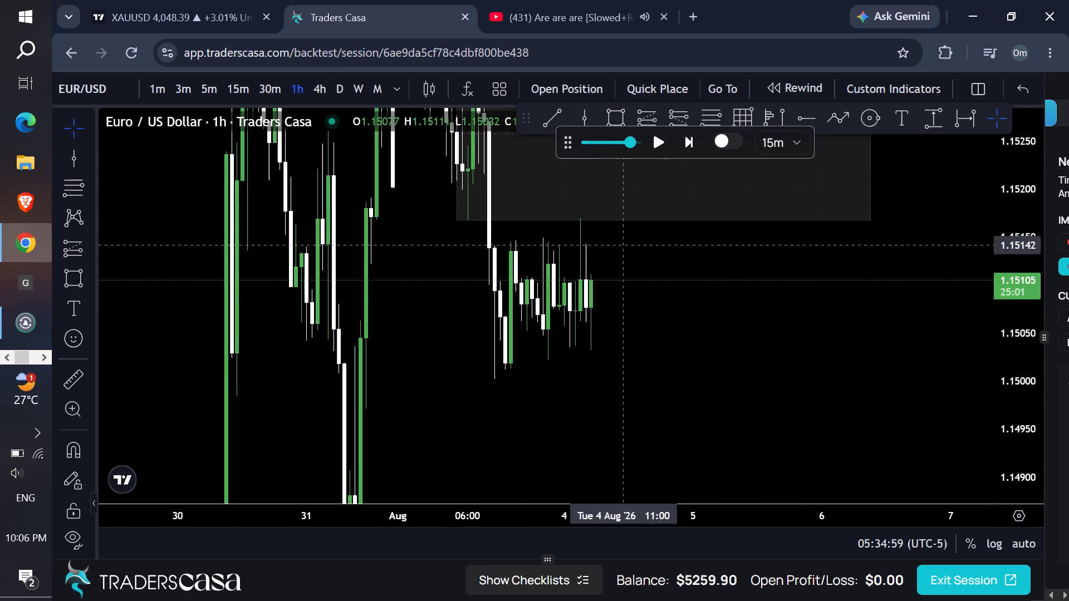
Replay price forward on the 4h chart to about 09:35 on 4 Aug.
left_click(317, 92)
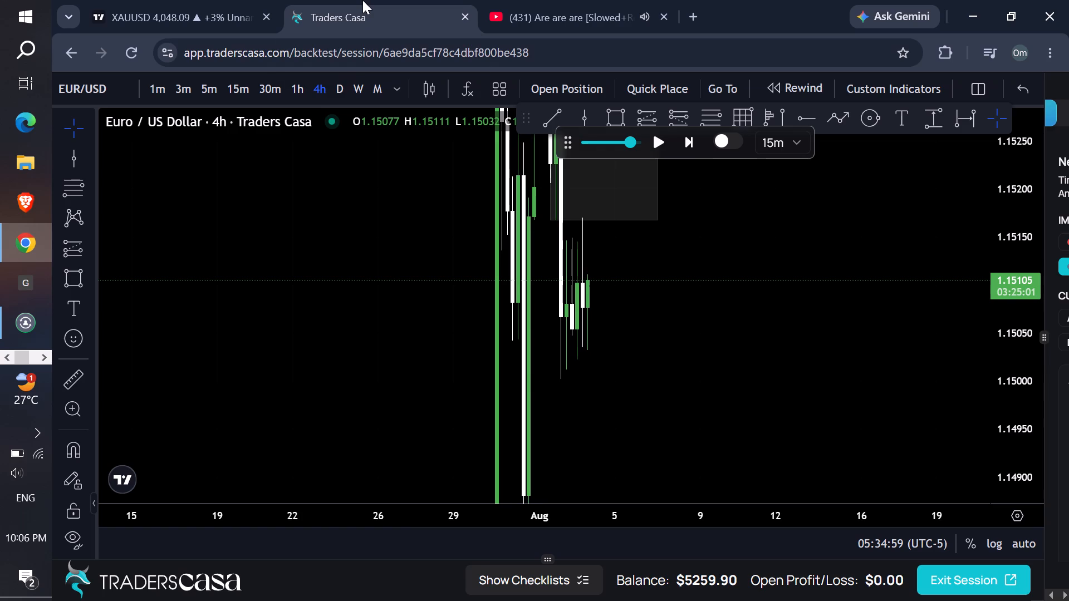
left_click_drag(1022, 226, 1027, 270)
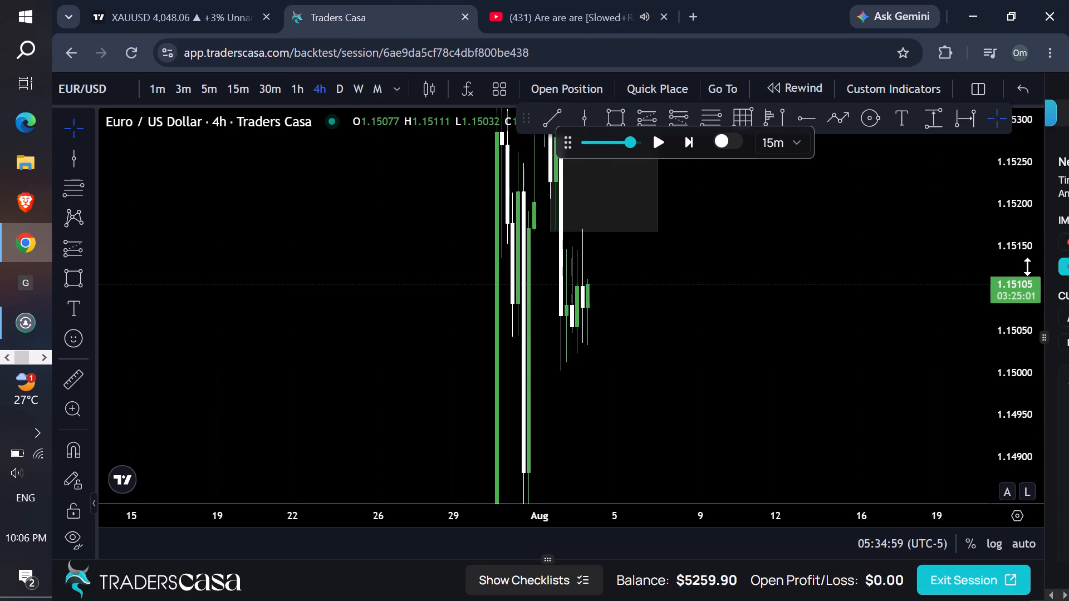
left_click_drag(1020, 224, 900, 338)
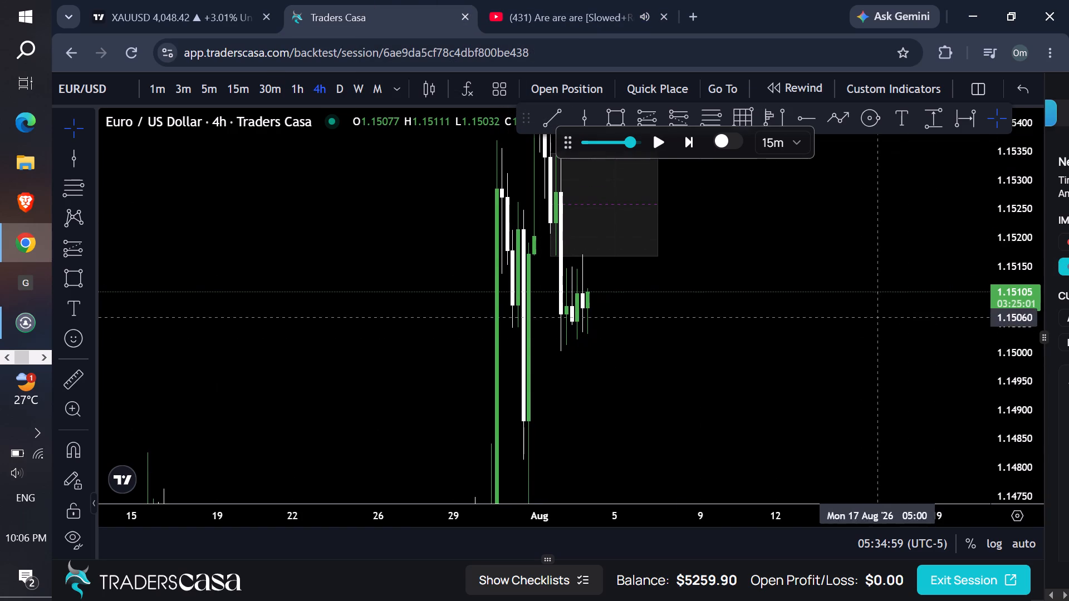
left_click(661, 141)
triple_click(661, 140)
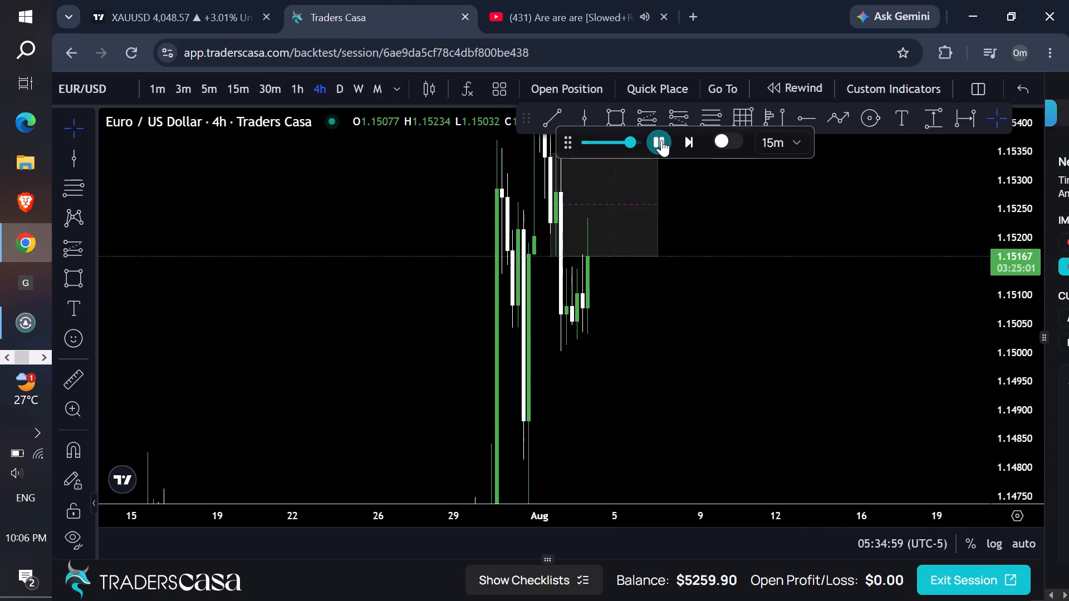
double_click(661, 140)
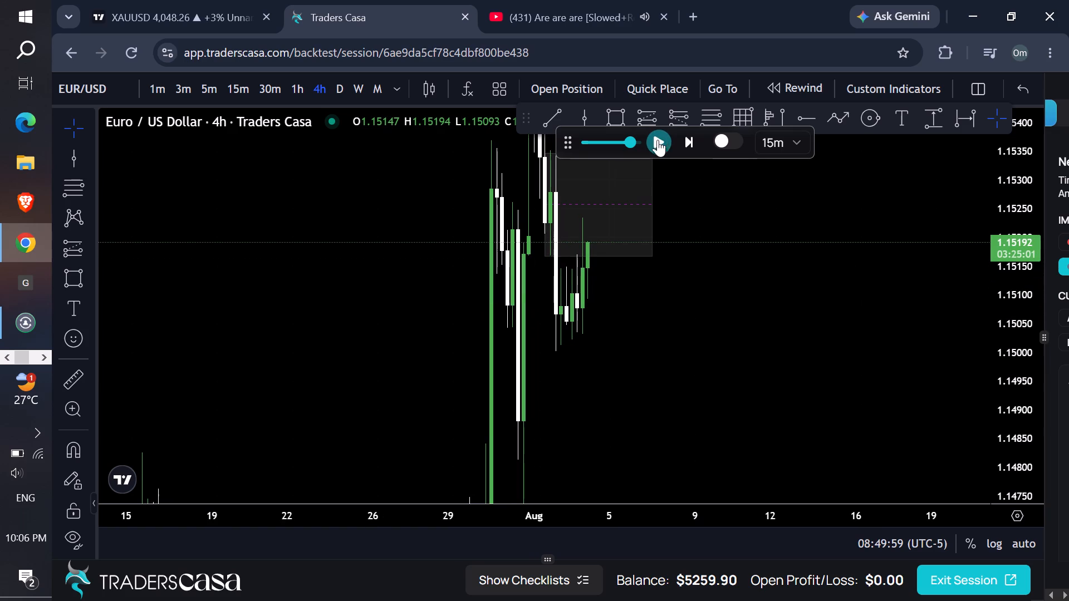
Check price in the zone on the 15m and 1h charts, and replay forward on the 4h chart to about 13:20.
left_click(233, 93)
left_click_drag(819, 301, 831, 378)
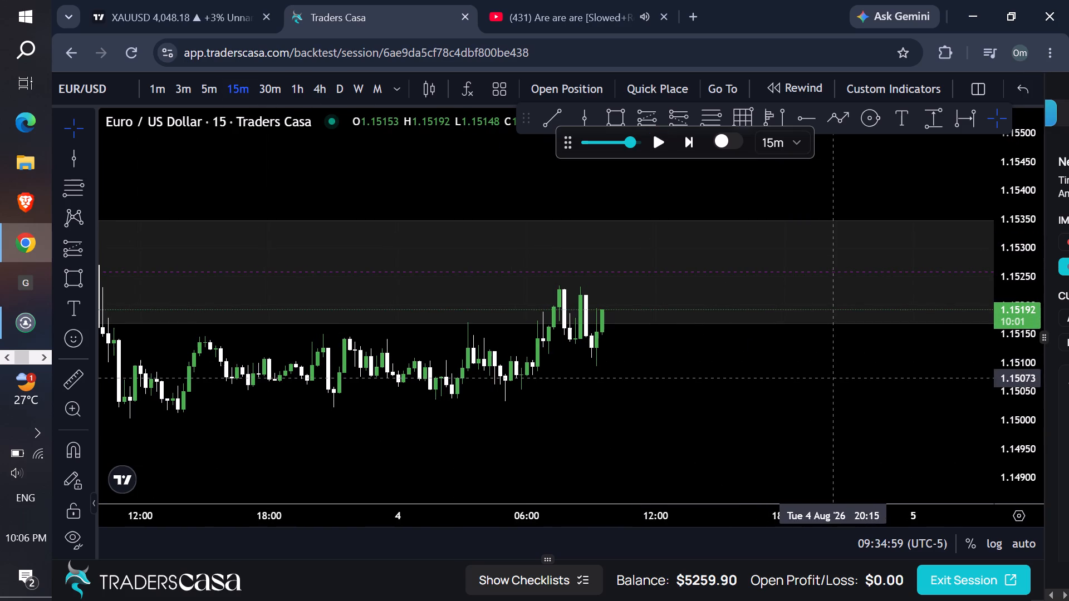
left_click_drag(1028, 437, 969, 328)
left_click(307, 90)
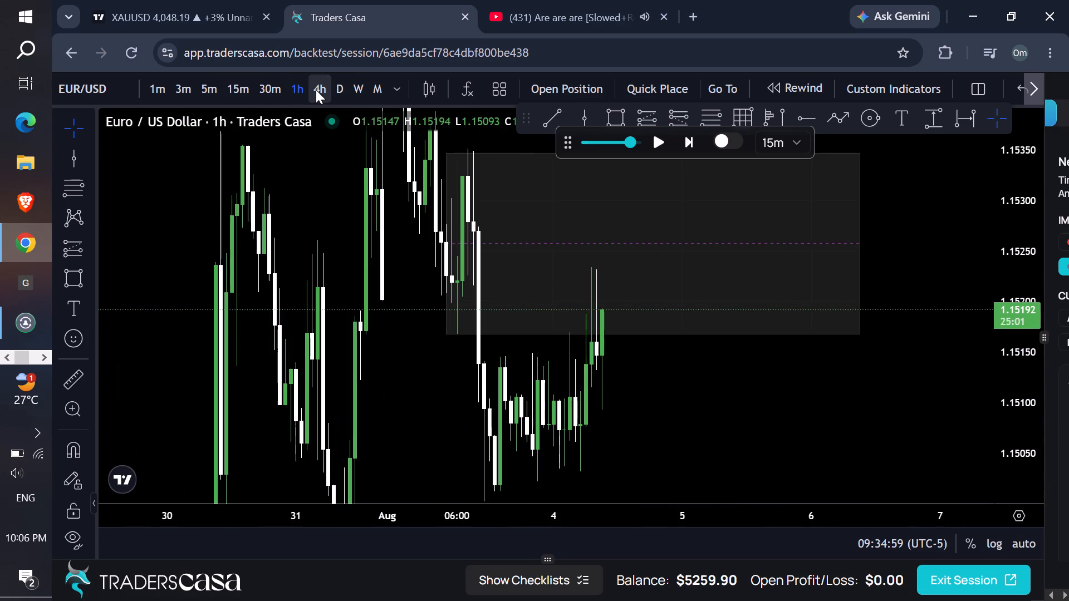
left_click(320, 90)
left_click_drag(996, 214, 955, 375)
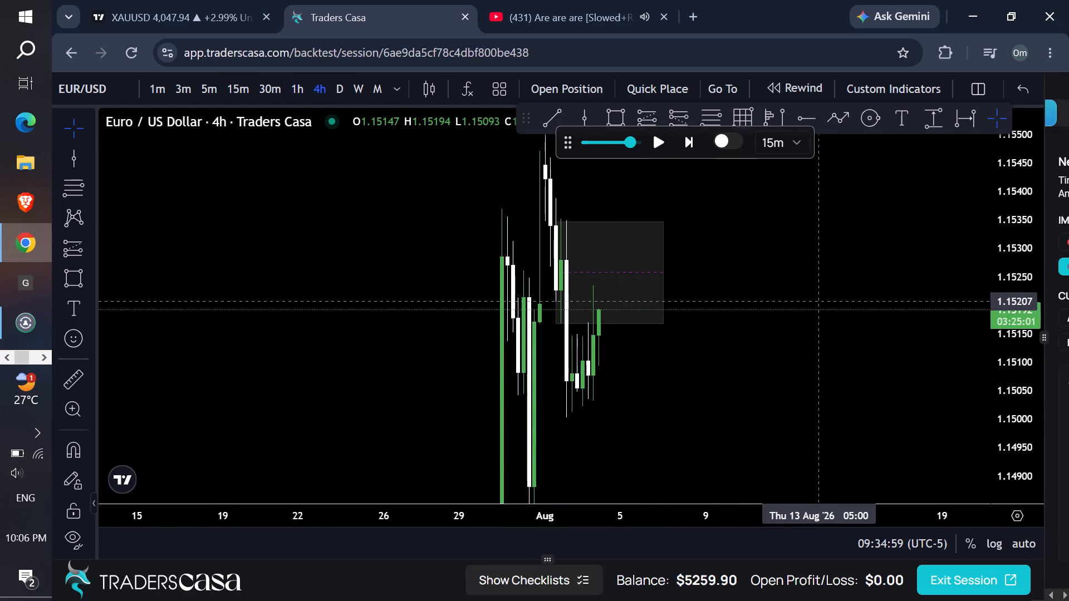
double_click(662, 141)
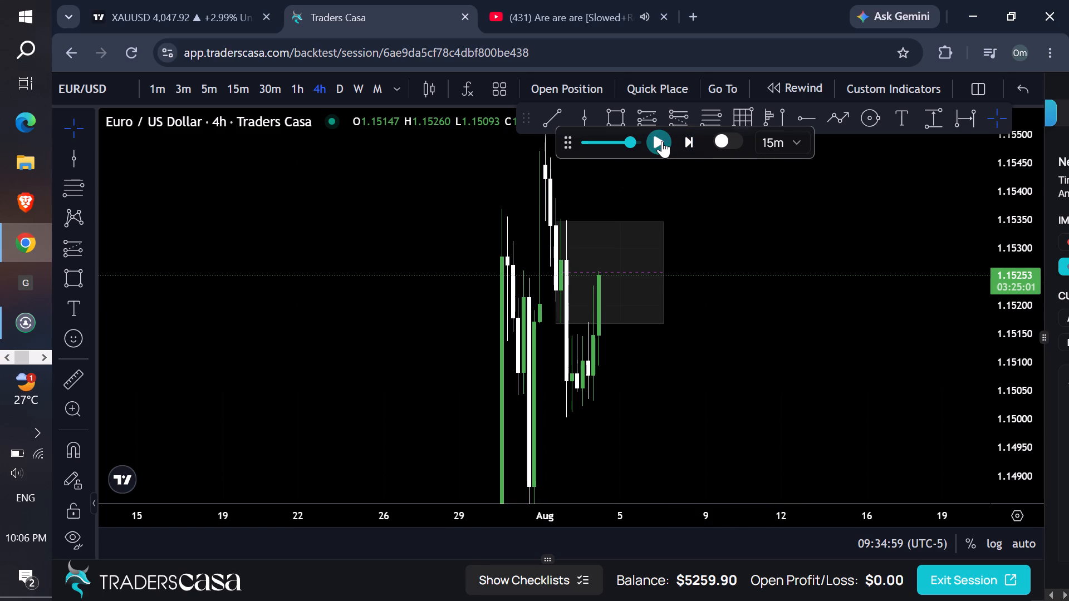
double_click(662, 141)
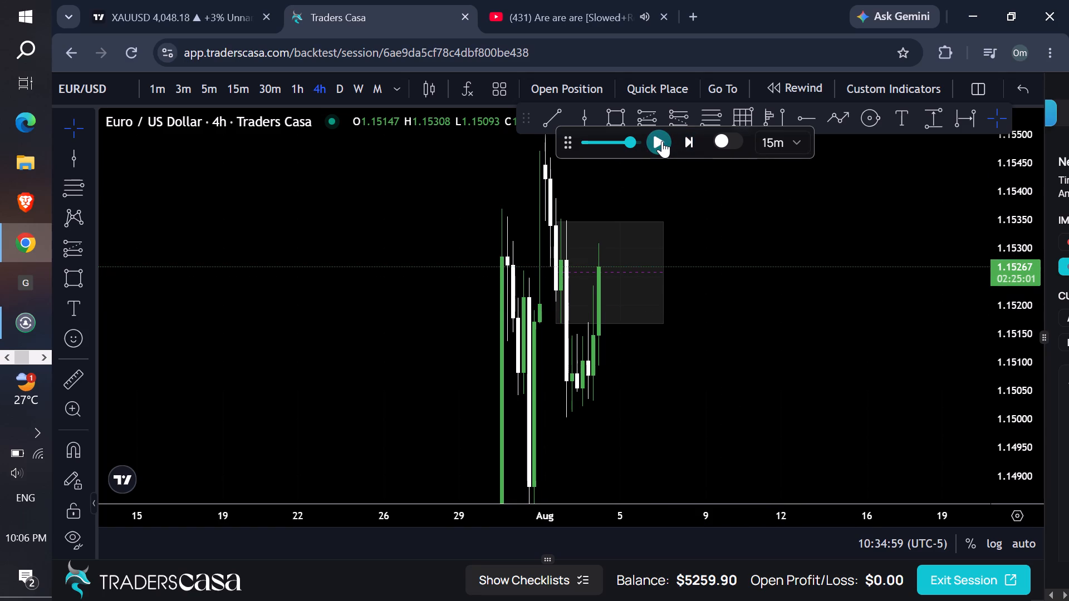
left_click(662, 141)
left_click(662, 141)
double_click(662, 141)
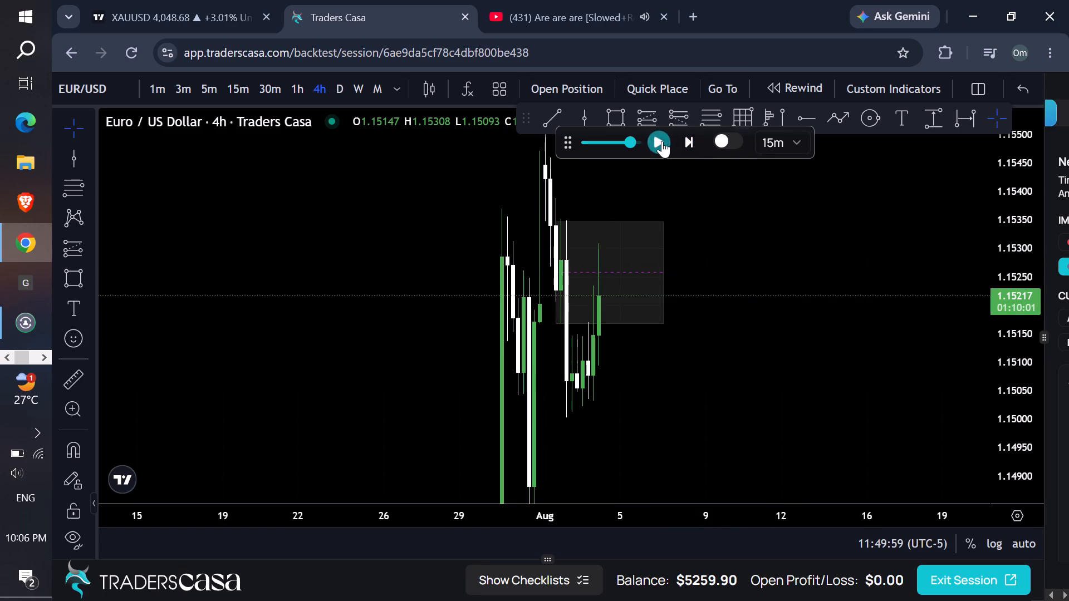
double_click(662, 141)
double_click(662, 141)
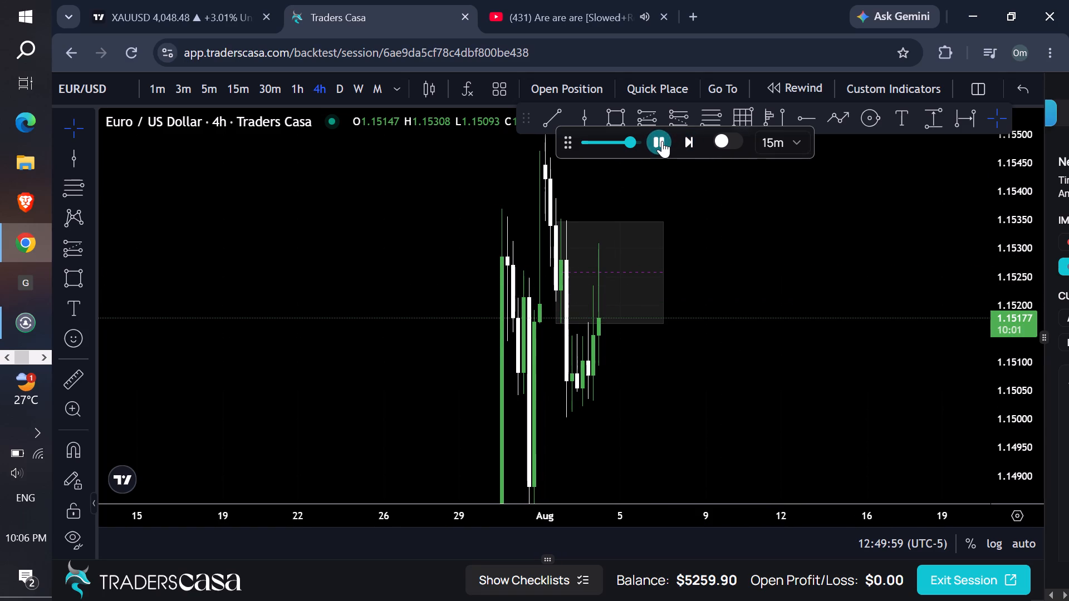
On the 15m chart, place a short position at 4 Aug 13:15 with entry about 1.1520 and stop about 1.1527.
left_click(248, 101)
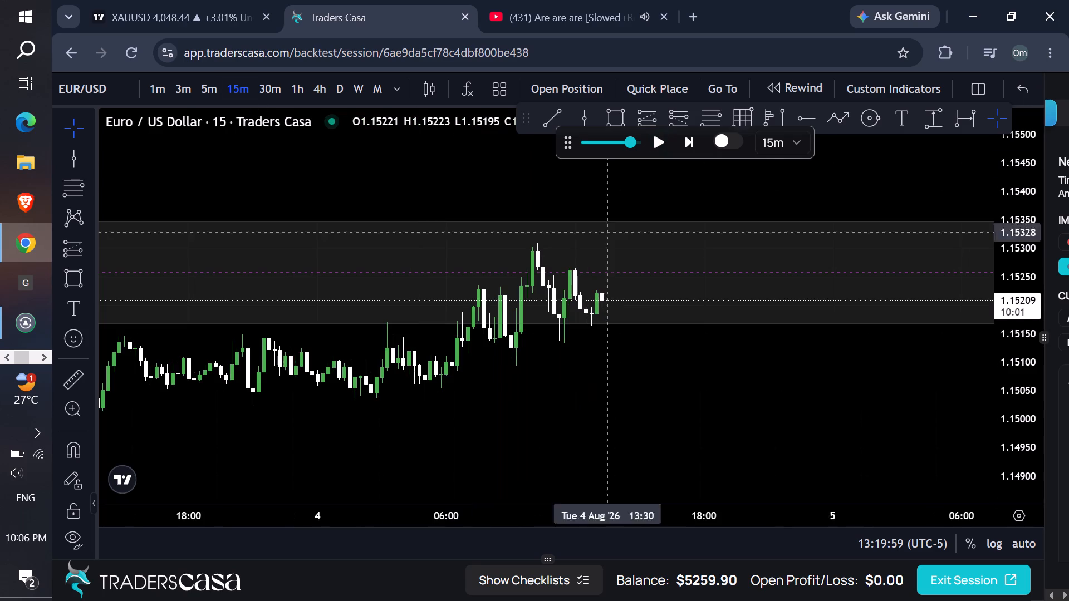
left_click_drag(826, 377, 830, 396)
left_click_drag(1016, 437, 962, 301)
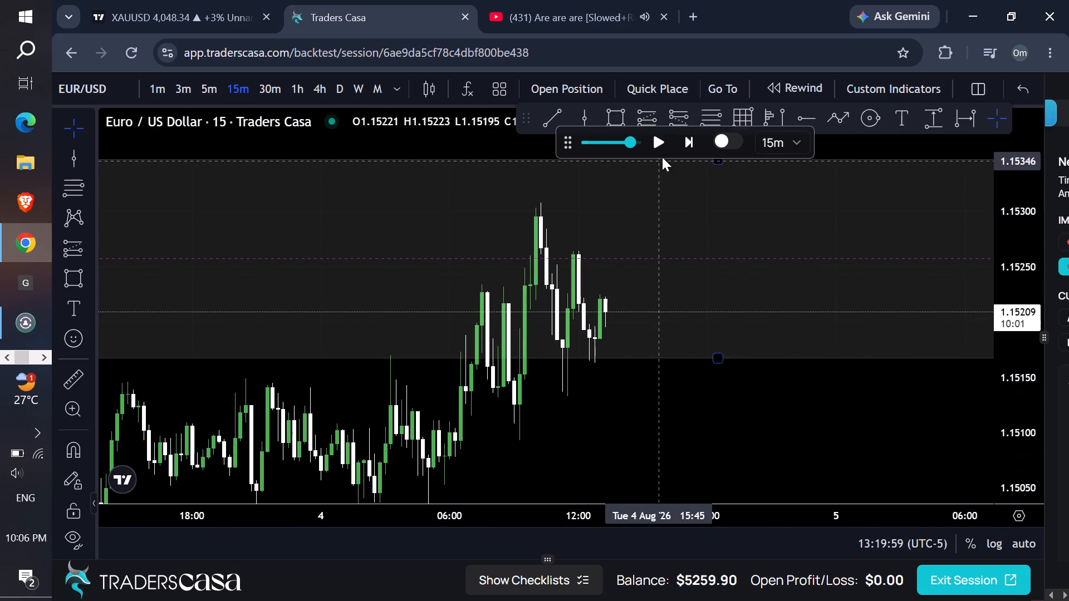
left_click(679, 113)
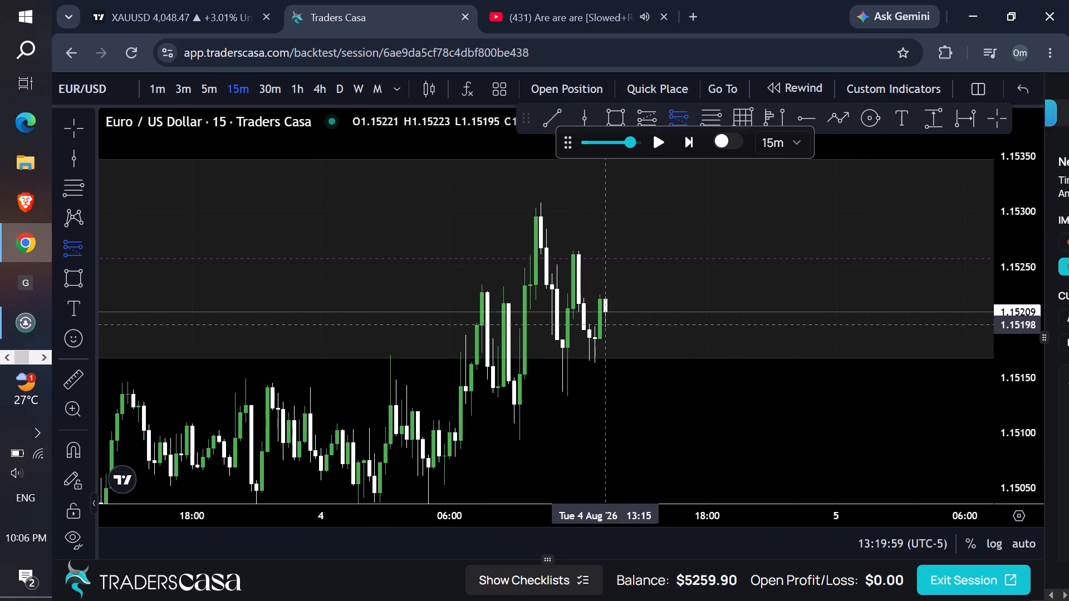
left_click(606, 324)
left_click_drag(604, 256, 619, 248)
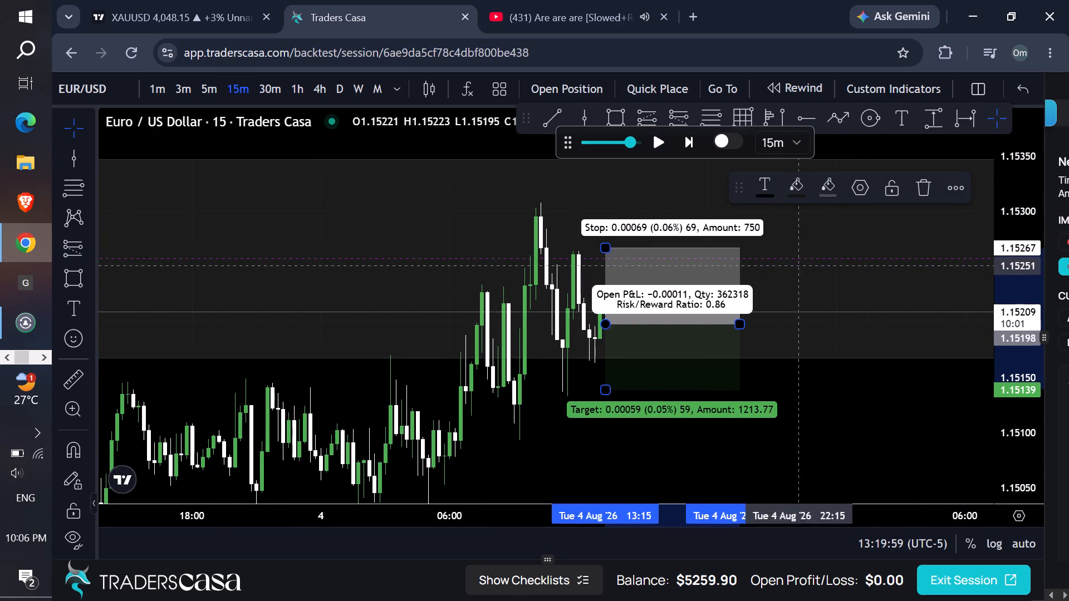
Reposition the short position to start at 4 Aug 13:00 with its entry at about 1.1521.
scroll(830, 275, "down", 2)
scroll(908, 290, "up", 1)
scroll(914, 291, "down", 1)
scroll(918, 291, "up", 1)
scroll(924, 290, "down", 1)
left_click_drag(1045, 231, 1028, 256)
left_click_drag(1014, 239, 926, 469)
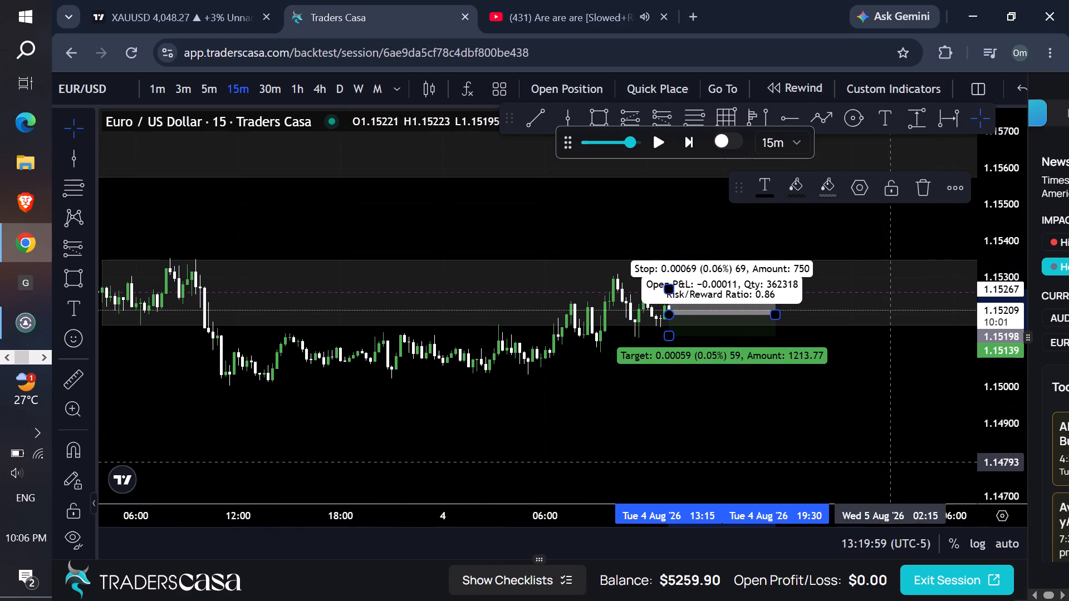
left_click_drag(676, 334, 675, 377)
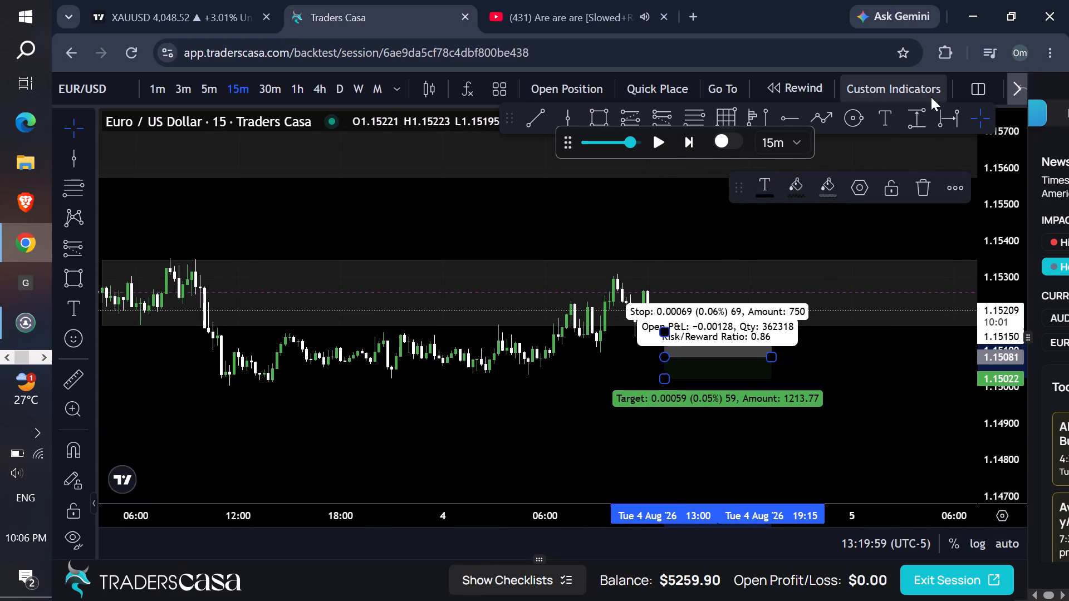
left_click_drag(704, 356, 710, 326)
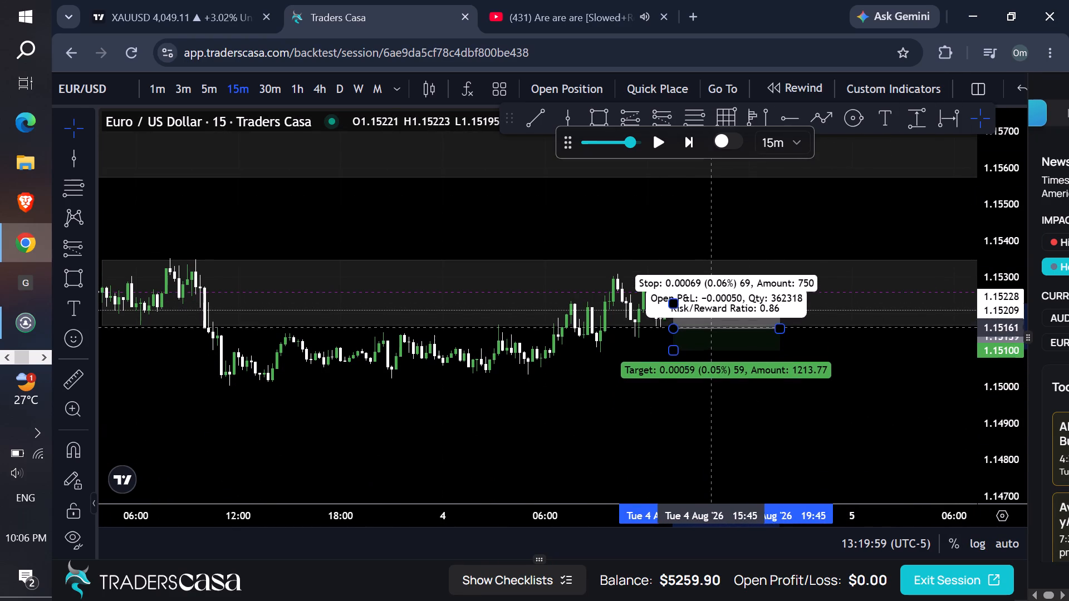
left_click_drag(710, 326, 703, 311)
left_click(699, 315)
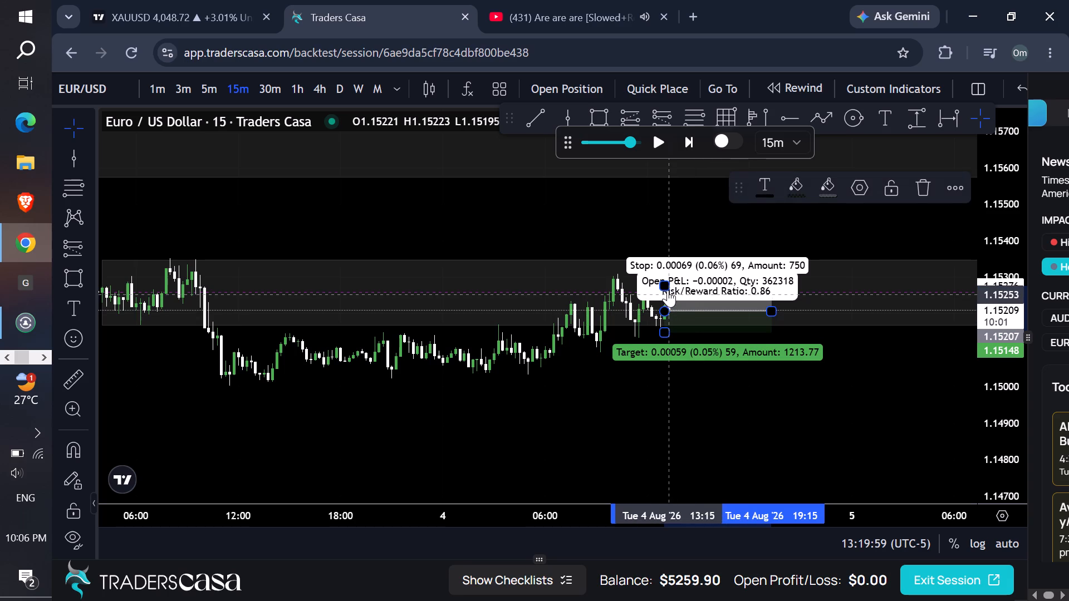
Tighten the short position's stop to 1.15266, just above the latest swing high.
left_click_drag(667, 287, 685, 287)
left_click(815, 395)
left_click_drag(989, 445, 992, 425)
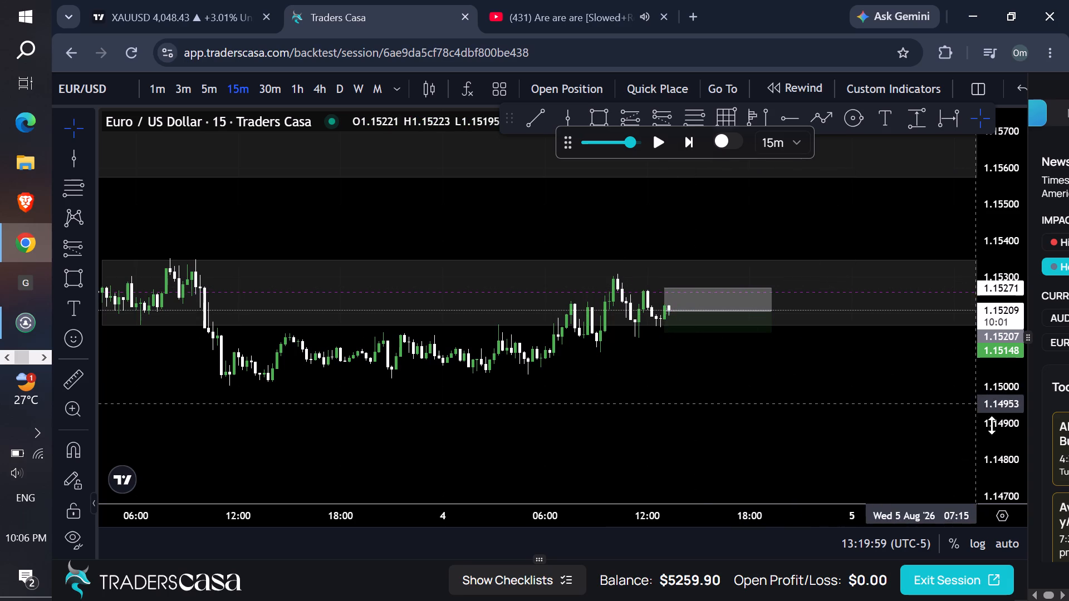
left_click_drag(992, 425, 868, 215)
left_click_drag(668, 248, 666, 257)
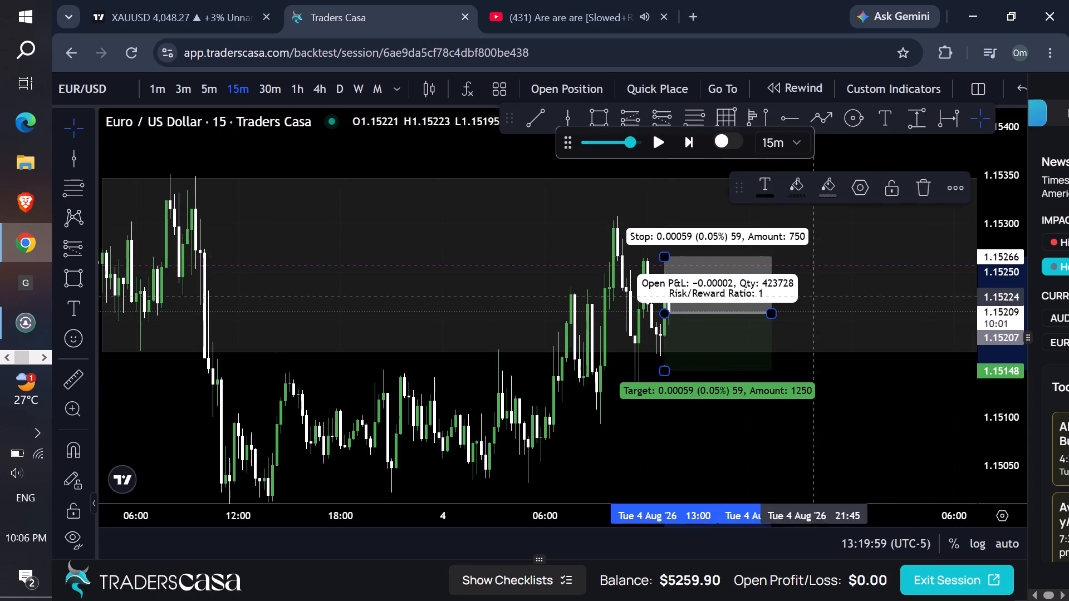
Lower the short position's target to just above 1.1505, keeping the entry and stop in place.
scroll(885, 297, "up", 1)
scroll(899, 295, "down", 3)
scroll(916, 289, "up", 1)
scroll(924, 285, "down", 2)
left_click_drag(996, 267, 949, 387)
left_click_drag(755, 350, 755, 399)
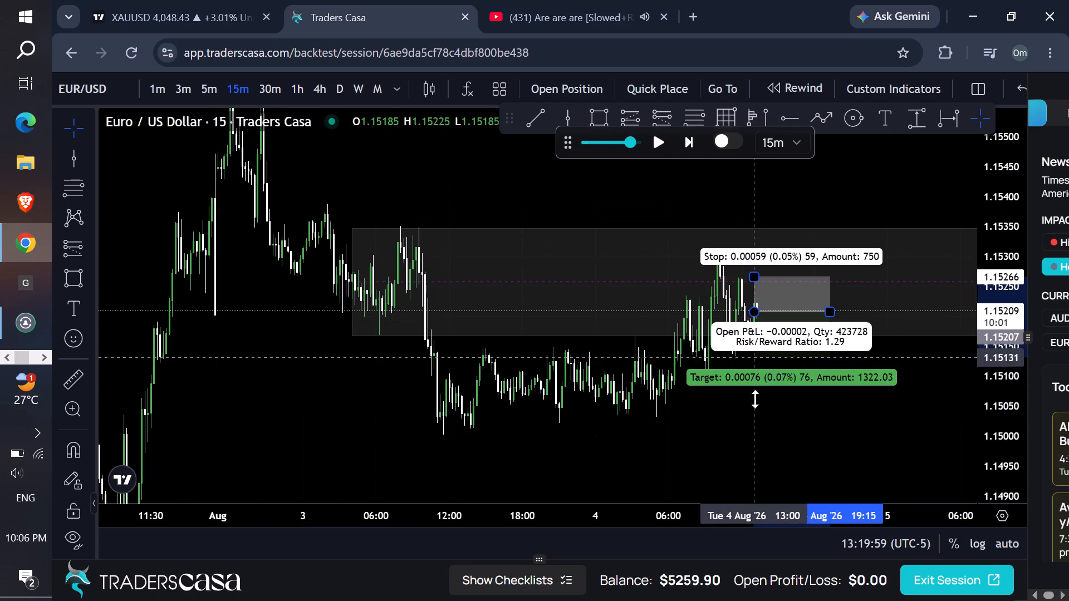
Lower the short position's target to 1.14970.
left_click_drag(755, 399, 751, 454)
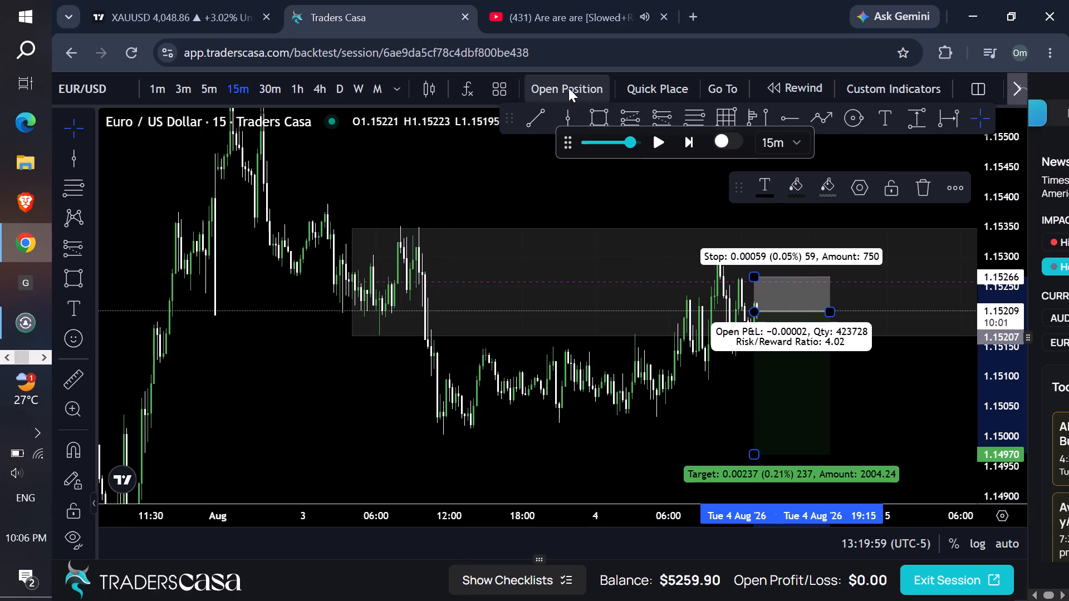
Place a sell stop order with entry 1.15207, take profit 1.1497, stop loss 1.15266 and 1% risk of the initial balance.
left_click(568, 88)
left_click(533, 526)
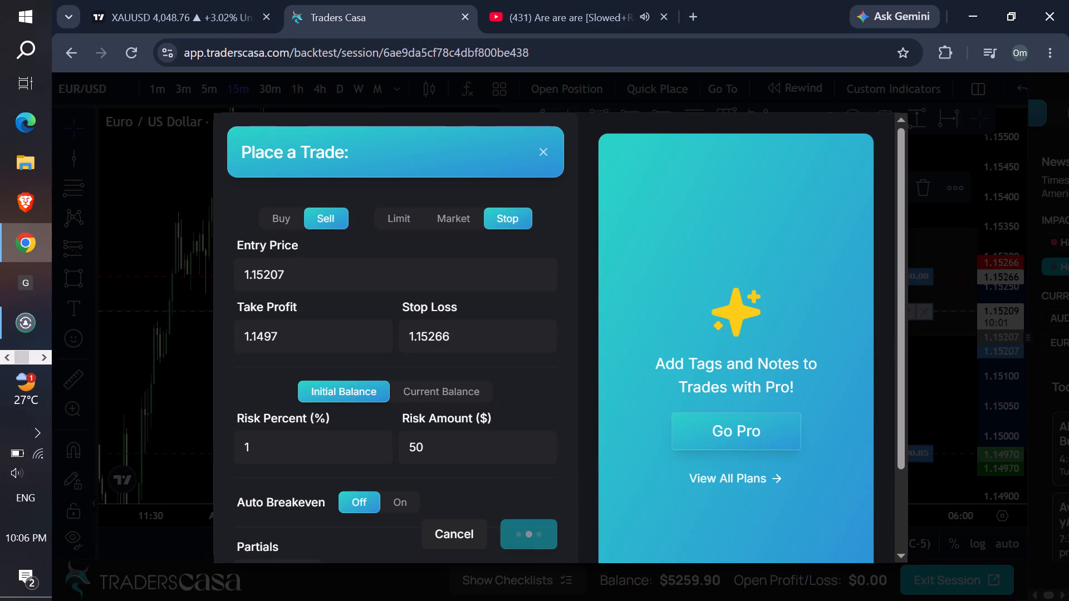
Switch to the 1h chart, set the replay step to 2m and play price forward.
left_click(290, 88)
left_click_drag(714, 200, 571, 208)
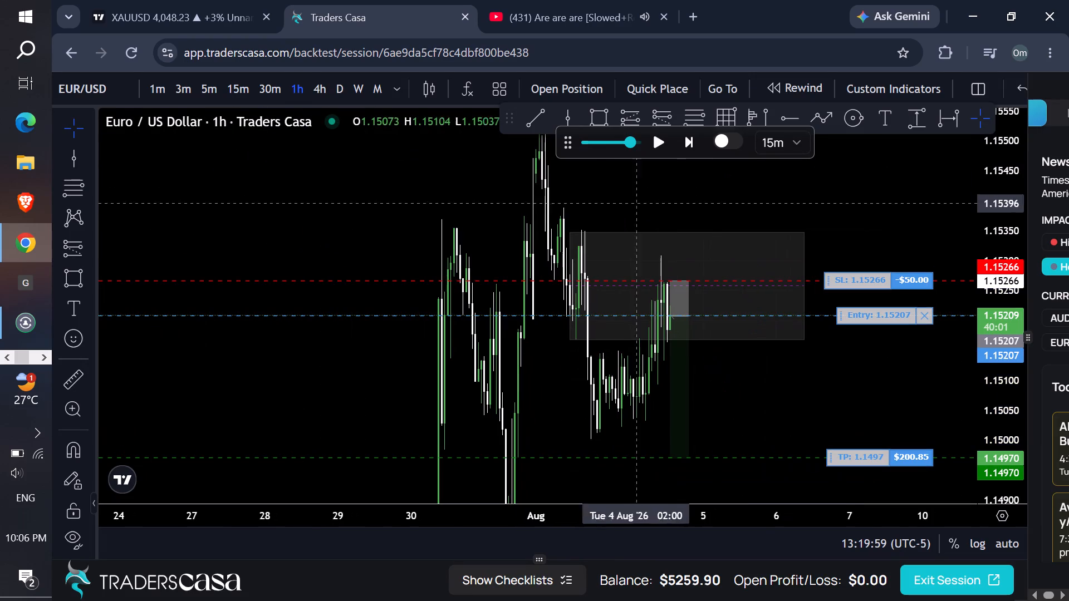
left_click(795, 148)
left_click(794, 194)
scroll(680, 212, "down", 1)
scroll(680, 212, "up", 3)
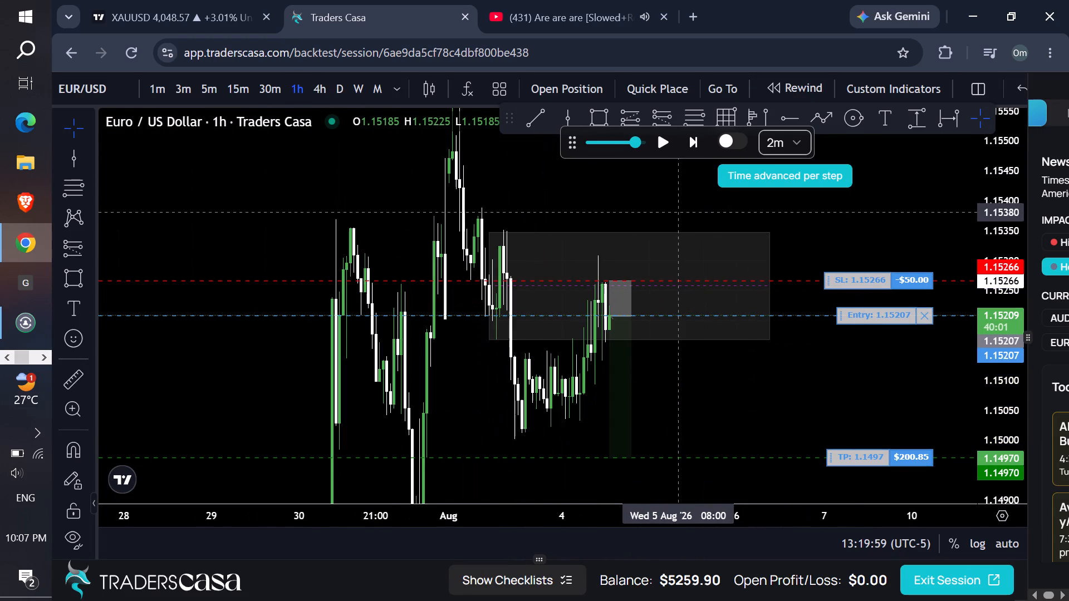
left_click(679, 212)
left_click(665, 134)
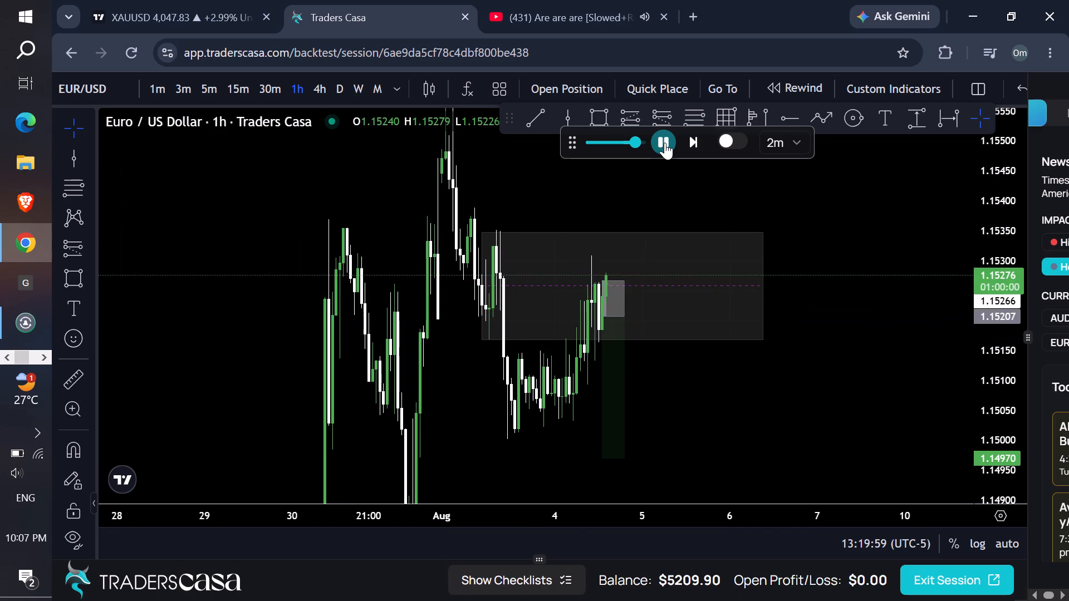
Delete the short position drawing from the chart.
left_click(611, 313)
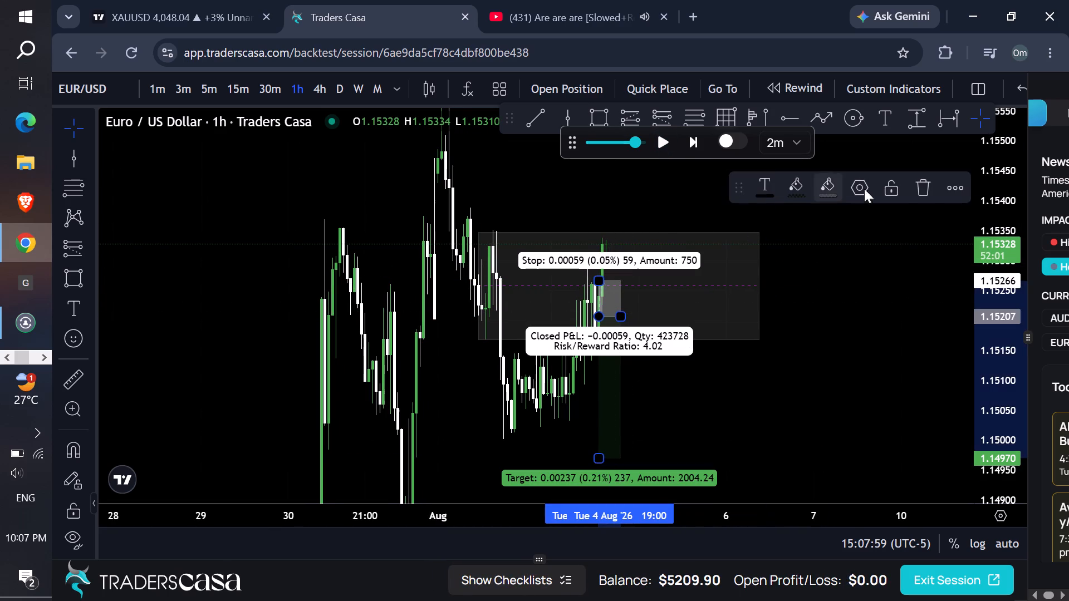
left_click(940, 191)
left_click(925, 186)
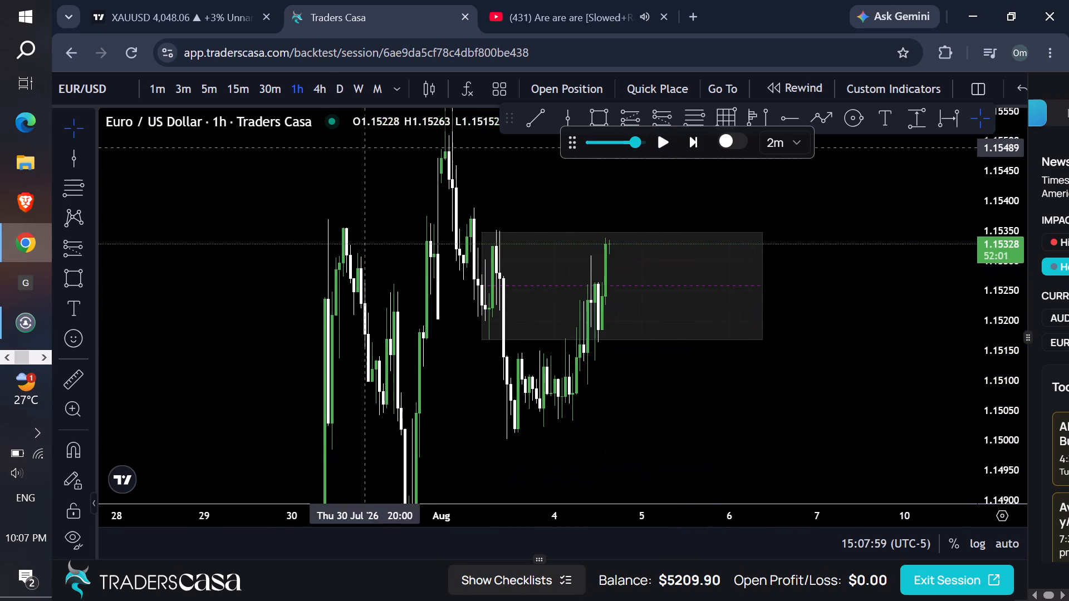
Switch to the 4h chart, set the replay step to 10m and play price forward.
left_click(326, 87)
scroll(464, 251, "up", 1)
scroll(464, 251, "down", 1)
scroll(464, 251, "up", 3)
scroll(464, 252, "down", 1)
scroll(496, 255, "up", 5)
scroll(535, 262, "down", 1)
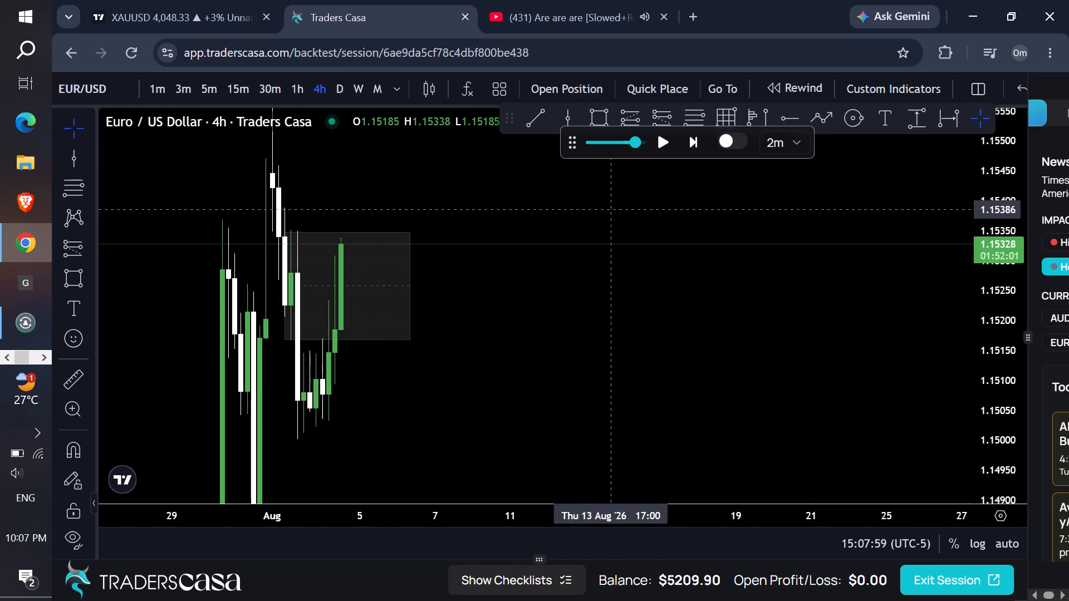
left_click(793, 146)
left_click(795, 269)
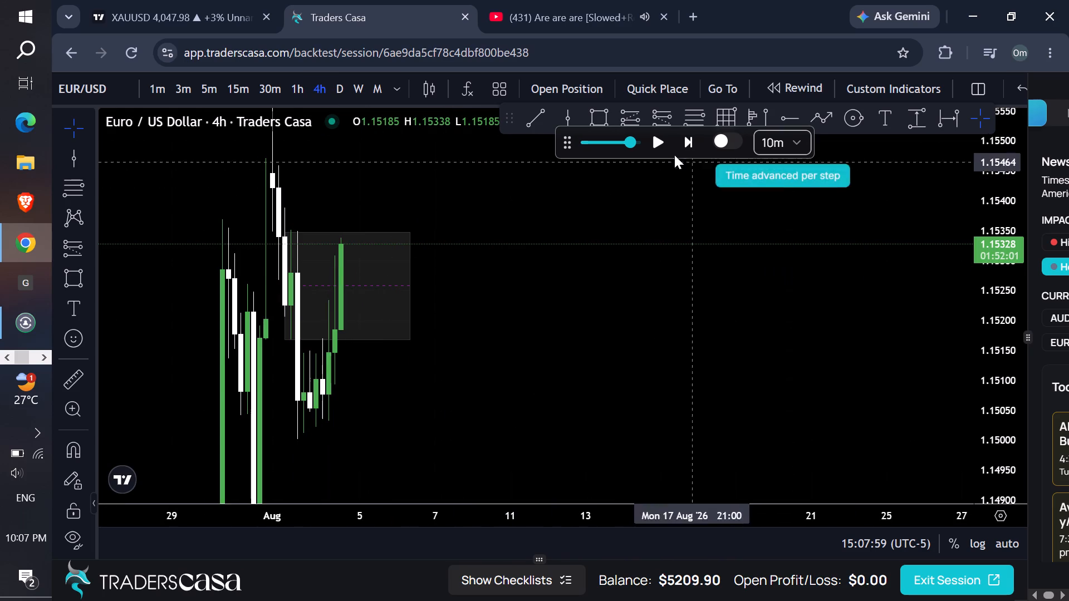
left_click(663, 146)
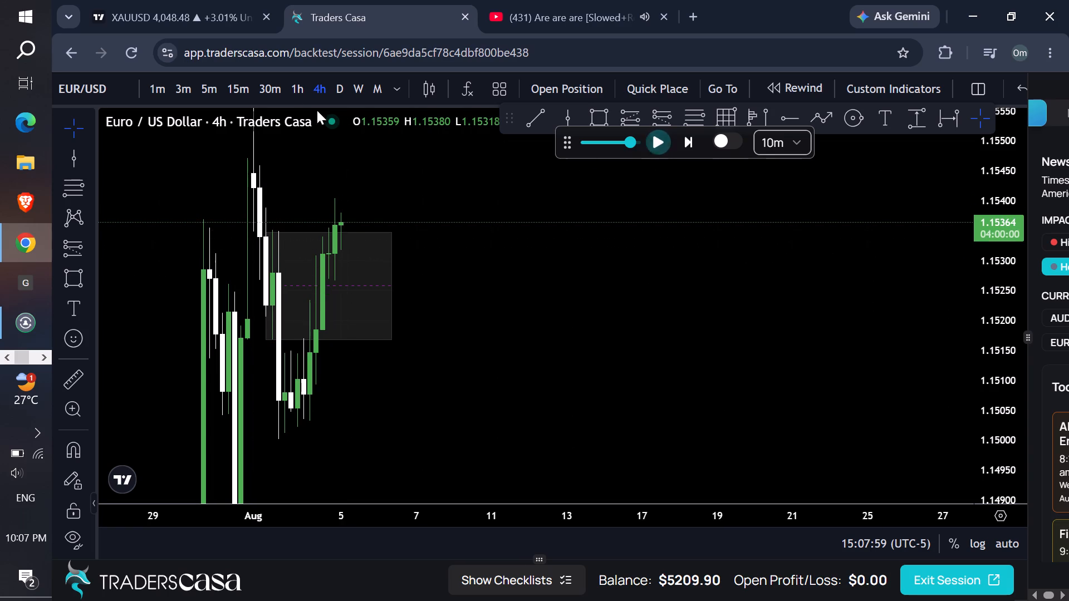
On the 1h chart, shrink the zone rectangle so it starts at 3 Aug 09:00 and its lower edge sits at about 1.1522.
left_click(301, 79)
left_click_drag(308, 183, 610, 254)
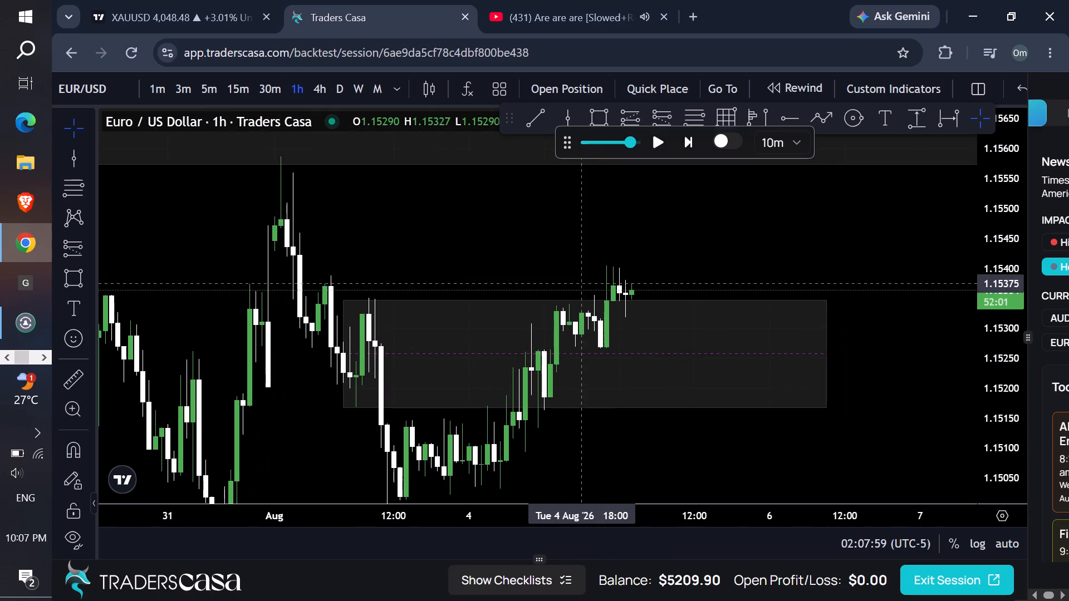
left_click(545, 302)
left_click(548, 298)
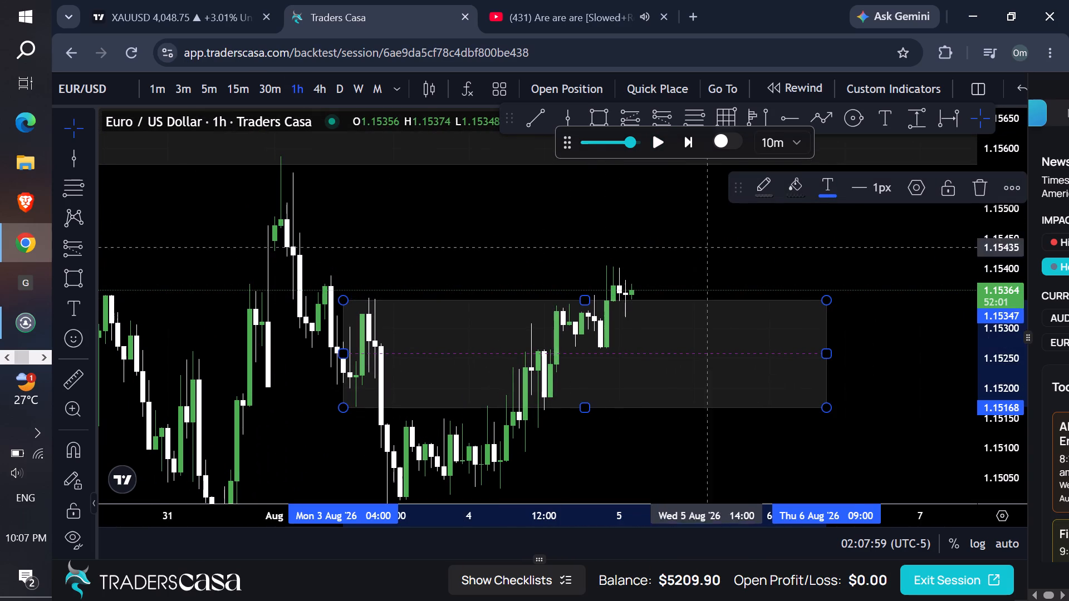
left_click_drag(336, 410, 395, 387)
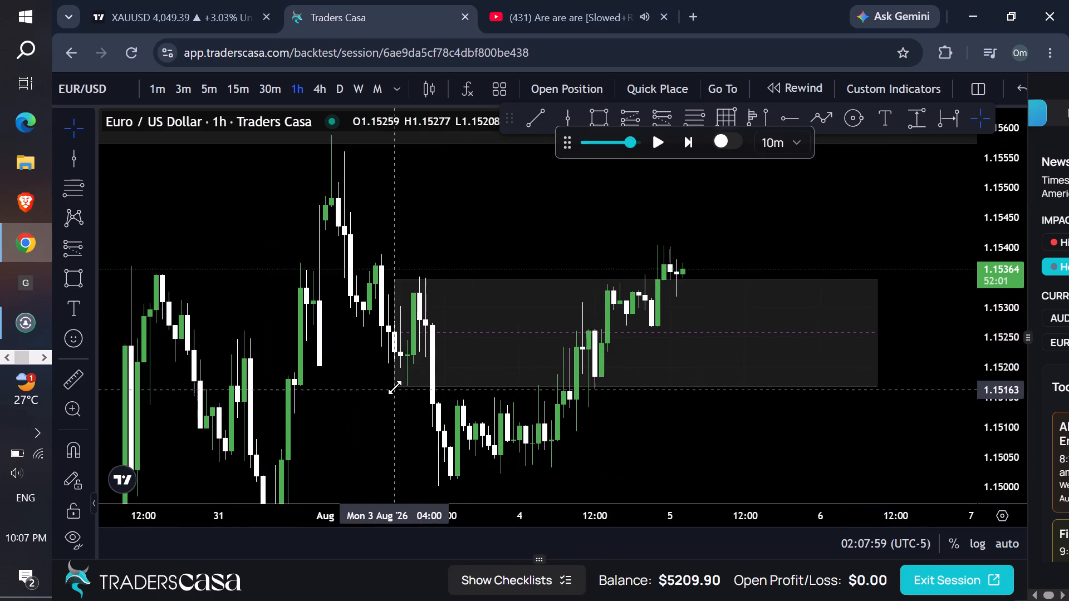
left_click_drag(395, 387, 395, 387)
left_click_drag(396, 386, 423, 354)
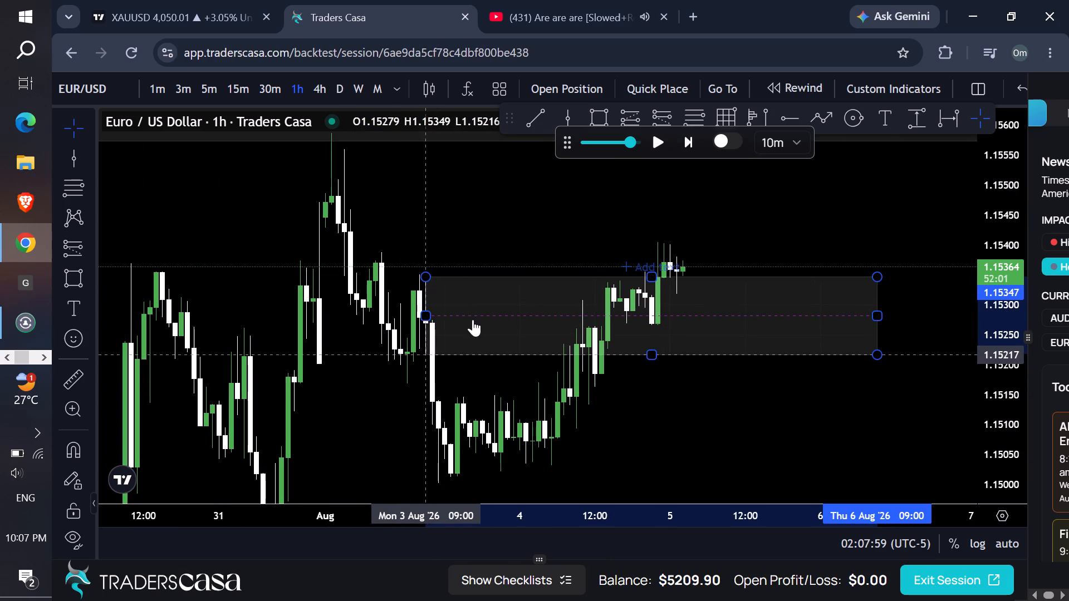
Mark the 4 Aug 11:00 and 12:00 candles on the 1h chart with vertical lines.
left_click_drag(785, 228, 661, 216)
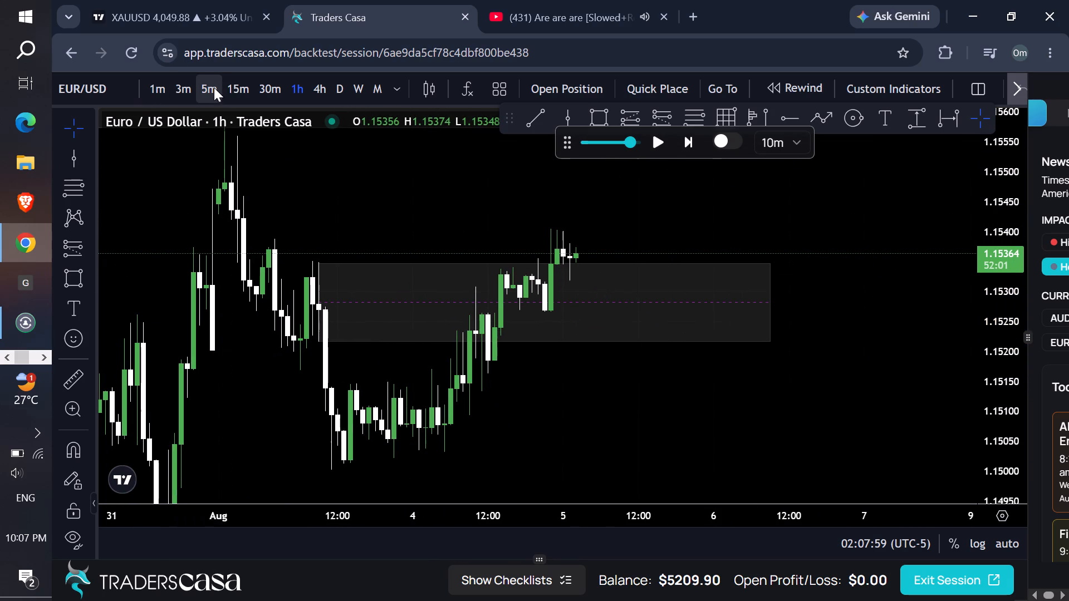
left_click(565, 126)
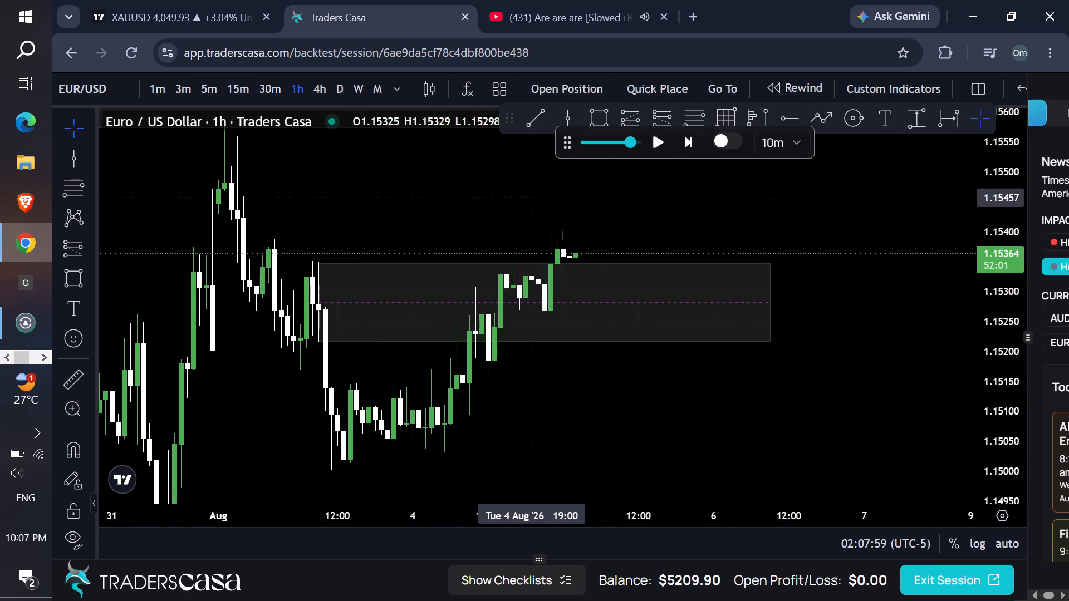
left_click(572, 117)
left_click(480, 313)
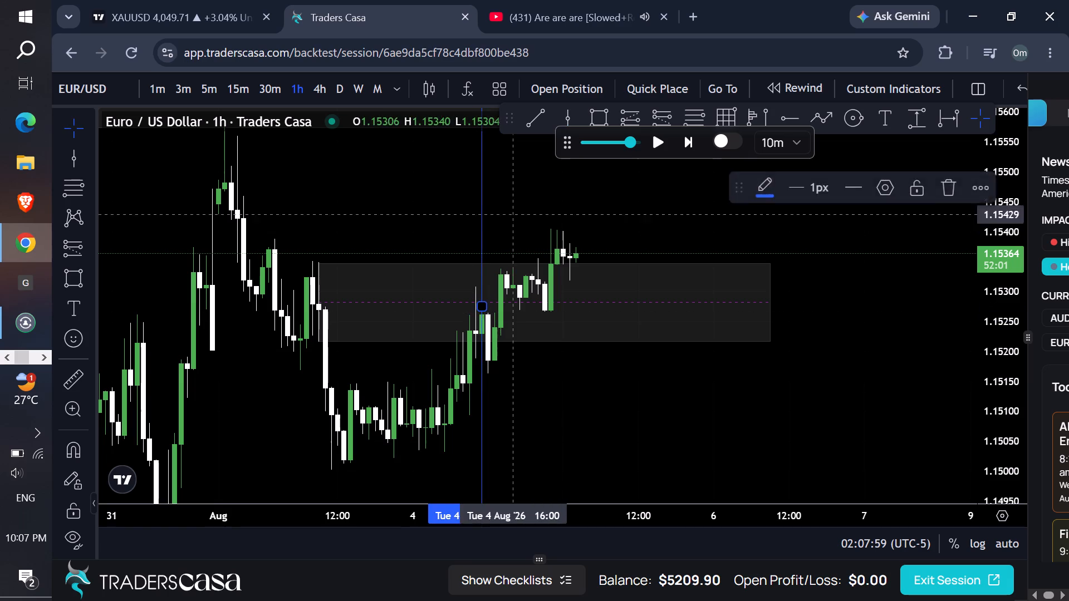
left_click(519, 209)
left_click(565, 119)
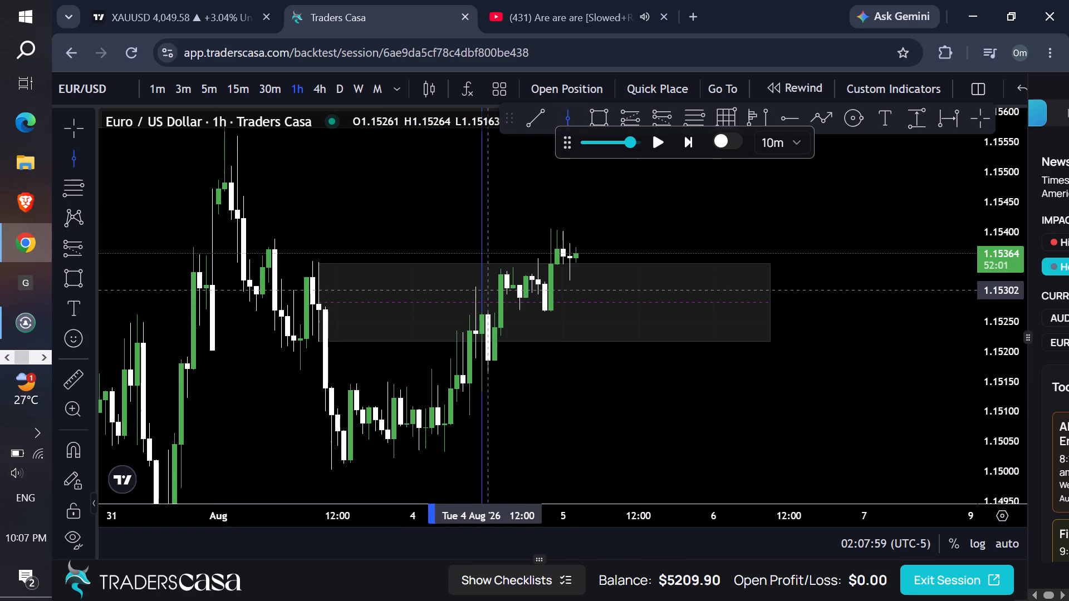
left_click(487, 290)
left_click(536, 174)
Examine the 5m price action around the 4 Aug 11:00 and 12:00 vertical lines.
left_click(197, 85)
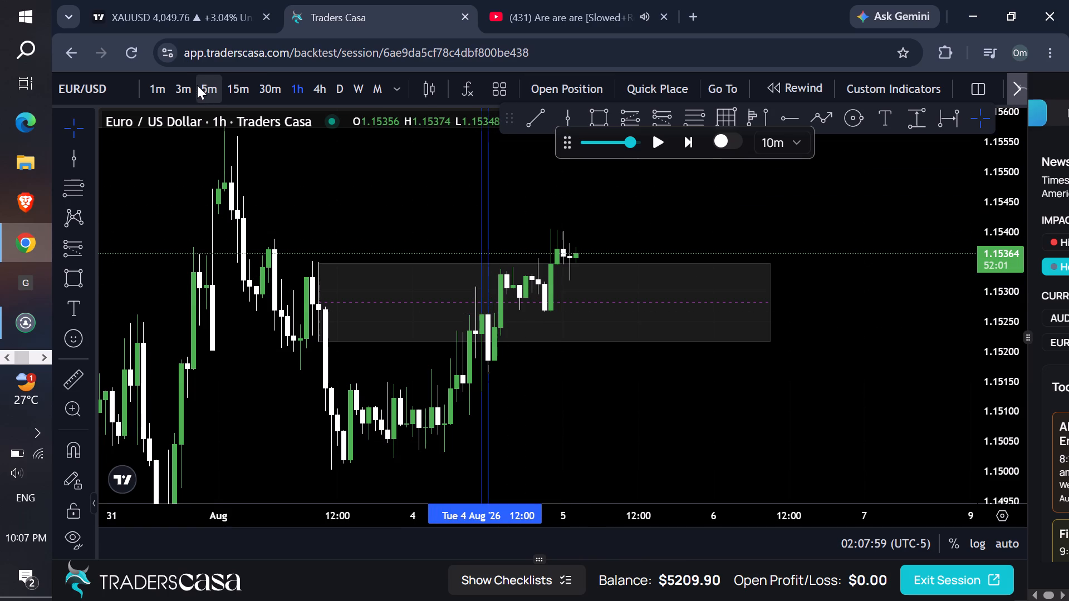
scroll(289, 152, "up", 1)
scroll(289, 153, "down", 1)
scroll(290, 155, "up", 1)
scroll(295, 183, "down", 3)
scroll(297, 215, "up", 1)
left_click_drag(256, 219, 628, 250)
scroll(334, 238, "down", 1)
scroll(327, 249, "up", 1)
scroll(325, 253, "down", 1)
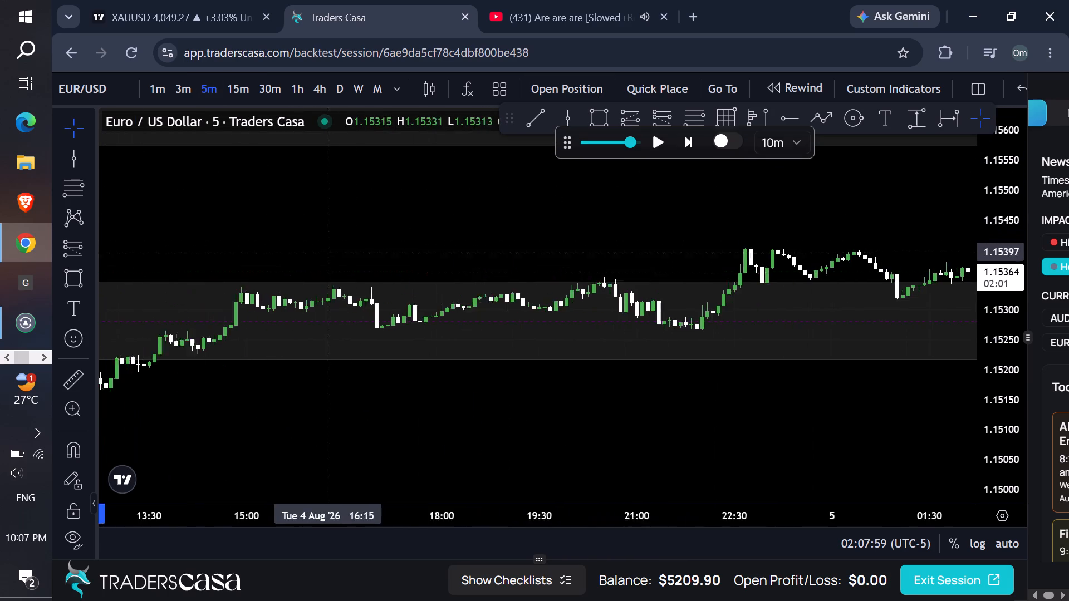
scroll(325, 254, "down", 2)
scroll(324, 257, "up", 1)
scroll(324, 257, "down", 1)
left_click_drag(398, 250, 555, 224)
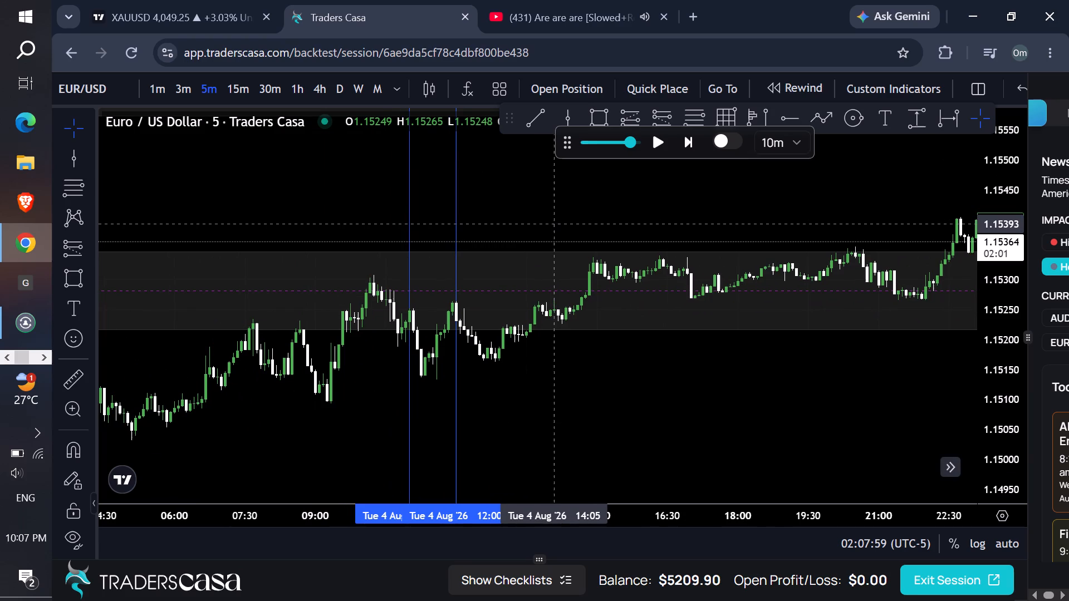
left_click_drag(555, 224, 588, 222)
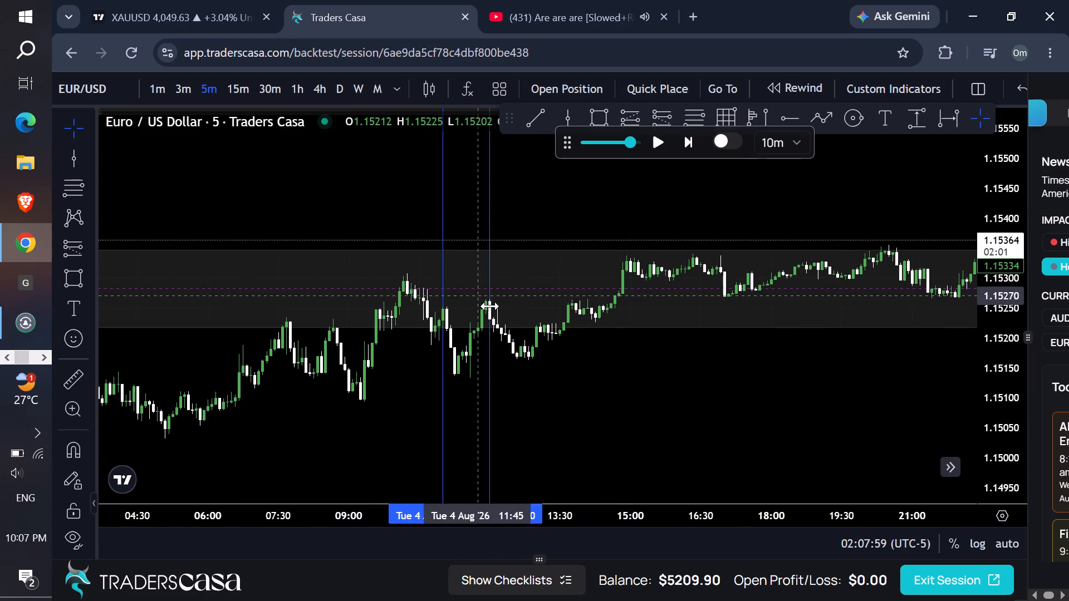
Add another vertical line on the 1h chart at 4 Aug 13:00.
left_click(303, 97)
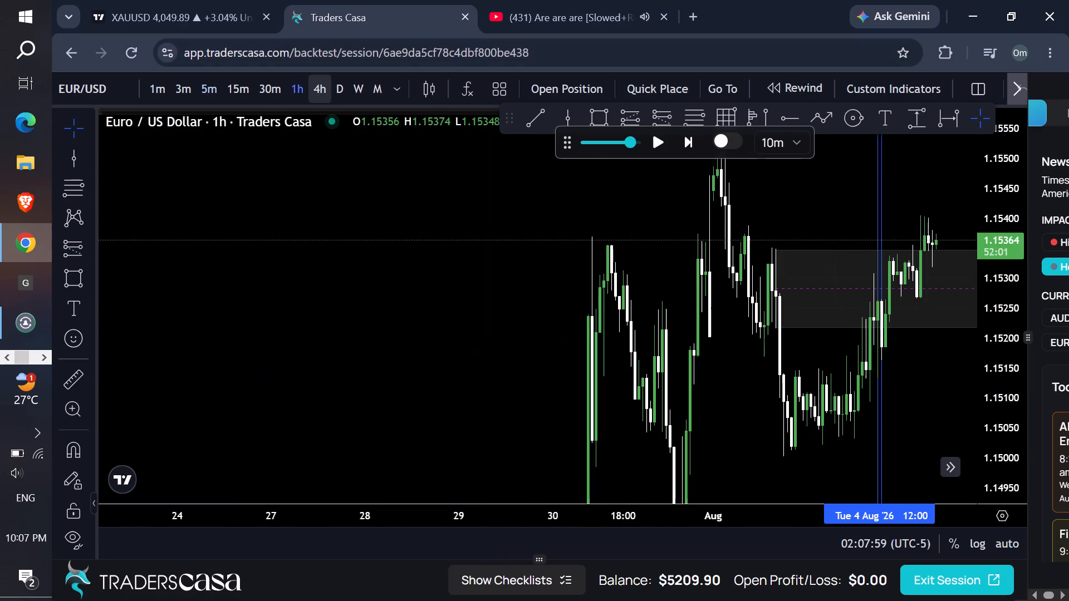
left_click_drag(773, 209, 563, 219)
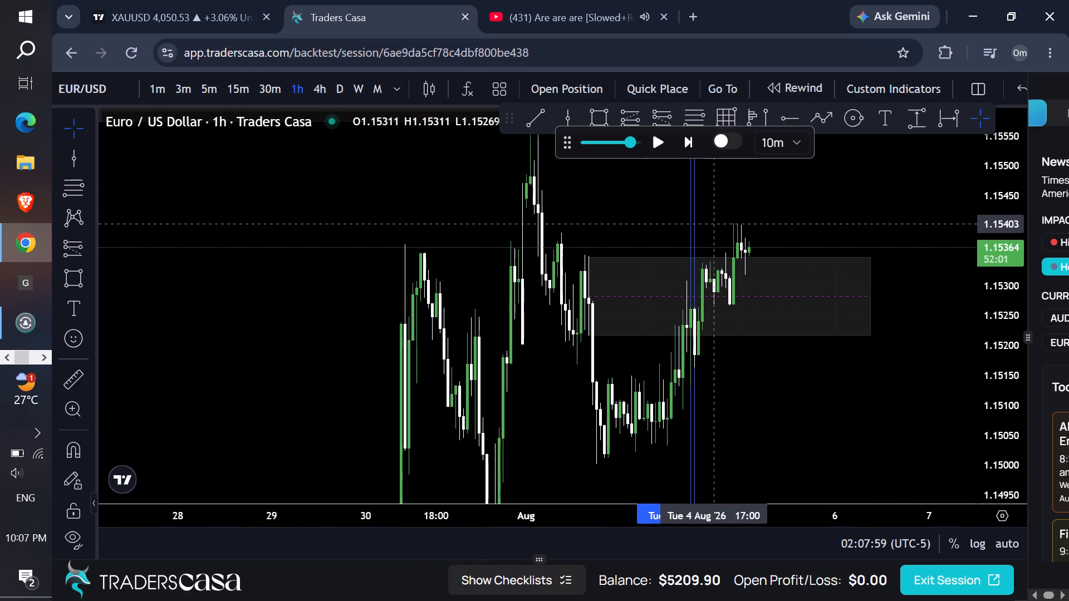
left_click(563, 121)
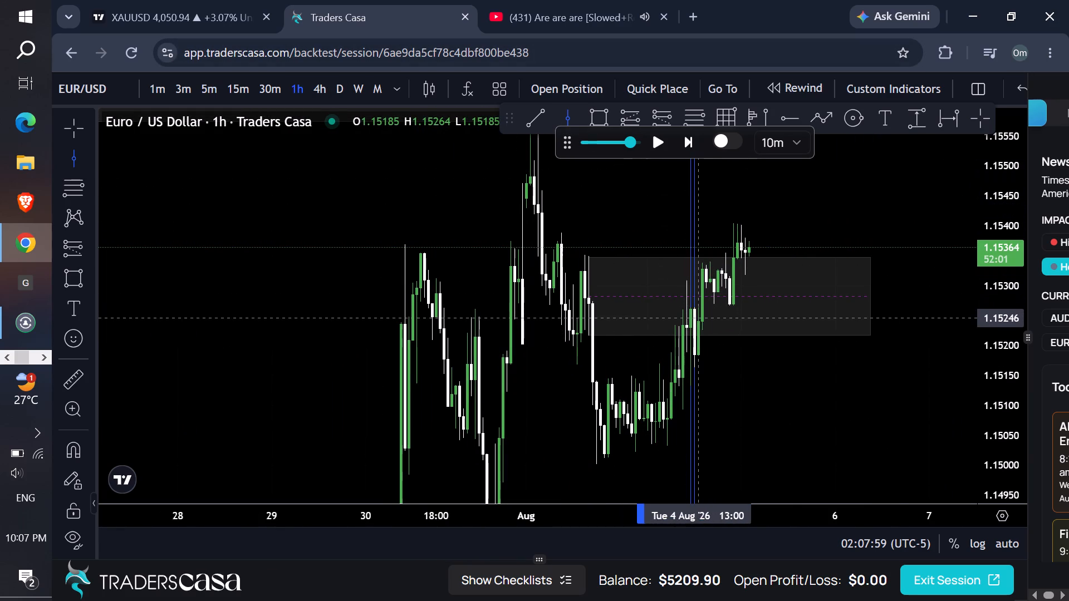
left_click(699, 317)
Examine the 5m candles between the 11:00, 12:00 and 13:00 vertical lines on 4 Aug.
left_click_drag(740, 357, 733, 348)
left_click(209, 103)
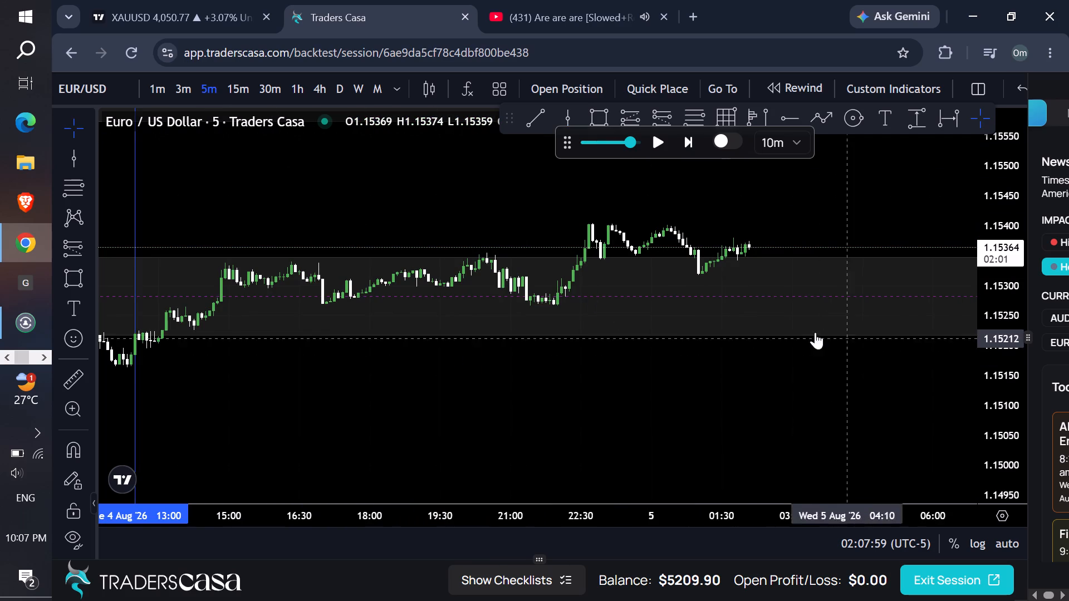
left_click_drag(1003, 454, 798, 218)
left_click_drag(363, 318, 902, 280)
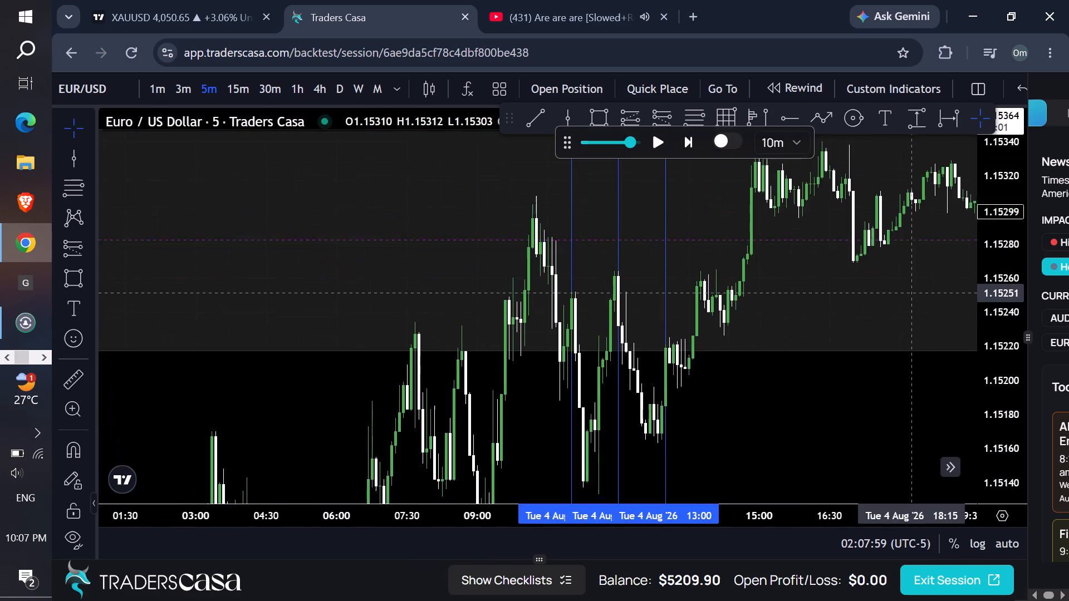
left_click_drag(902, 280, 851, 242)
scroll(681, 257, "up", 3)
scroll(679, 257, "down", 1)
scroll(679, 257, "up", 2)
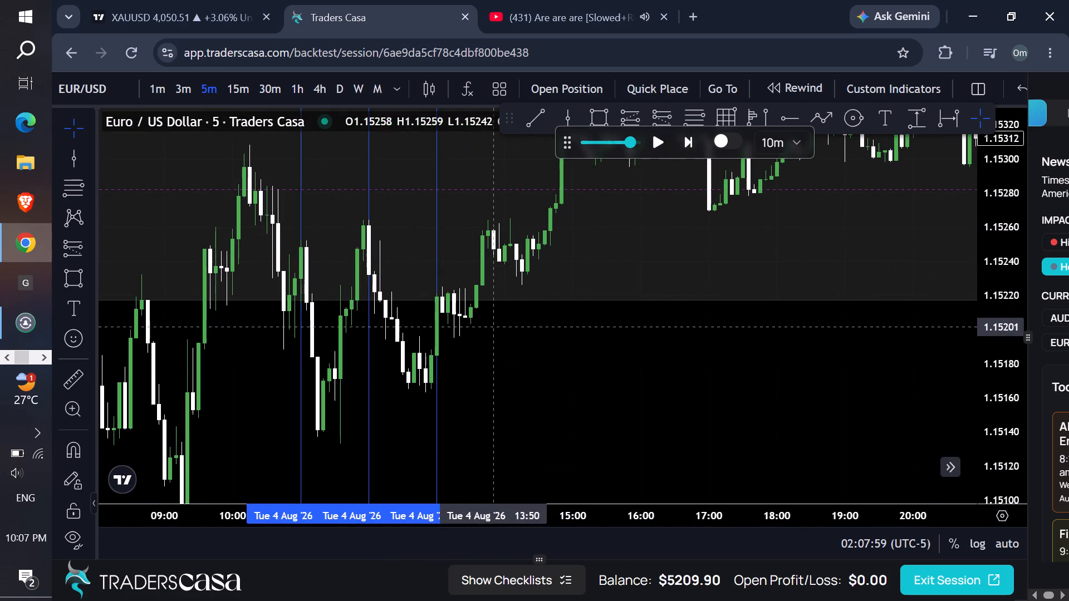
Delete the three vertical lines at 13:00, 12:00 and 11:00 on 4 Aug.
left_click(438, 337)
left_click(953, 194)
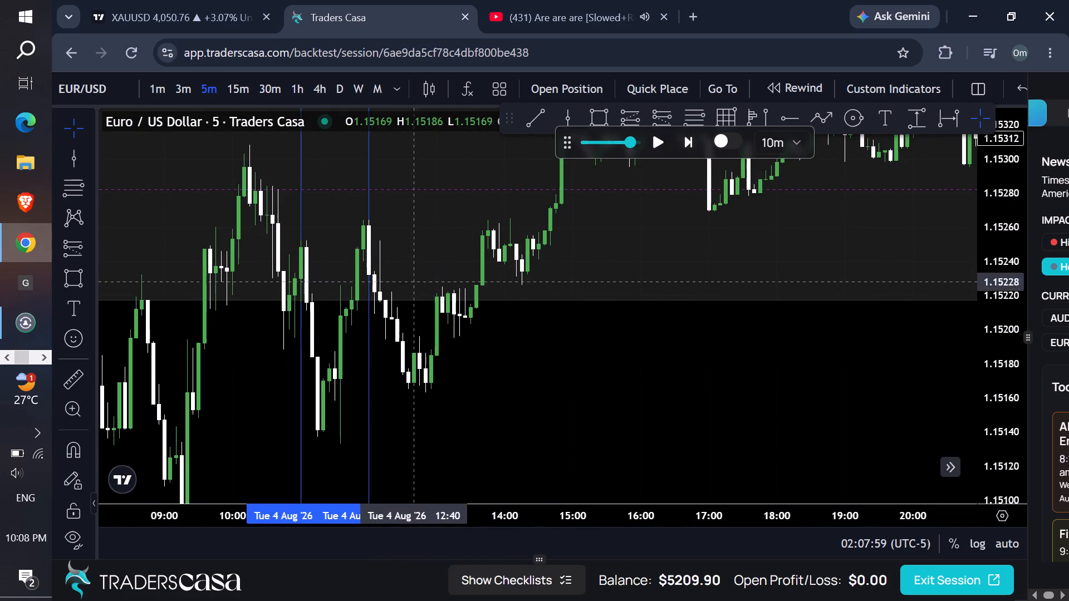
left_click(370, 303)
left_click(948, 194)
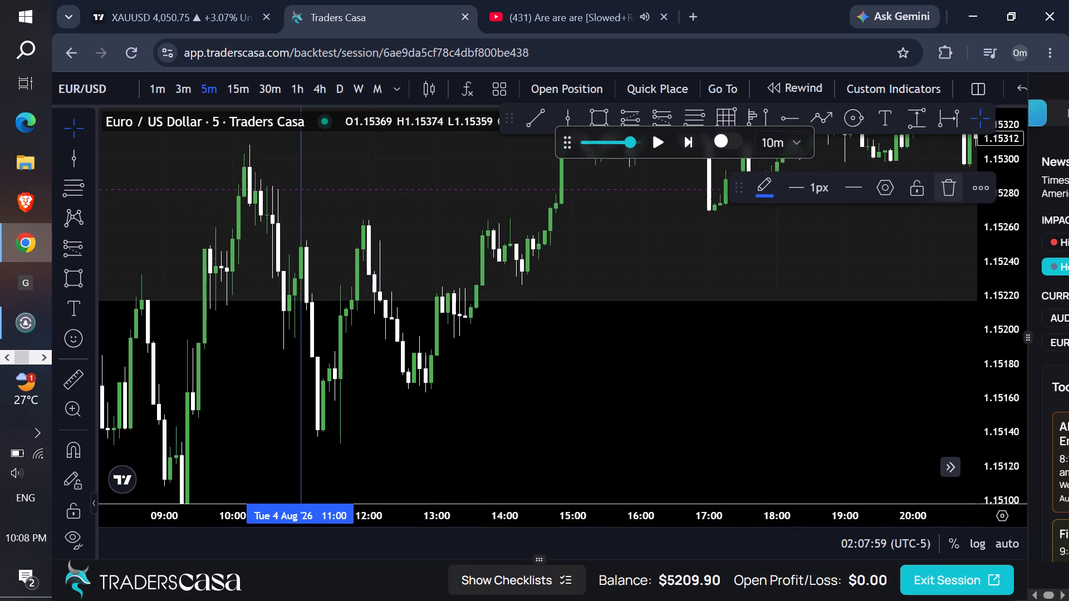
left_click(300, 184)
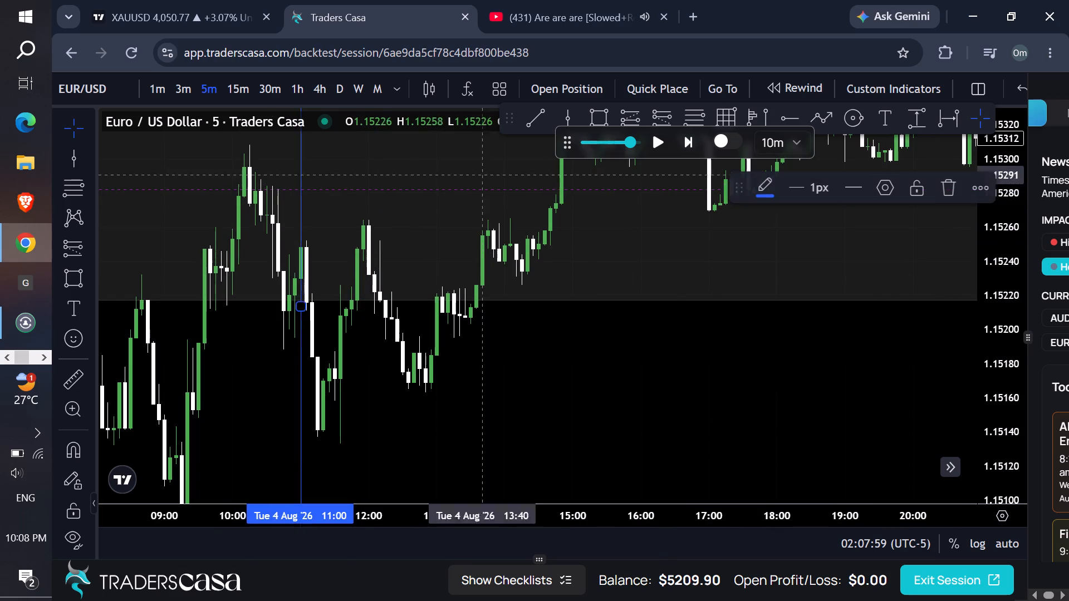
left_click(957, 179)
Review the monthly chart, examining the recent candles against the marked zones and levels.
left_click_drag(985, 185, 974, 279)
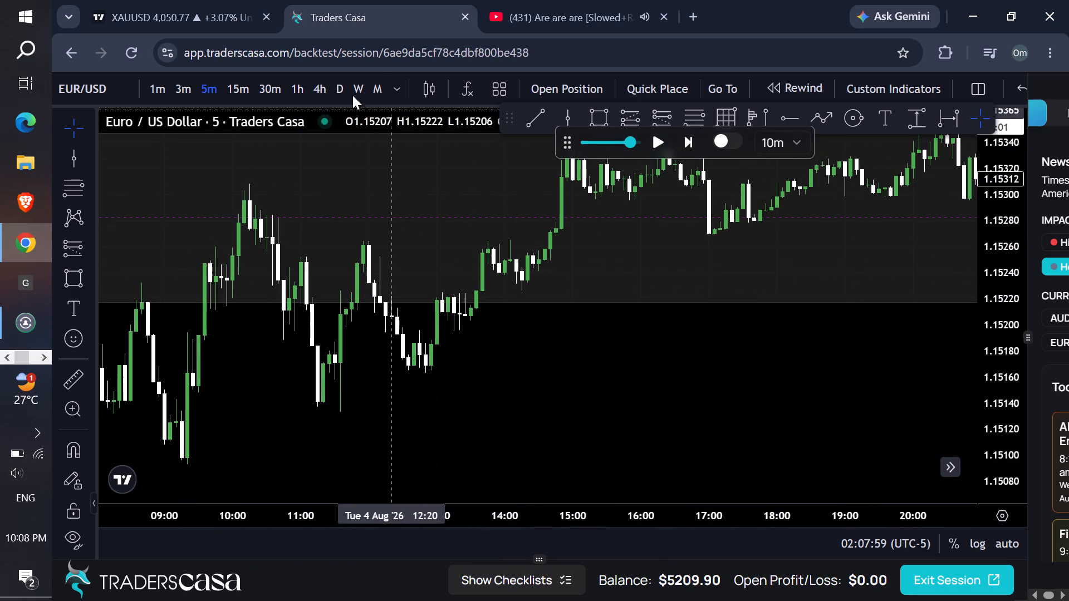
left_click(377, 87)
left_click_drag(1003, 162, 894, 460)
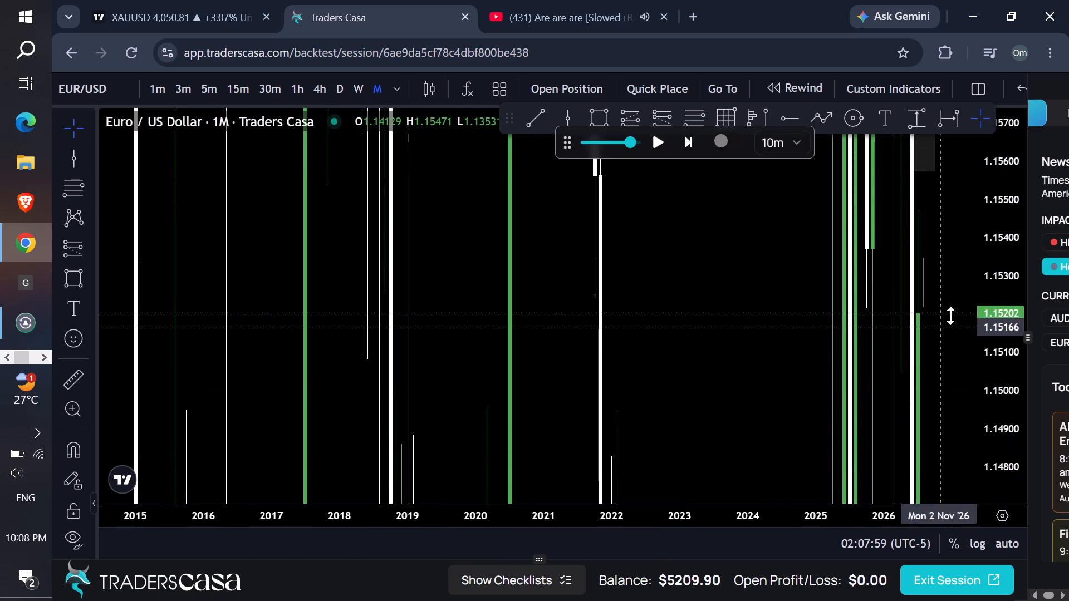
left_click_drag(994, 233, 936, 515)
left_click_drag(1009, 294, 934, 439)
scroll(717, 343, "up", 1)
scroll(717, 343, "down", 1)
scroll(717, 343, "up", 3)
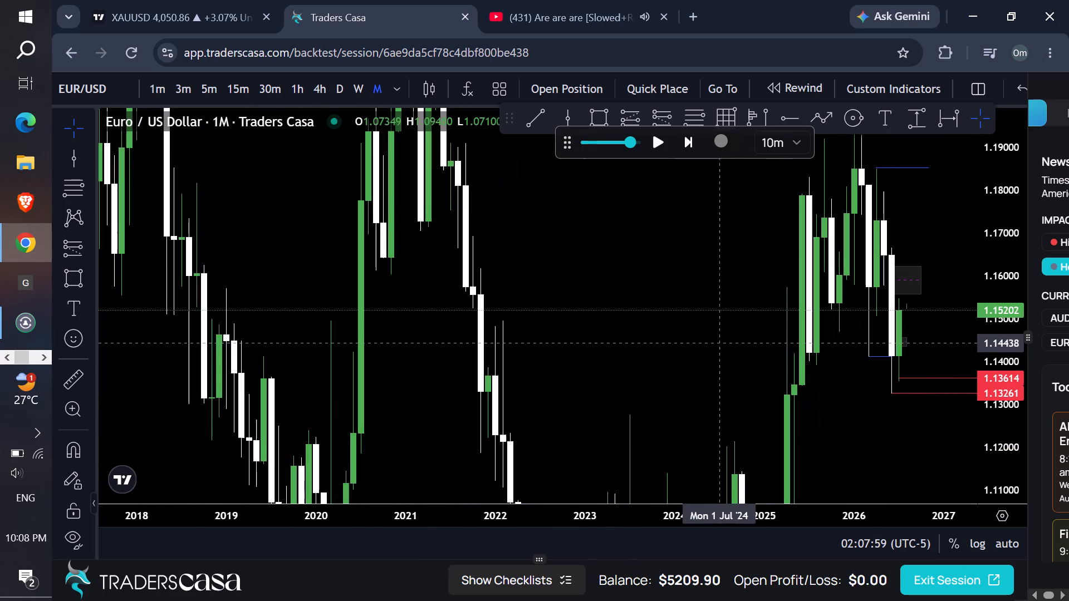
left_click_drag(745, 341, 508, 332)
scroll(710, 302, "down", 1)
scroll(710, 302, "up", 1)
scroll(710, 302, "down", 1)
scroll(711, 301, "up", 2)
left_click_drag(741, 286, 641, 287)
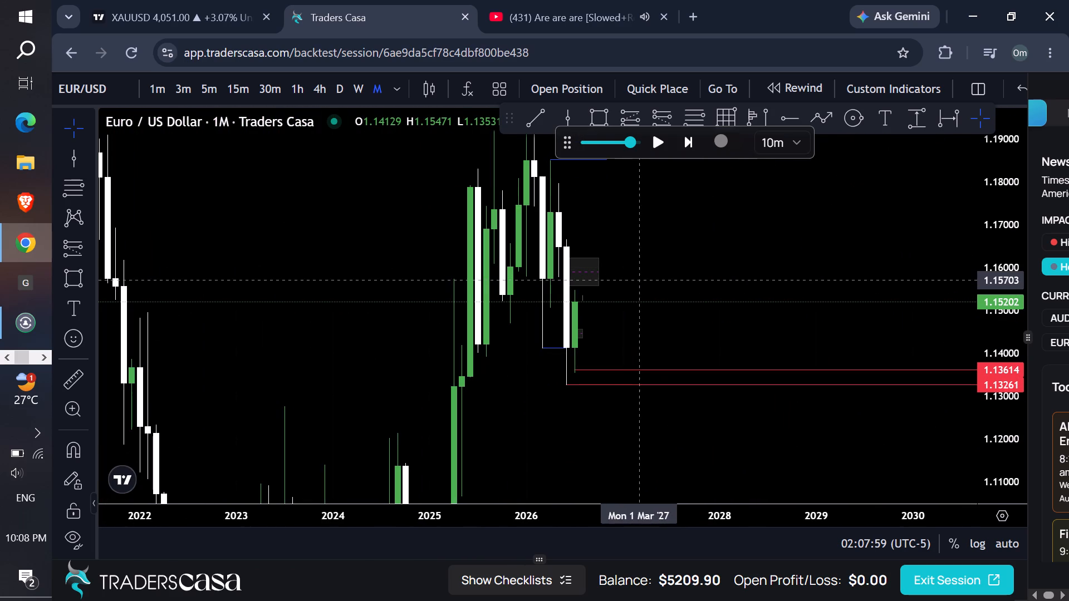
Delete the small rectangle zone around 1.1435–1.1450 beside the latest candles on the weekly chart.
left_click(358, 92)
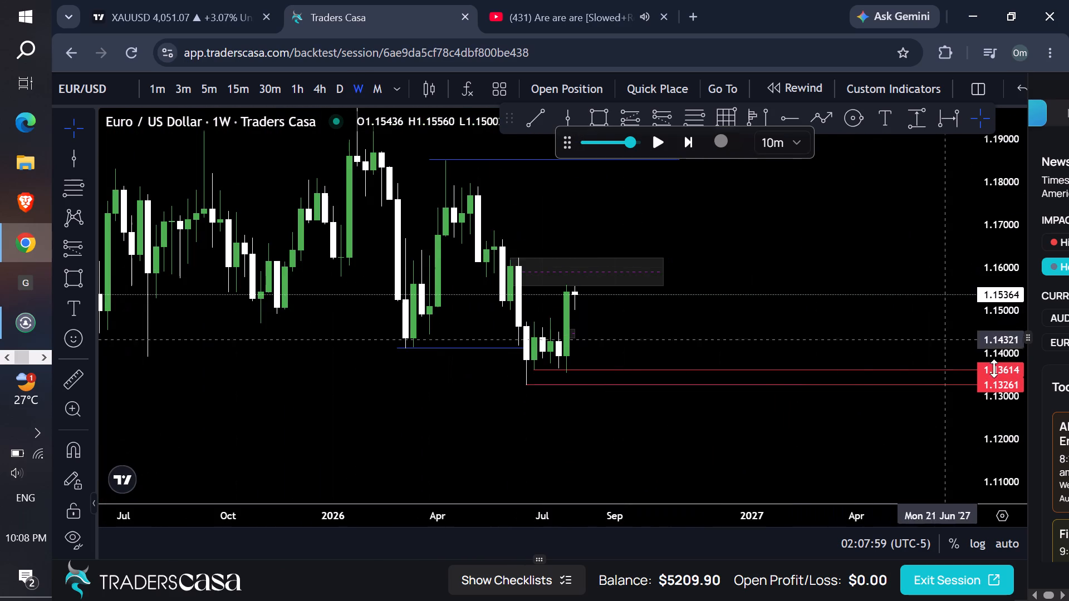
left_click_drag(1017, 397, 907, 230)
left_click_drag(817, 284, 796, 311)
left_click(567, 372)
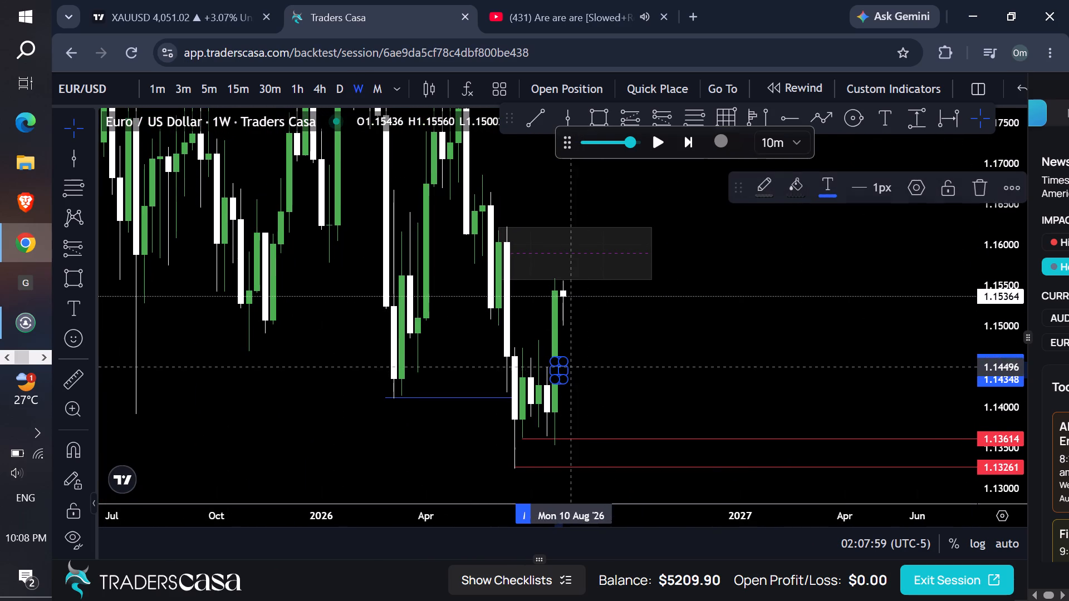
left_click(982, 187)
Set the replay step to 15m and replay price on the daily chart up to the start of 7 Aug.
left_click_drag(641, 342, 624, 390)
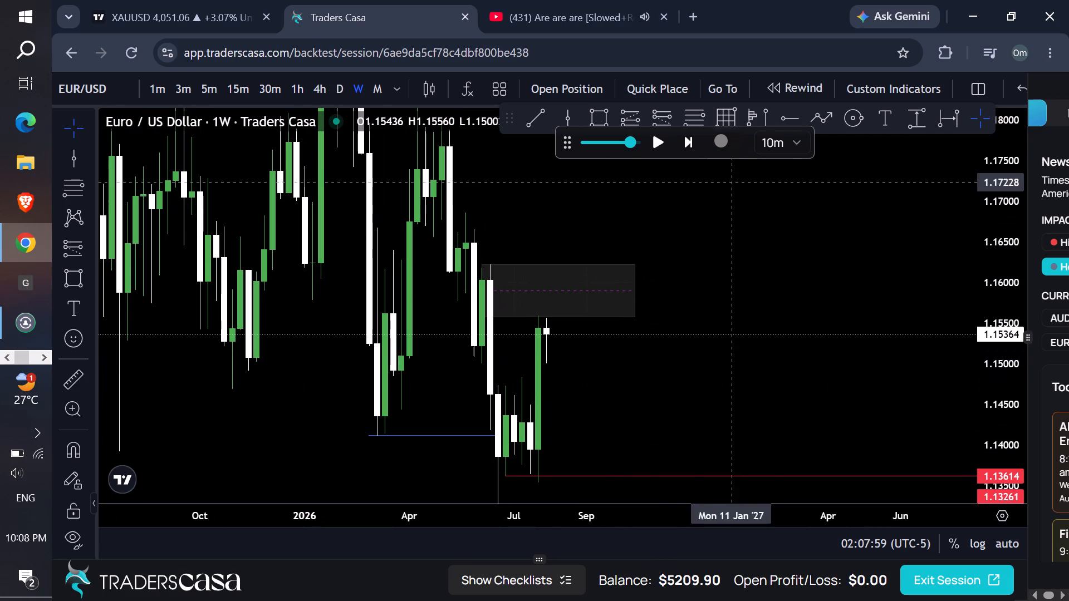
left_click(800, 137)
left_click(795, 304)
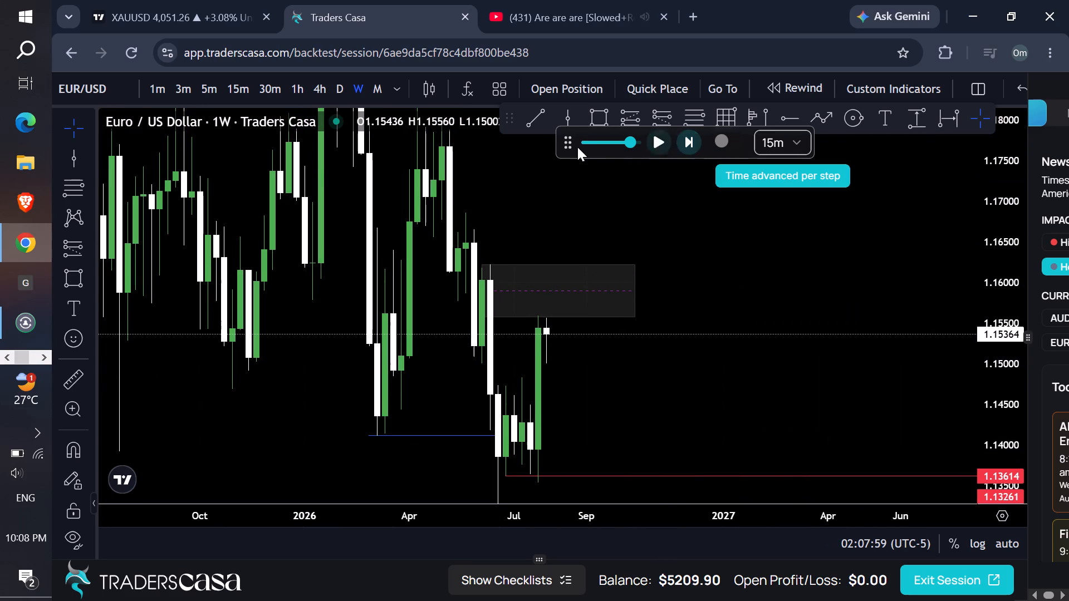
left_click(340, 93)
left_click_drag(986, 427, 896, 283)
left_click(663, 150)
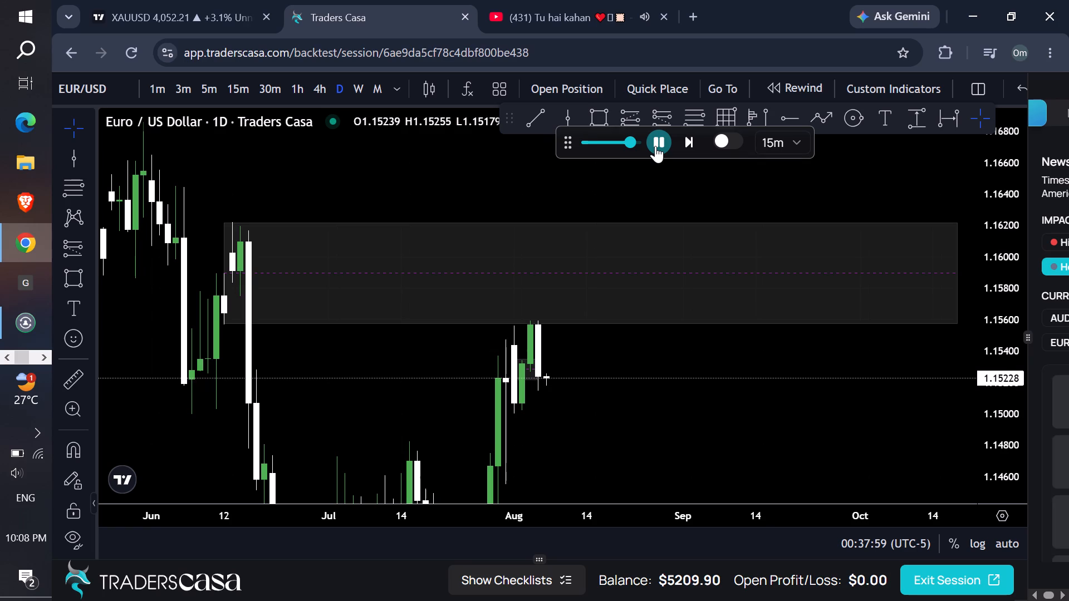
left_click(655, 146)
Delete the small rectangle zone at about 1.1522–1.1535 over the early August daily candles.
left_click(539, 373)
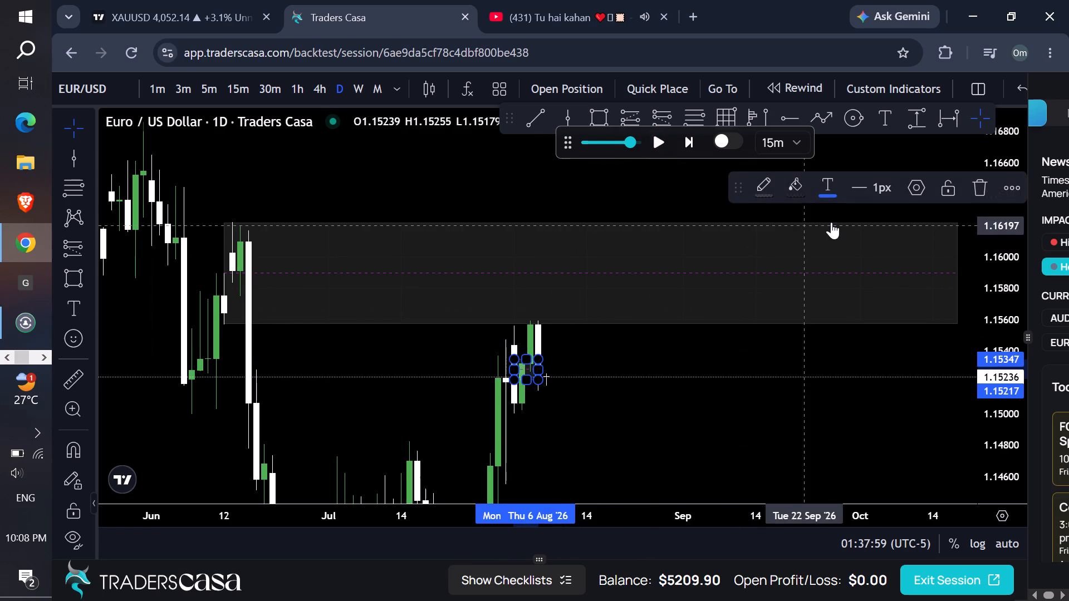
left_click(980, 197)
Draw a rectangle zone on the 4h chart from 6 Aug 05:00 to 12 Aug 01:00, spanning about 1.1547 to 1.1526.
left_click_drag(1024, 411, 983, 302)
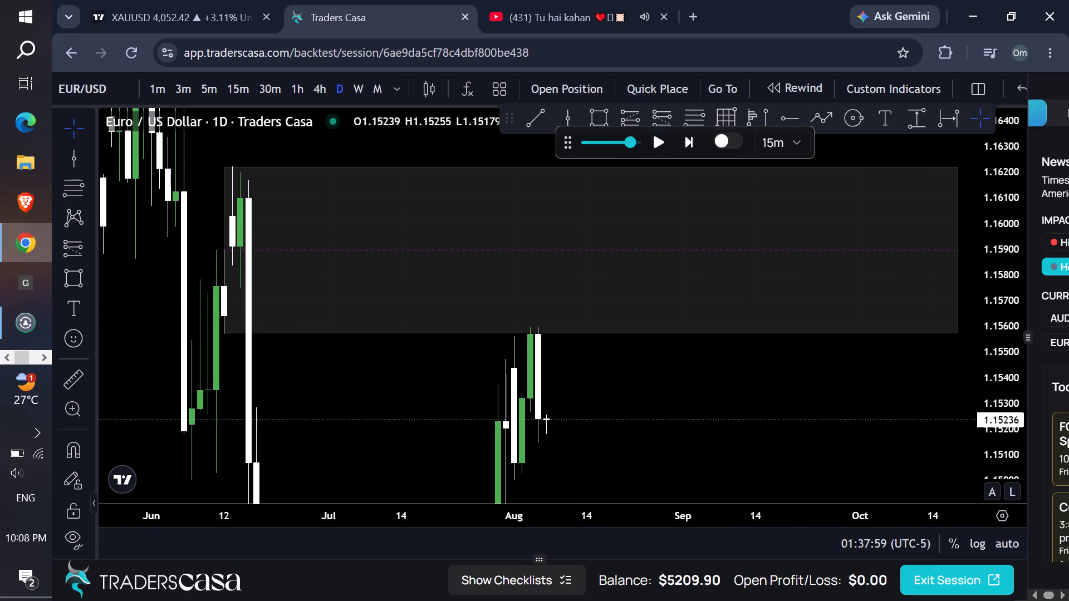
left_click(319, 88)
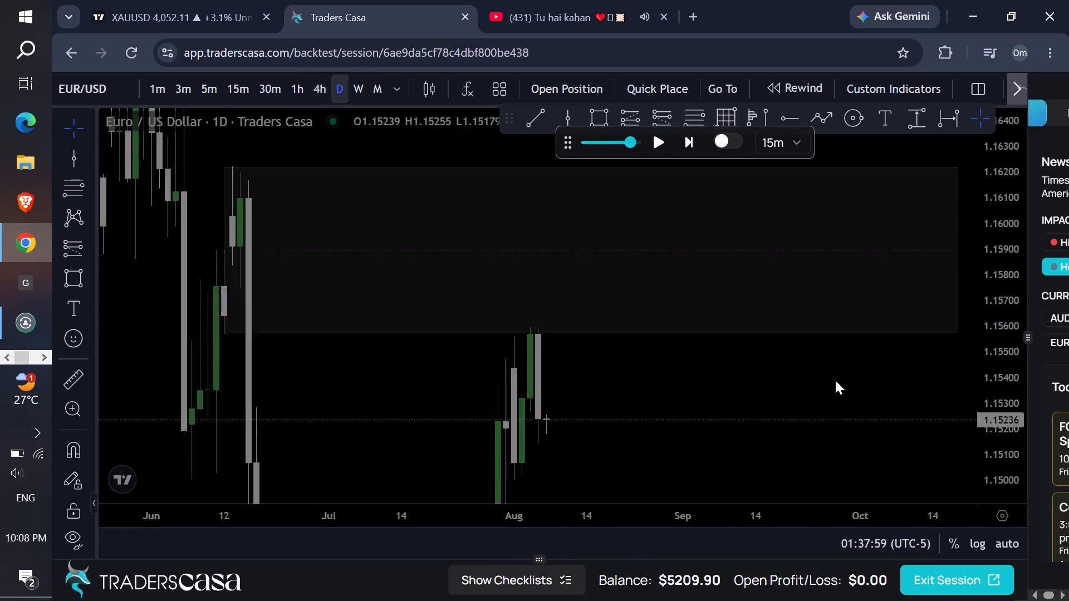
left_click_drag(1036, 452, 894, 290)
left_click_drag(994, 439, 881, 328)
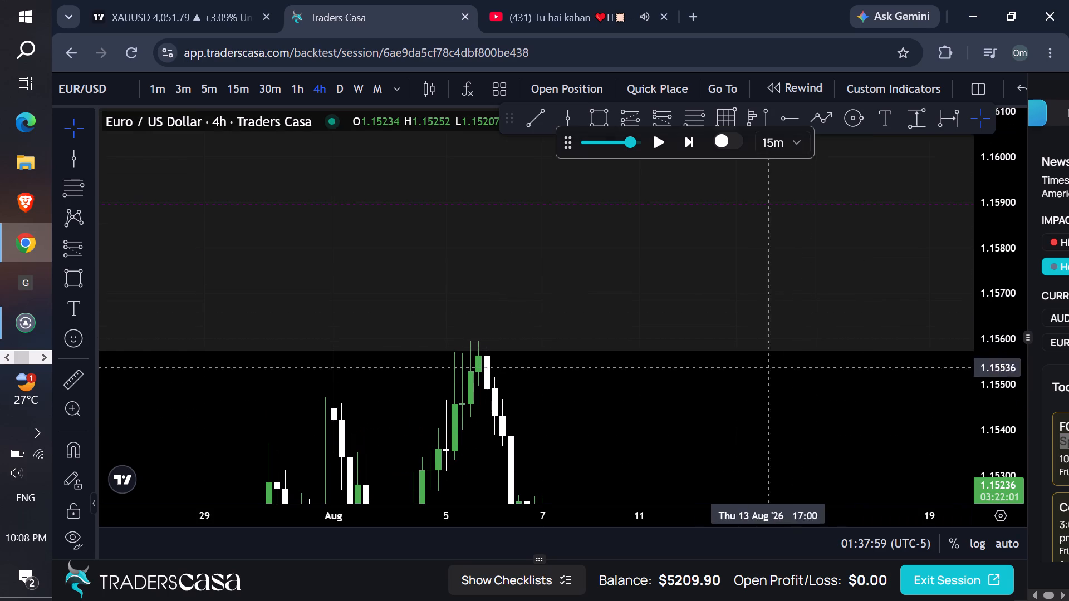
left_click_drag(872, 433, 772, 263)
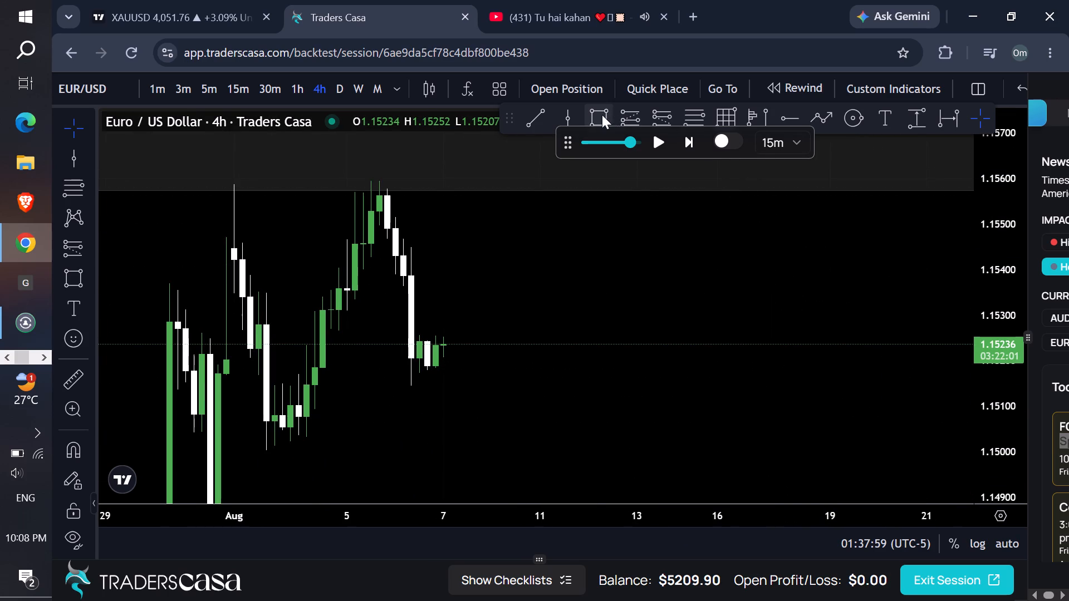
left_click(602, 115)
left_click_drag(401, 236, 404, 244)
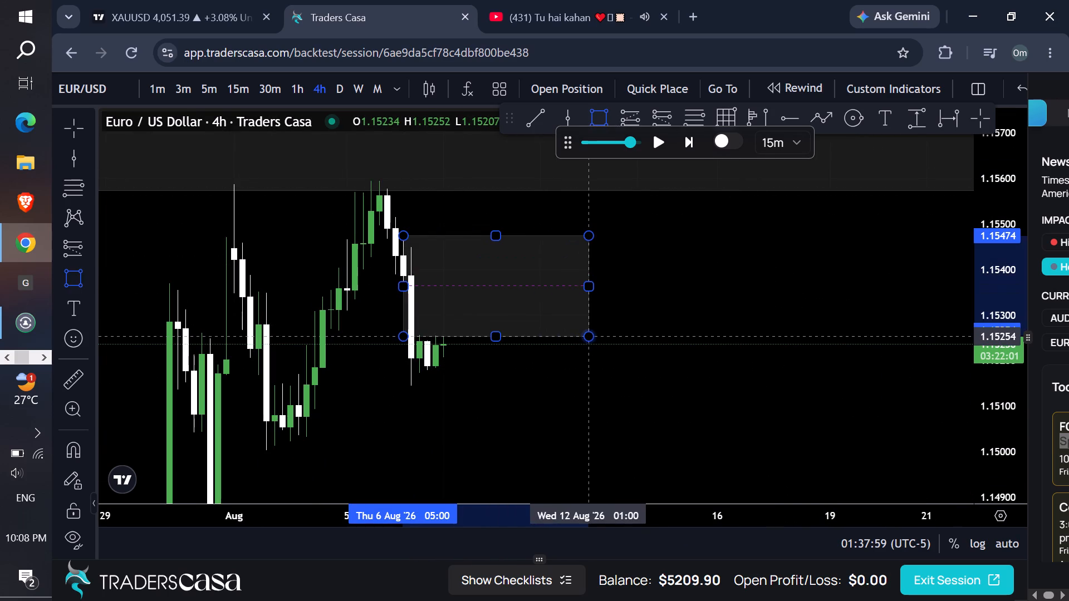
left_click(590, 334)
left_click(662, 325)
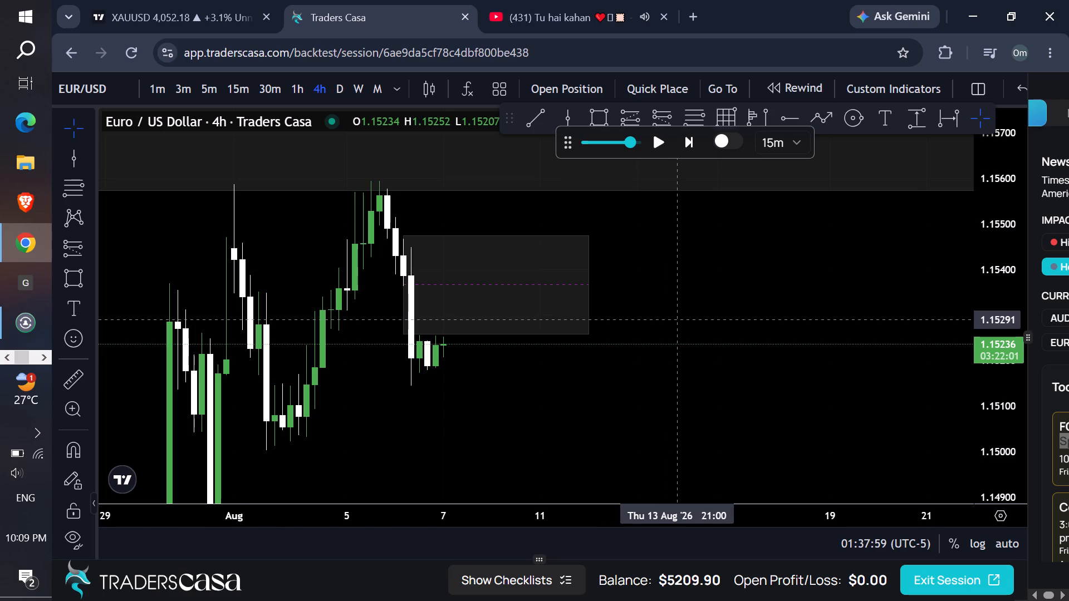
Replay price on the 4h chart through 7 Aug until it trades inside the large upper zone.
left_click(653, 139)
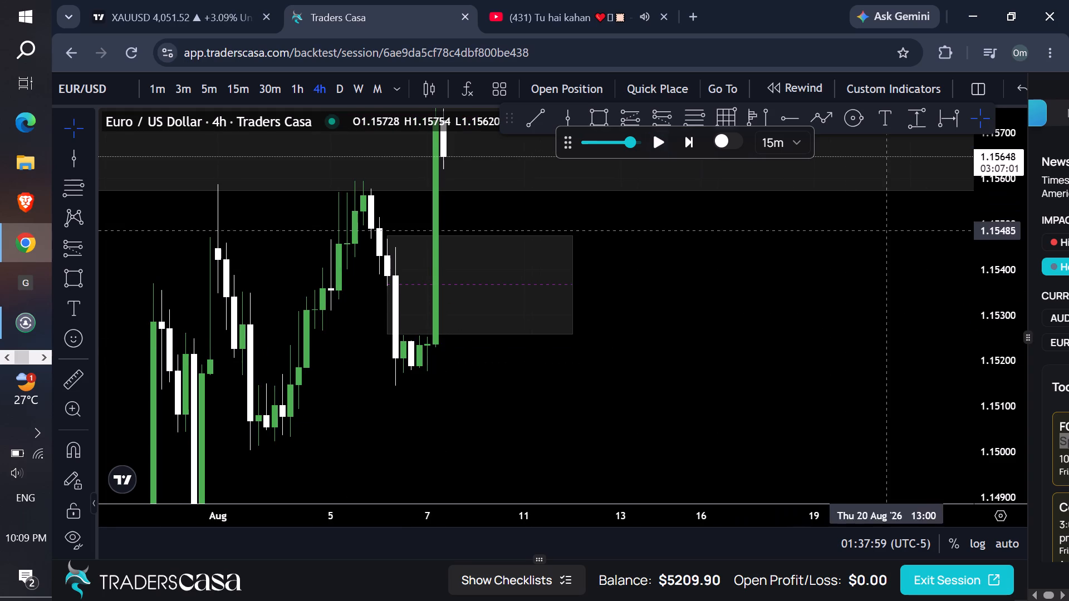
Examine the 1h candles from 4 to 7 Aug against the small 6 Aug zone and the large upper zone.
left_click(296, 93)
scroll(298, 321, "up", 1)
scroll(289, 343, "down", 1)
scroll(275, 373, "up", 1)
scroll(269, 382, "down", 1)
scroll(267, 385, "up", 1)
scroll(267, 385, "down", 3)
left_click_drag(321, 359, 442, 339)
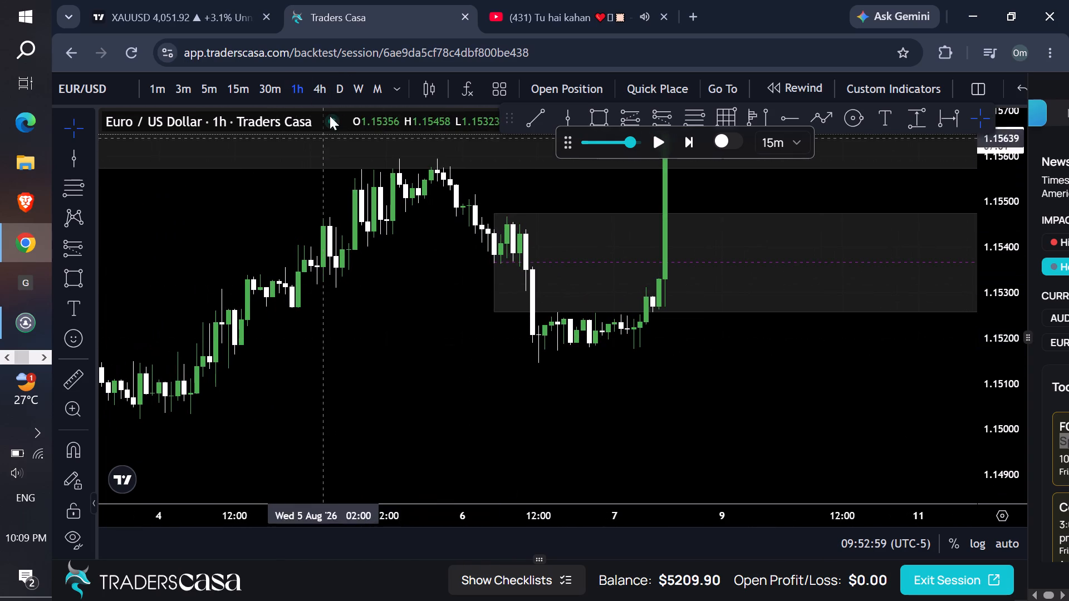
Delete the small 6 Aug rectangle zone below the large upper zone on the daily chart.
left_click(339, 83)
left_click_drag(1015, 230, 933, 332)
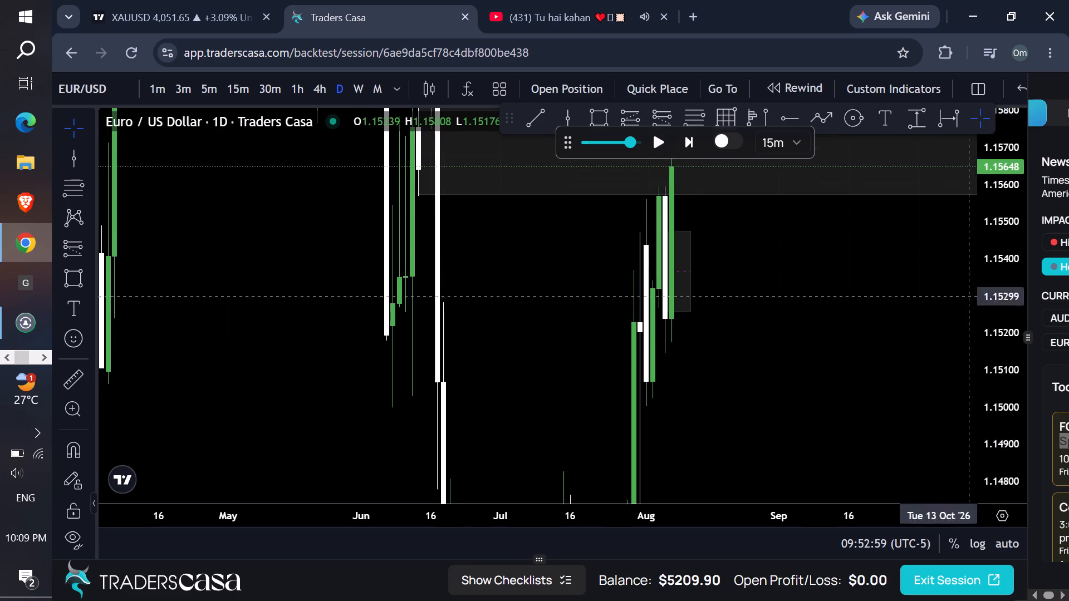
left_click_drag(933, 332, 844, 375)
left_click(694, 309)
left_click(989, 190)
Replay price on the daily chart in 15m steps into 9 Aug.
left_click_drag(848, 277, 829, 298)
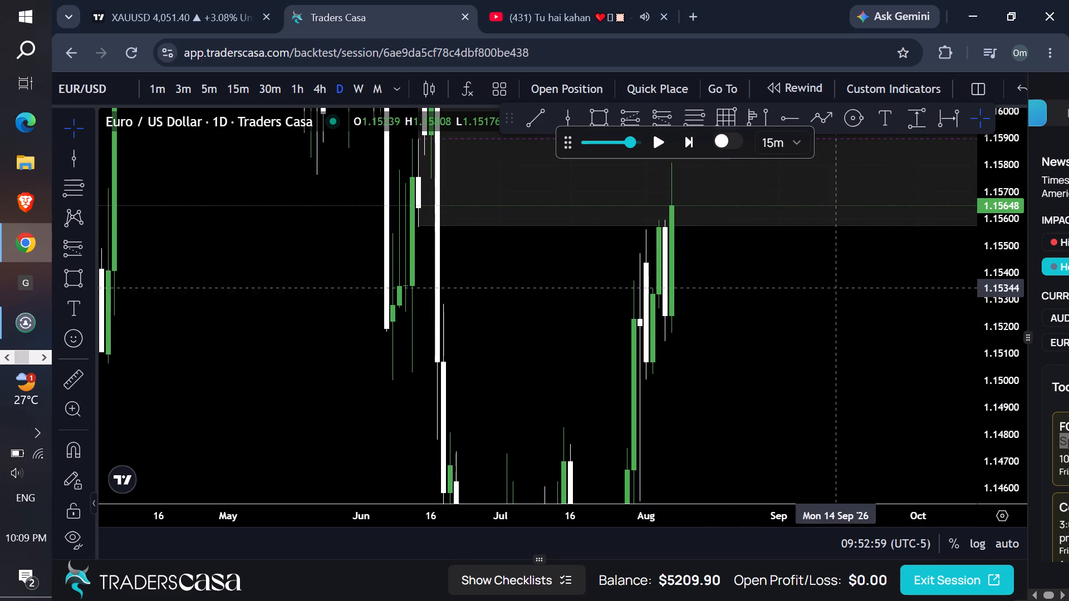
left_click_drag(829, 298, 748, 382)
left_click(656, 144)
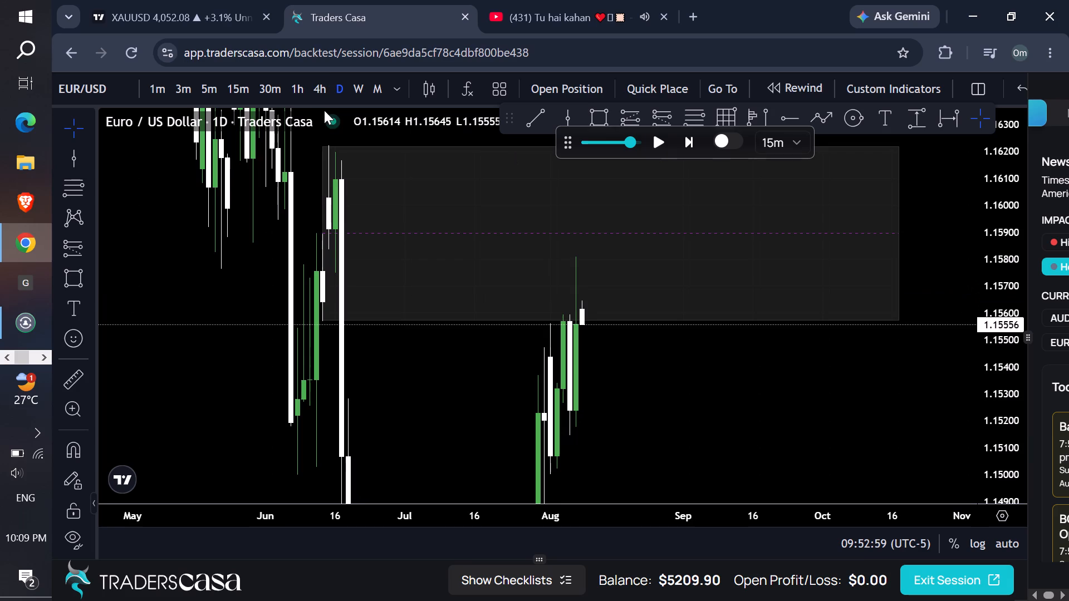
Review the latest price action at the lower edge of the large zone on the 4h and 1h charts.
left_click(318, 94)
left_click(304, 93)
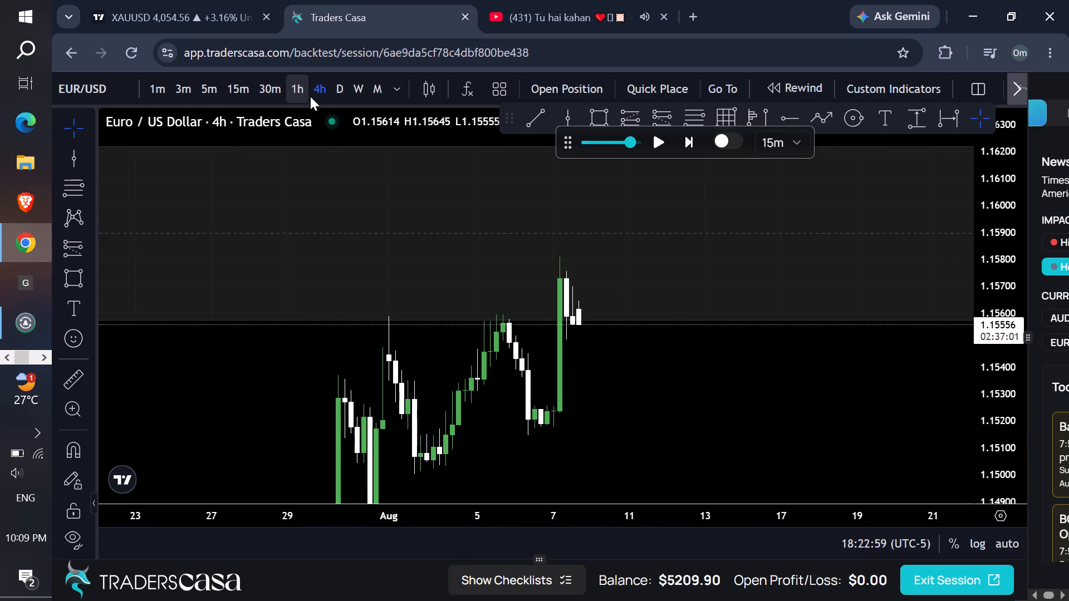
left_click_drag(1012, 439, 954, 377)
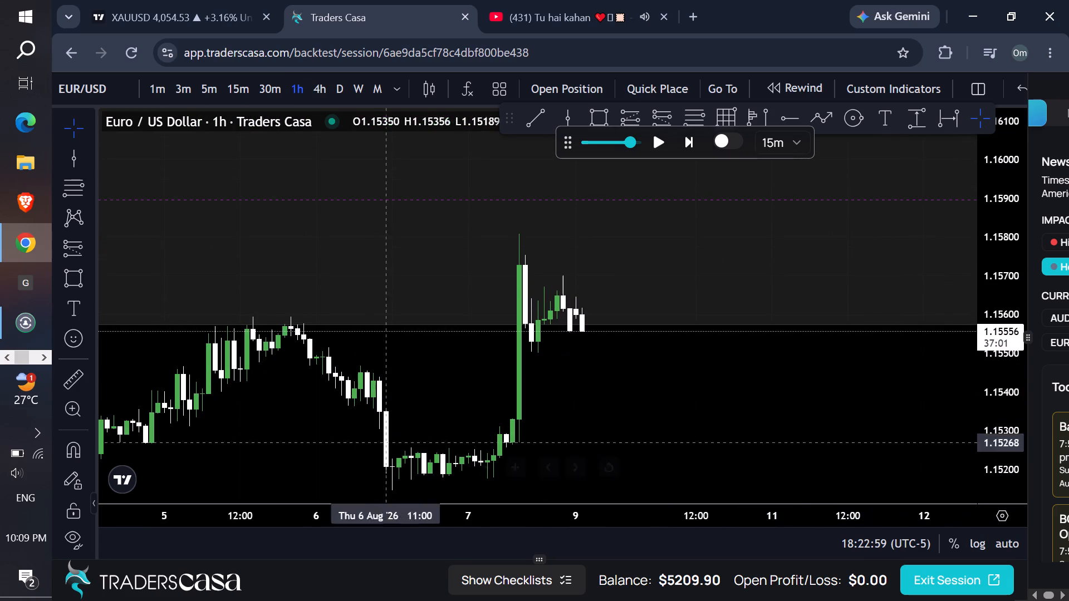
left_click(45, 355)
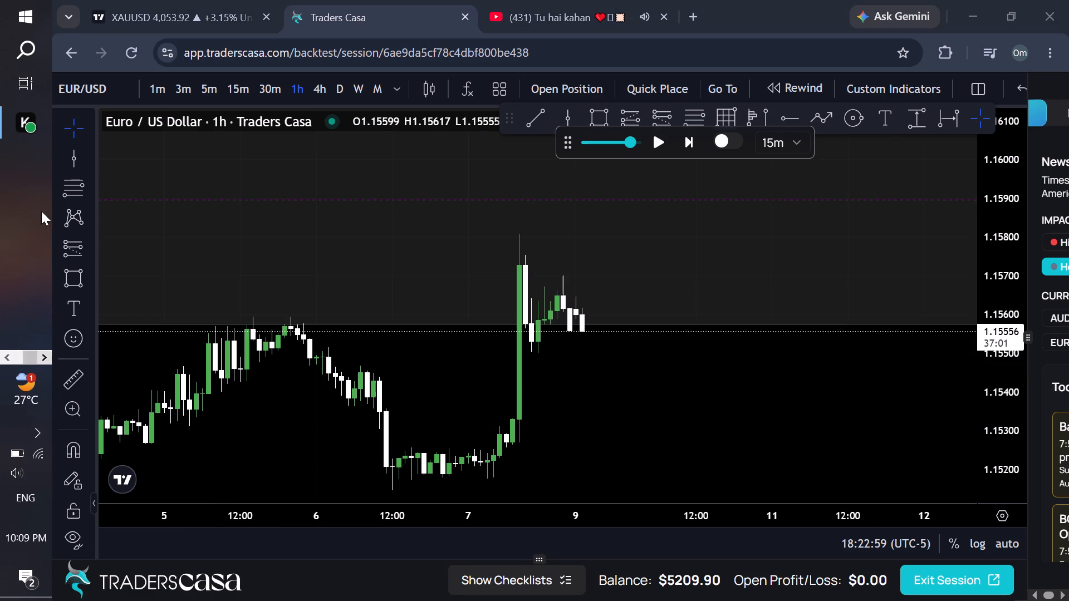
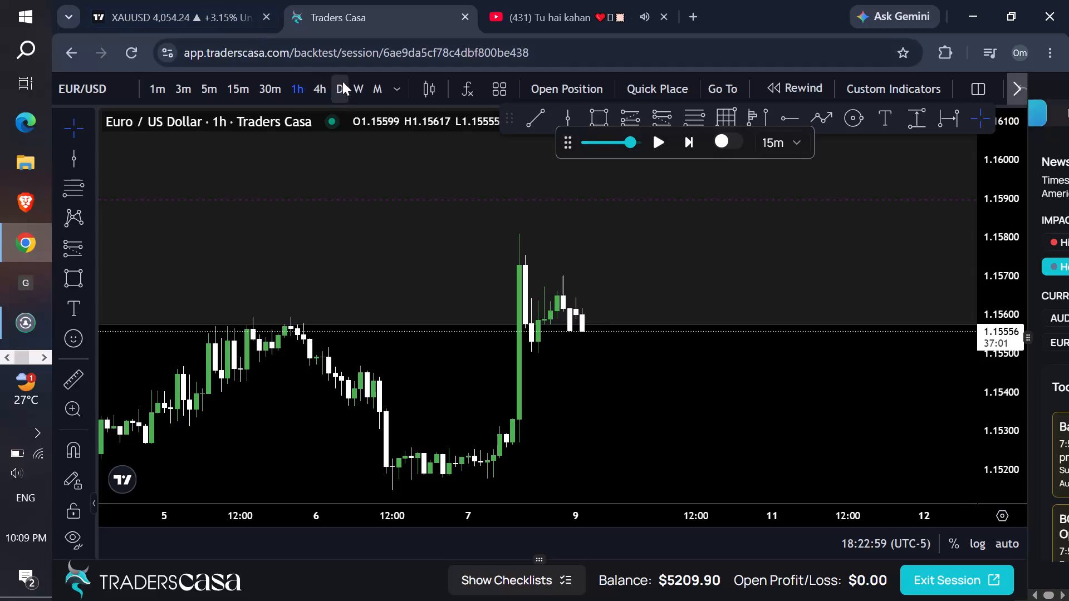
Replay price on the daily chart in 15m steps to about 15:08 on 10 Aug.
left_click(342, 81)
left_click_drag(1007, 175, 928, 392)
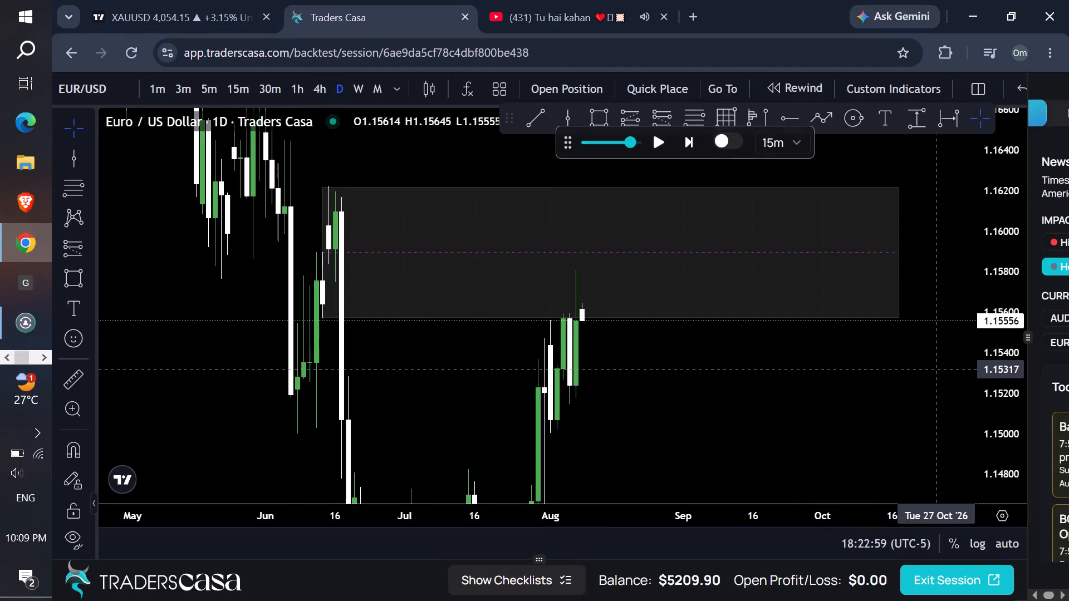
left_click_drag(928, 392, 895, 444)
left_click(655, 136)
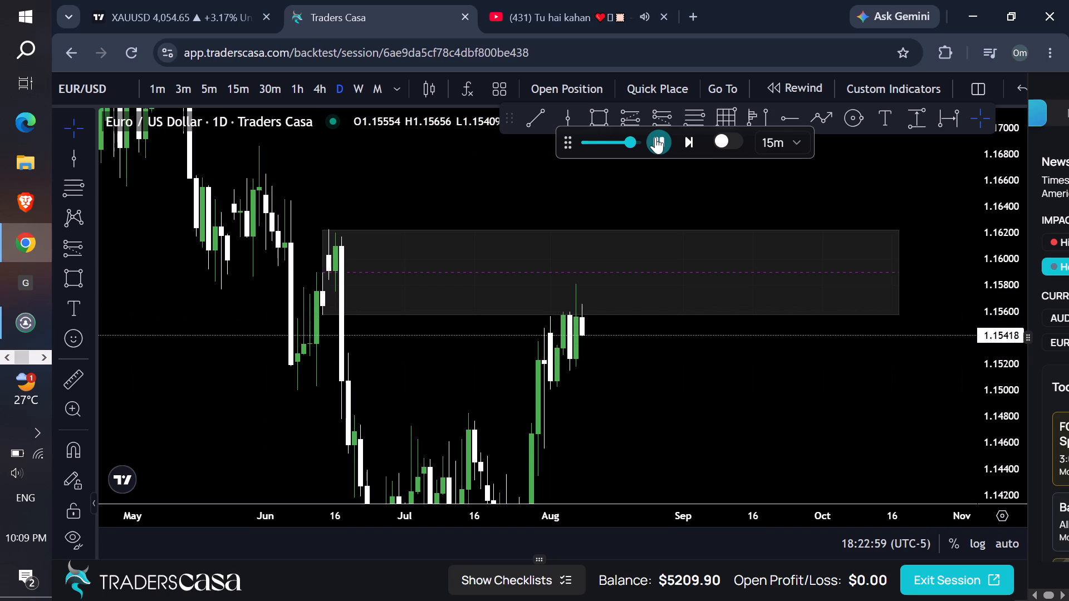
Draw a rectangle zone on the 4h chart from 6 Aug to 18 Aug, between about 1.15370 and 1.15257.
left_click(317, 93)
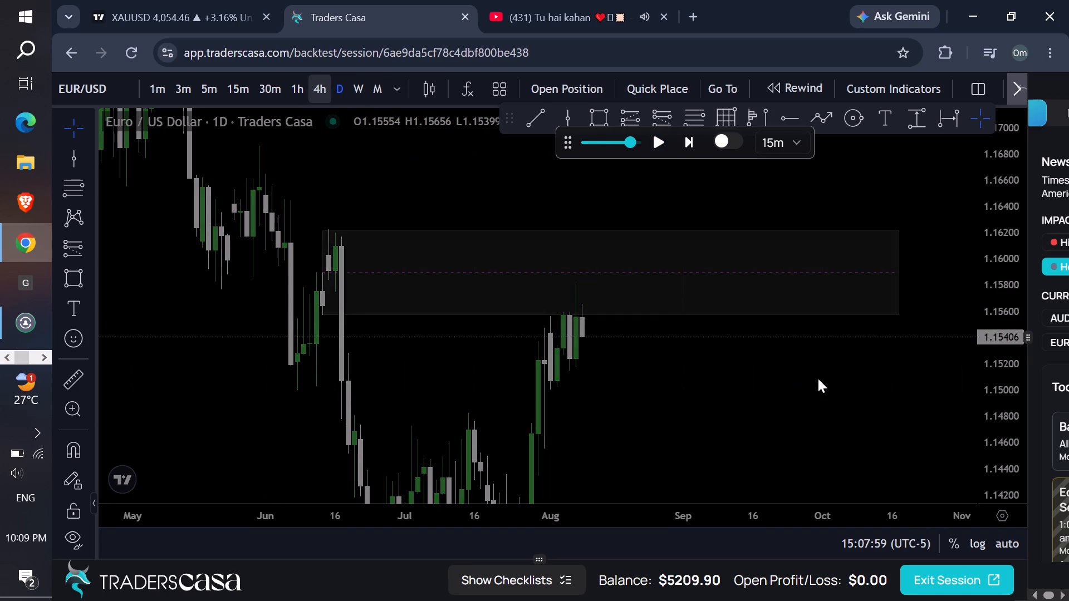
left_click_drag(991, 429, 845, 185)
left_click_drag(698, 354, 656, 288)
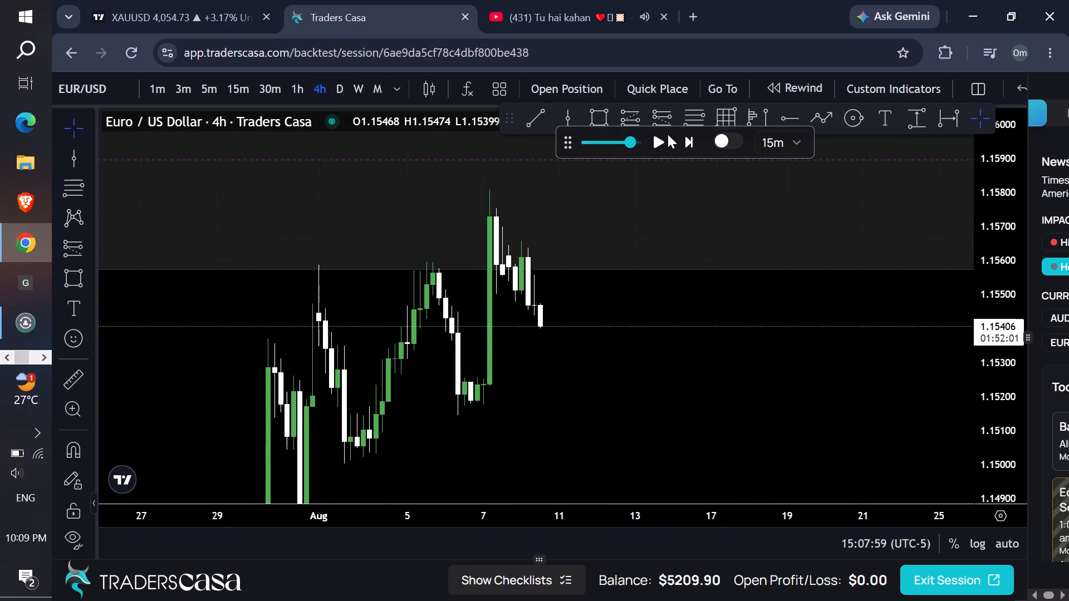
left_click(600, 121)
left_click(453, 338)
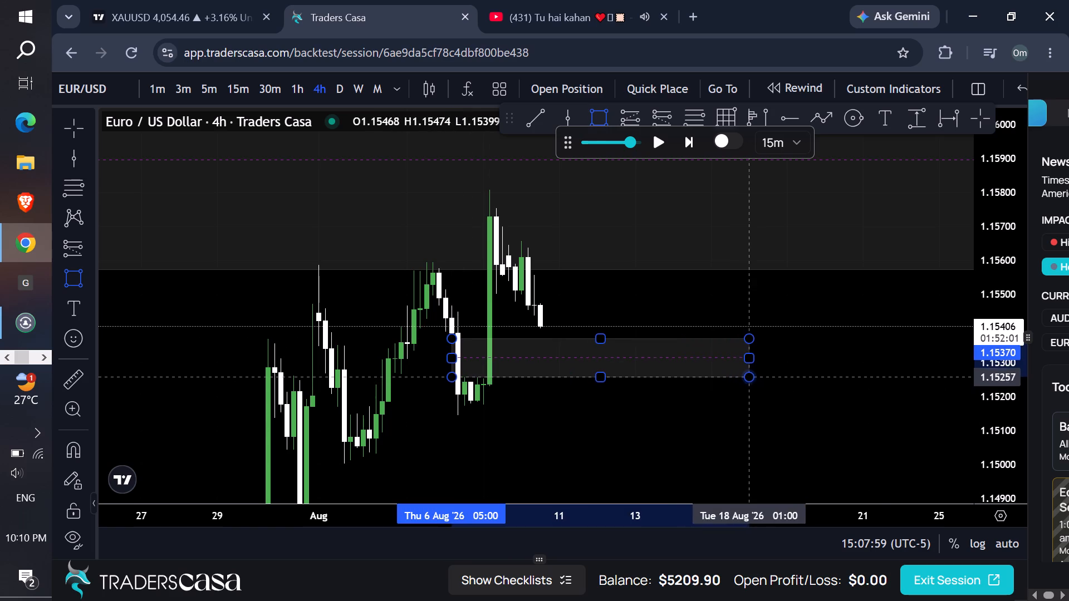
left_click(748, 377)
Replay price on the 4h chart in 15m steps to about 21:08 on 10 Aug.
left_click_drag(827, 366, 825, 349)
left_click(656, 142)
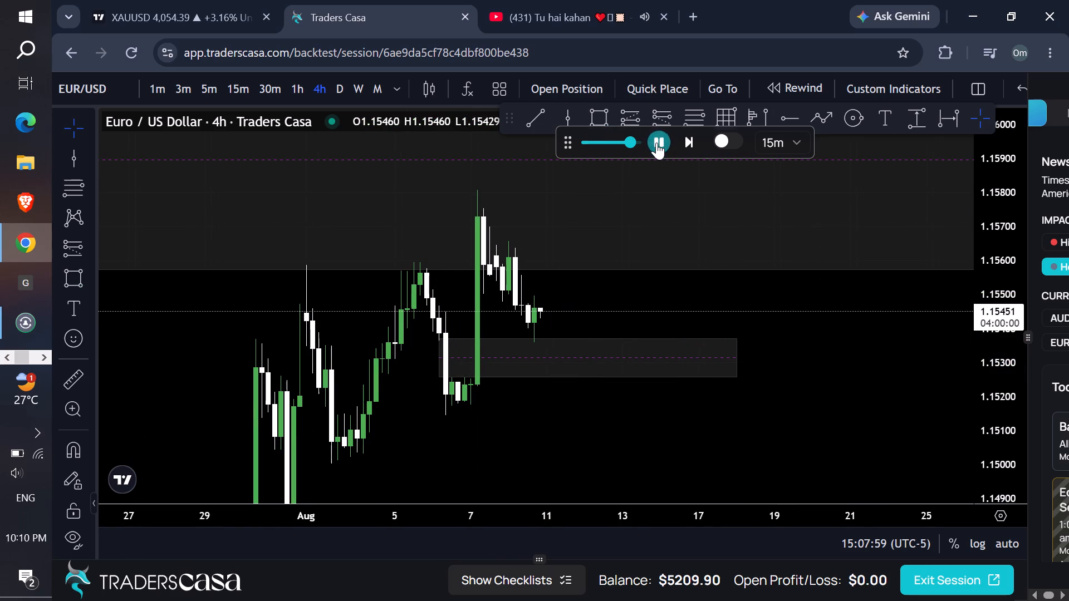
Draw a long position on the 15m chart with entry 1.15420, stop 1.15358 and target 1.15672.
left_click(244, 89)
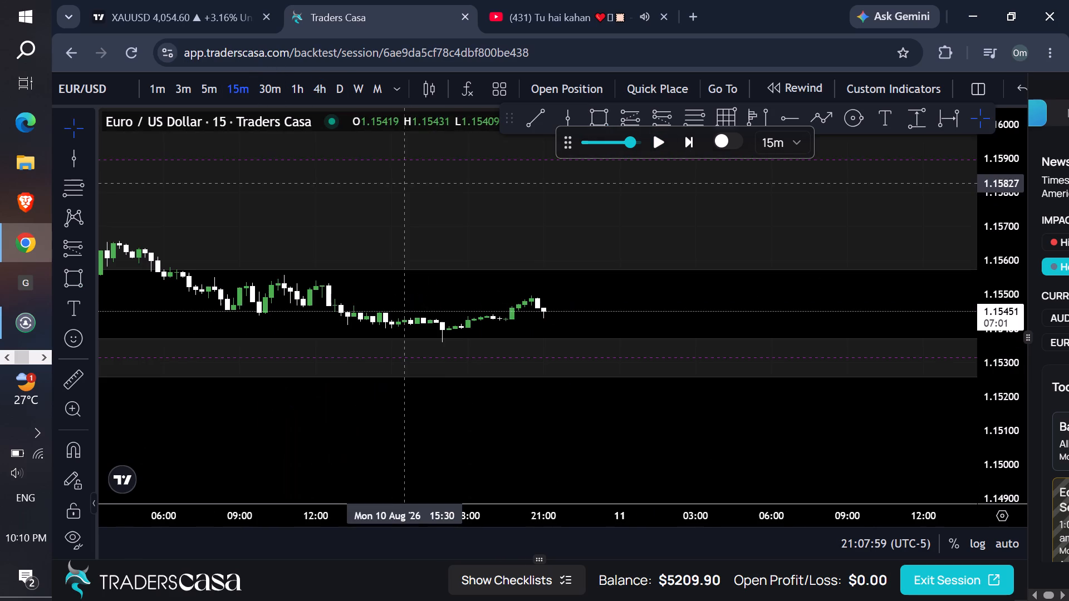
left_click_drag(1008, 457, 591, 0)
left_click_drag(688, 355, 679, 333)
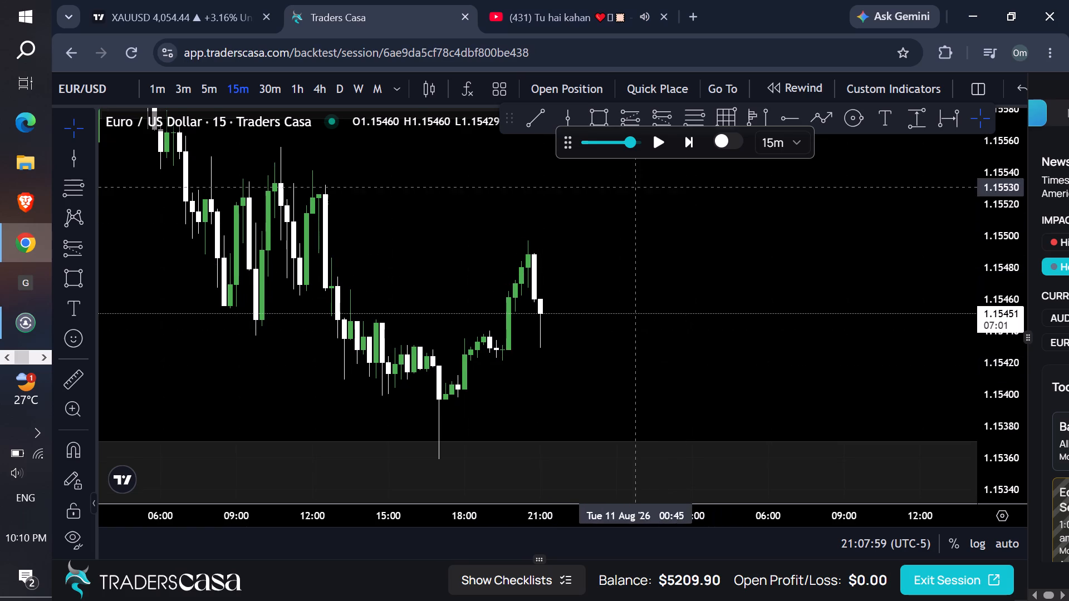
left_click(634, 121)
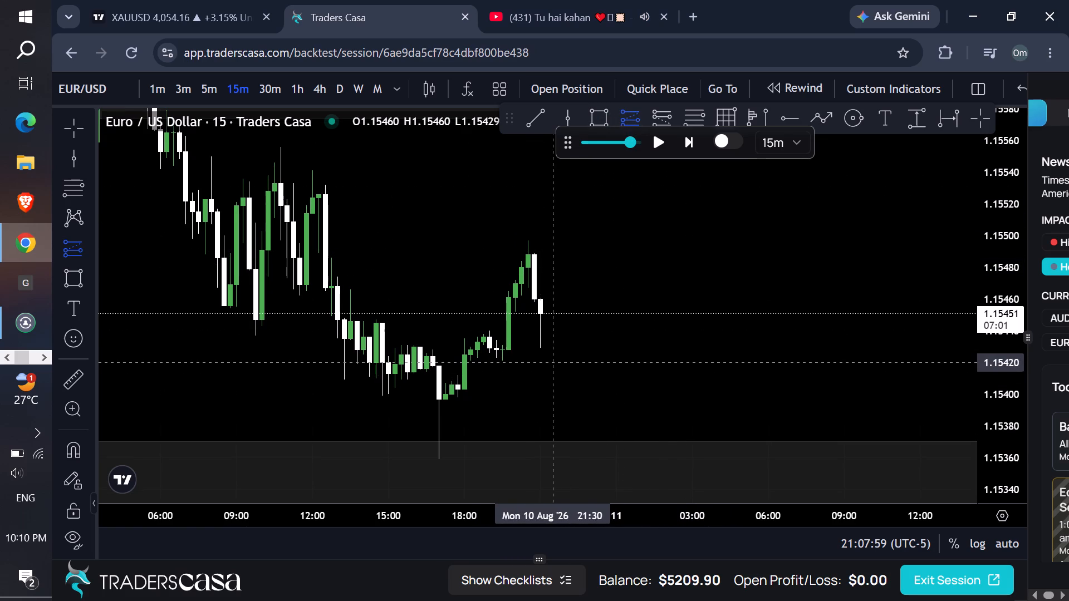
left_click(535, 362)
left_click_drag(537, 455, 538, 461)
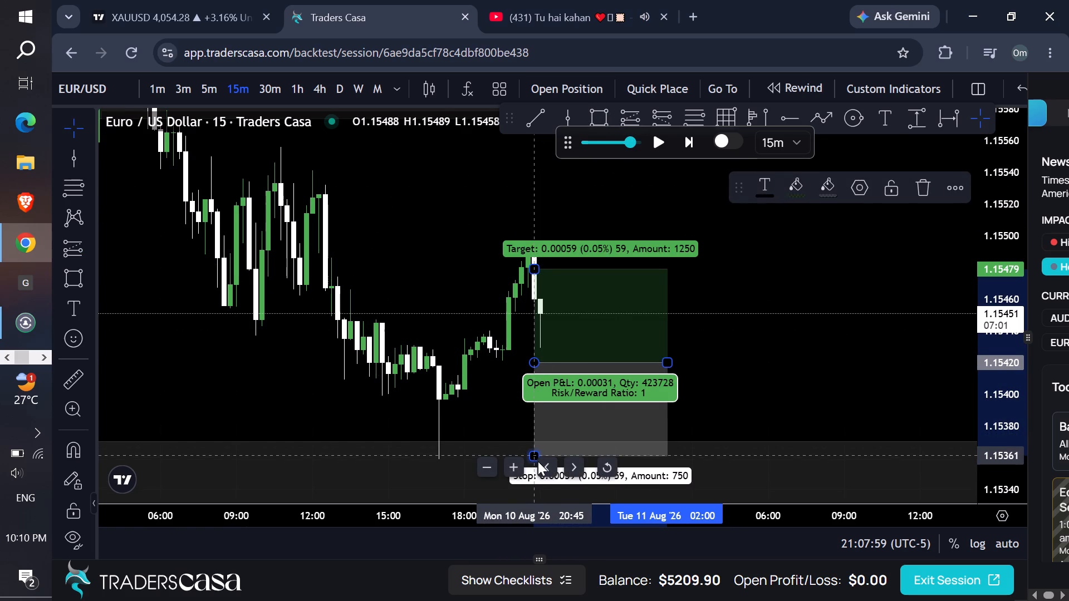
left_click_drag(538, 461, 537, 460)
left_click_drag(992, 218, 914, 467)
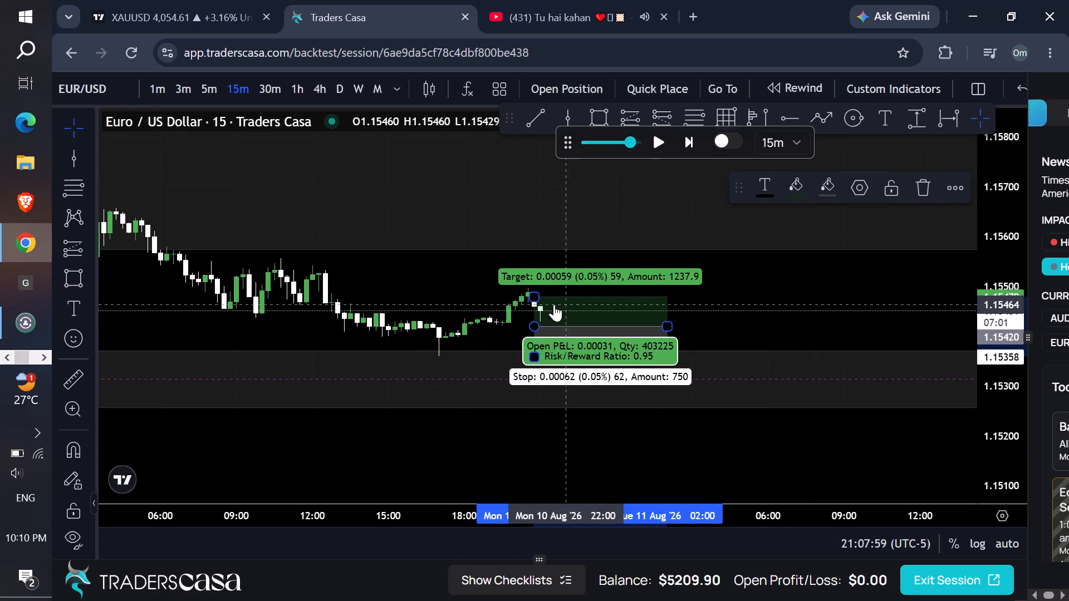
left_click_drag(535, 295, 526, 200)
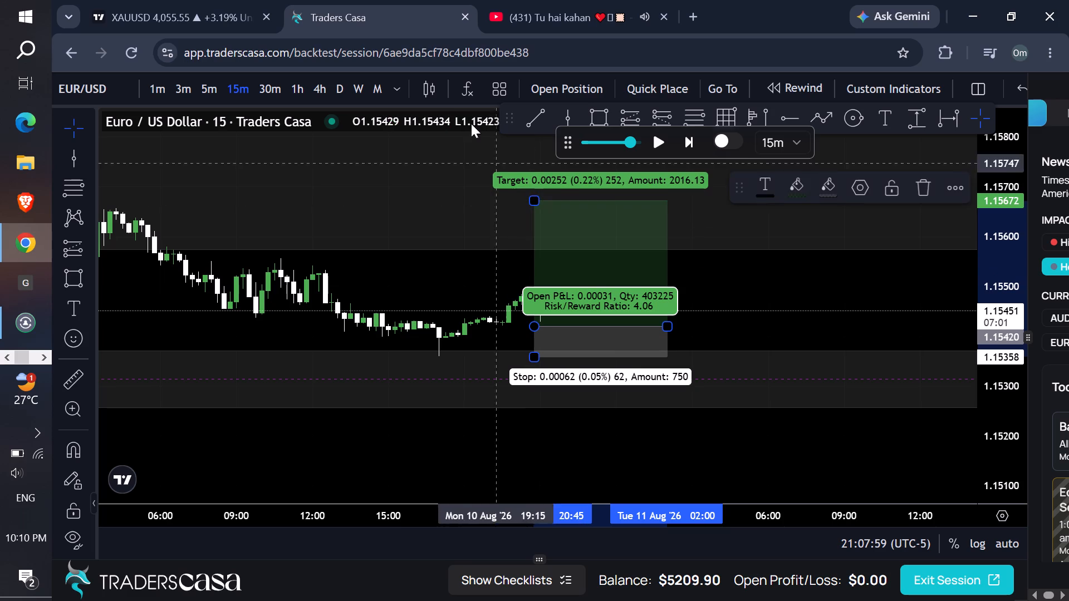
Place a buy limit order at 1.1542 with take profit 1.15672, stop loss 1.15358 and 1% risk.
left_click(550, 88)
left_click(542, 524)
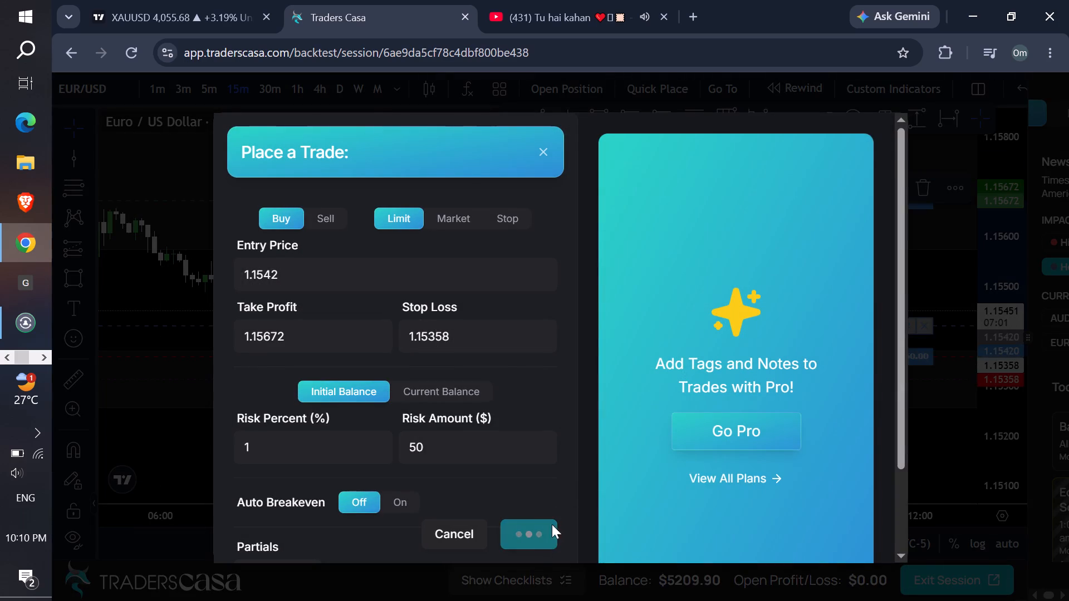
Replay price on the 1h chart in 2m steps to about 02:38 on 11 Aug, widening the long position drawing.
left_click(299, 95)
left_click(735, 280)
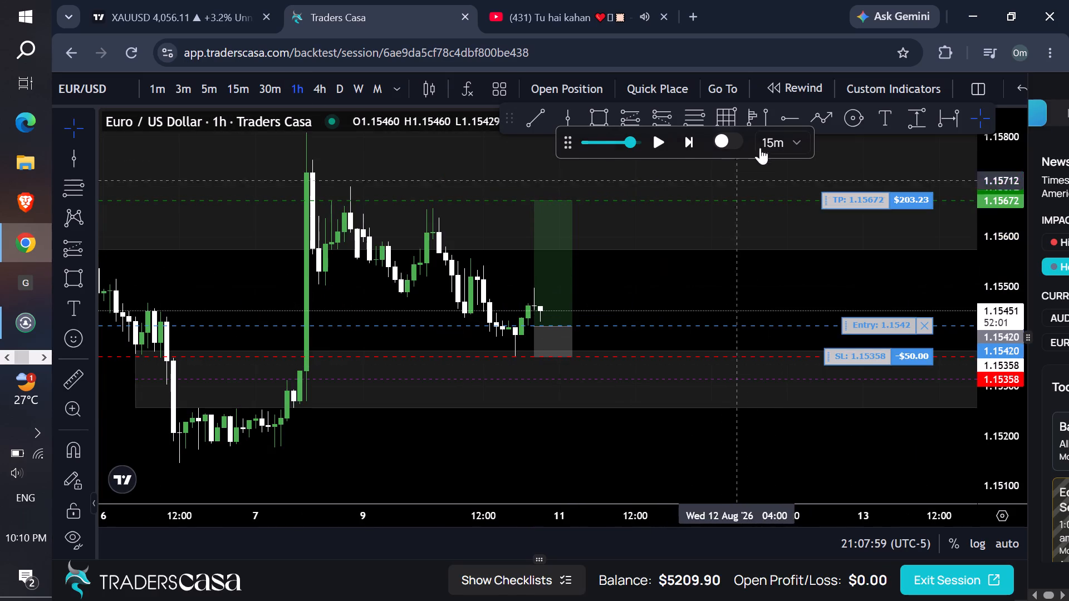
left_click(791, 137)
left_click(790, 190)
left_click(744, 299)
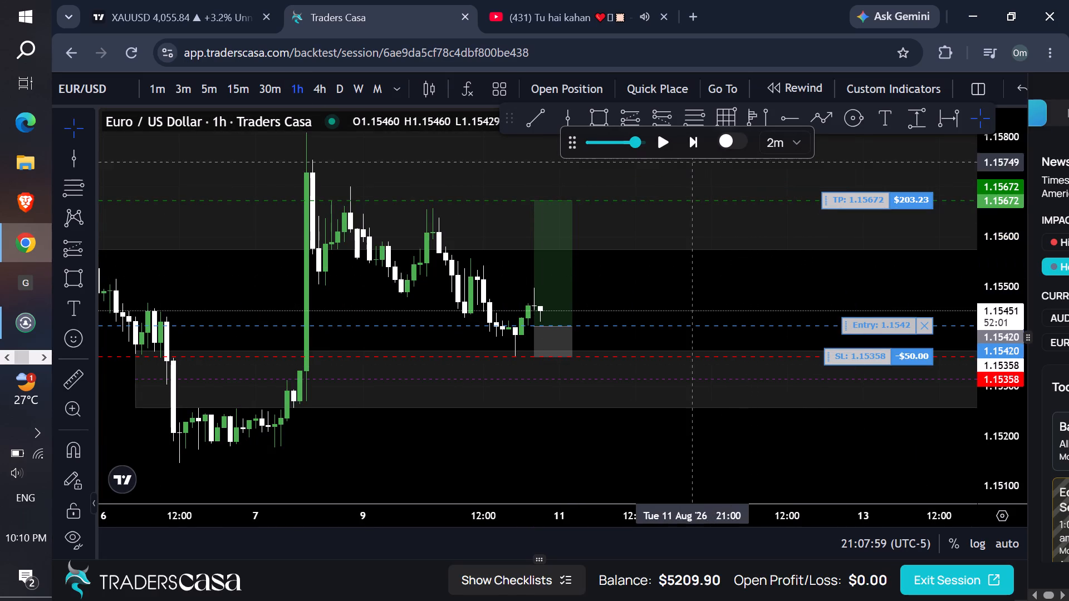
left_click(669, 149)
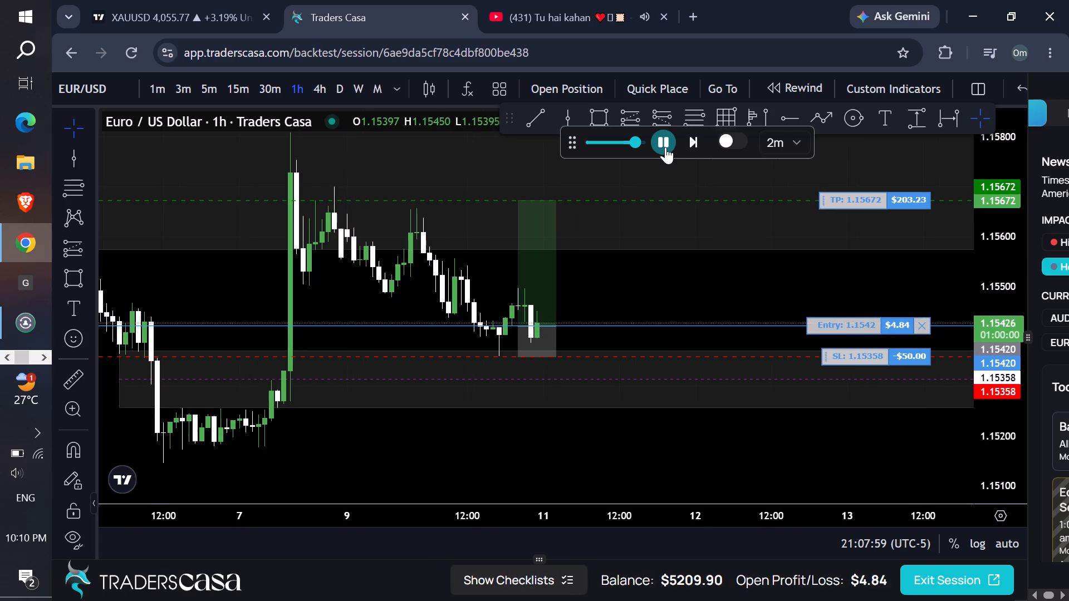
left_click_drag(551, 322, 636, 317)
left_click(688, 297)
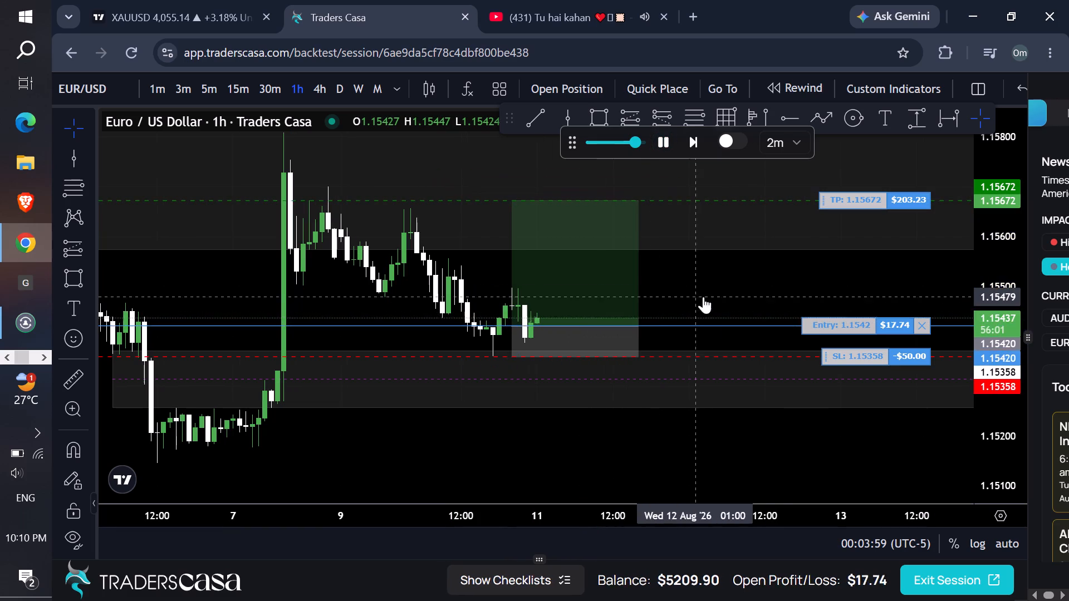
left_click_drag(728, 288, 722, 312)
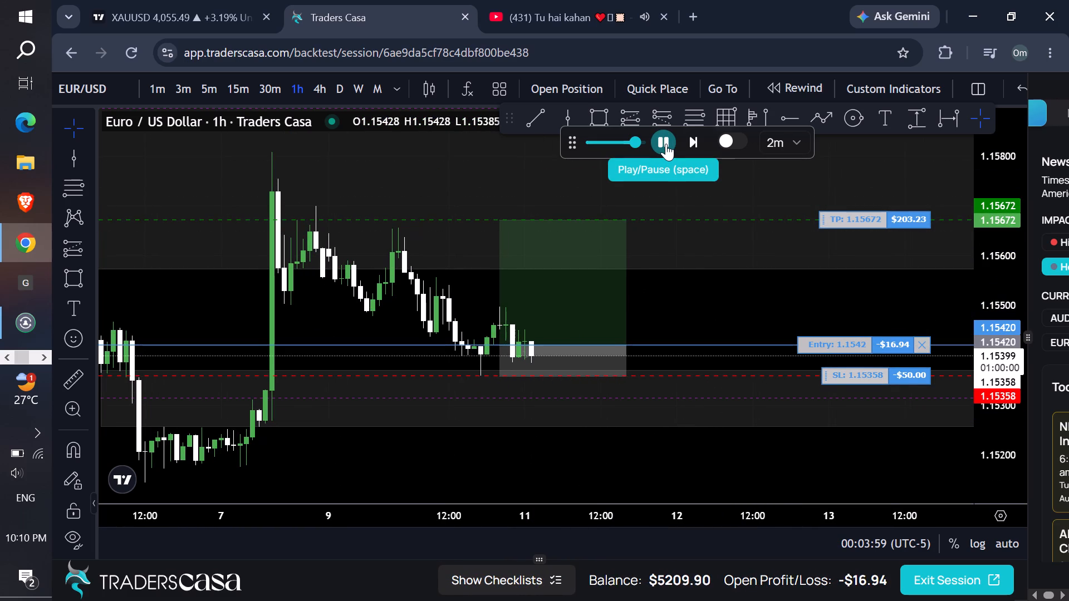
Delete the long position drawing from the 1h chart.
left_click(582, 316)
left_click(924, 184)
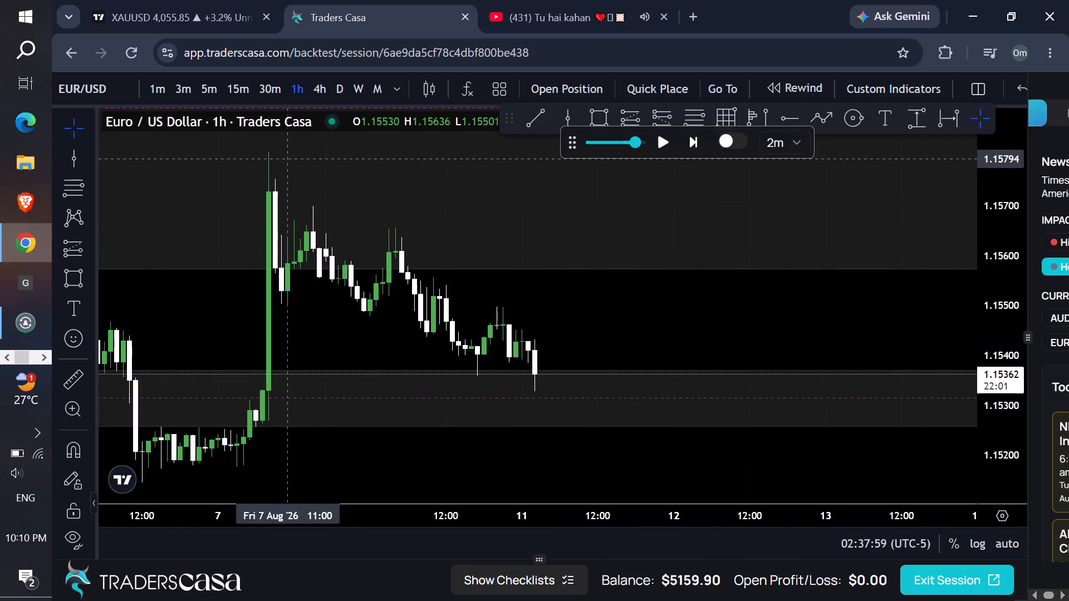
Examine price against the small 6 Aug zone and the large upper zone on the daily, 4h and 1h charts.
left_click(344, 96)
scroll(645, 372, "down", 1)
scroll(645, 372, "up", 4)
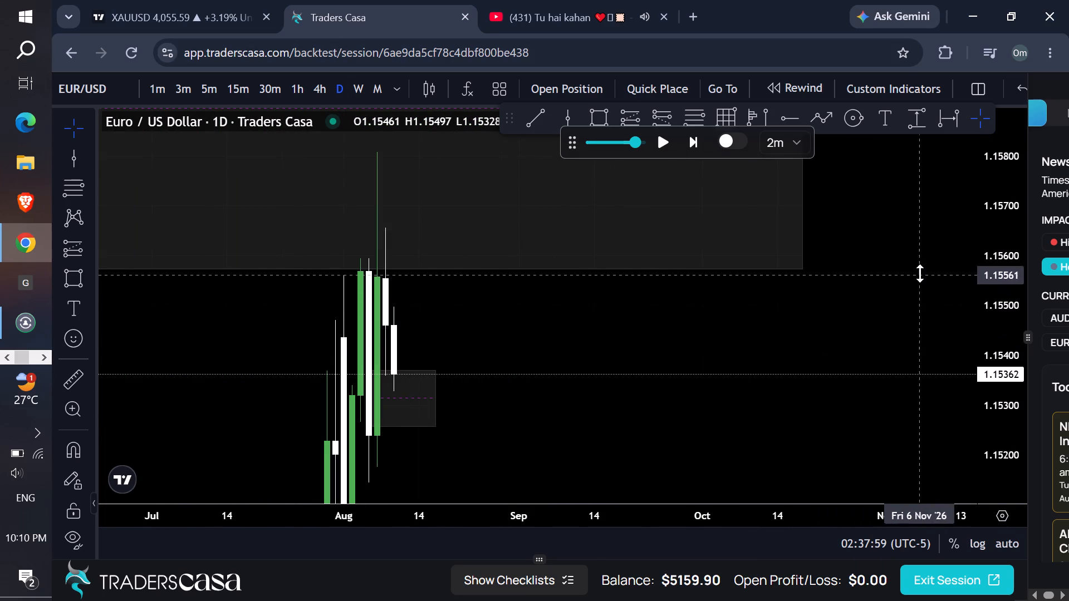
left_click_drag(1018, 268, 984, 404)
left_click_drag(647, 371, 717, 363)
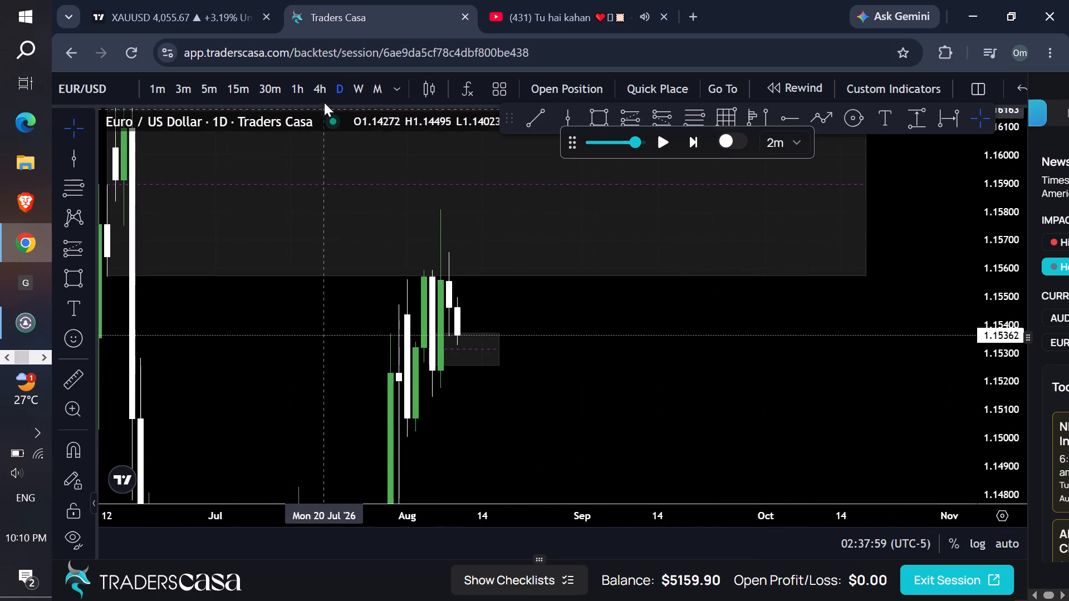
left_click(325, 88)
left_click_drag(985, 431, 921, 333)
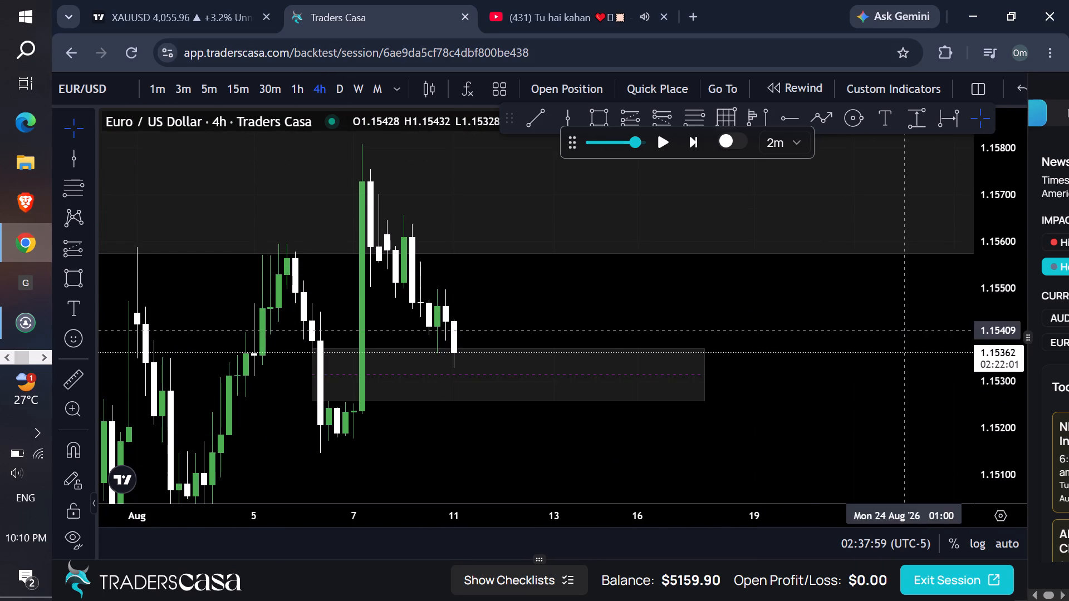
left_click_drag(625, 321, 622, 294)
left_click(287, 86)
scroll(560, 253, "up", 1)
scroll(617, 259, "down", 2)
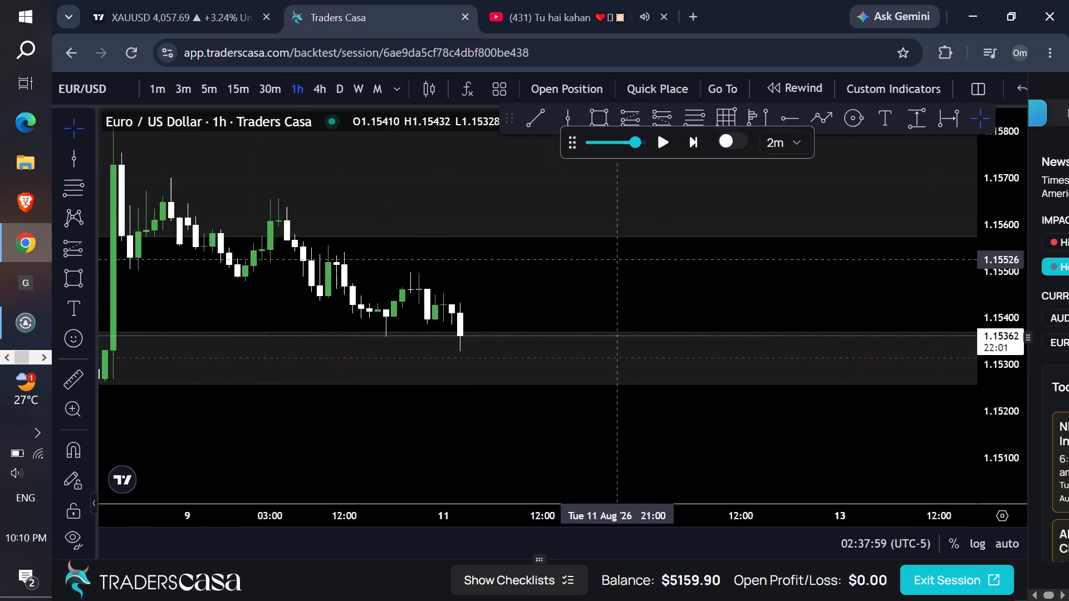
scroll(654, 277, "down", 1)
scroll(691, 287, "up", 1)
scroll(697, 287, "down", 1)
Replay price on the daily chart in 15m steps to about 21:38 on 11 Aug.
left_click(341, 83)
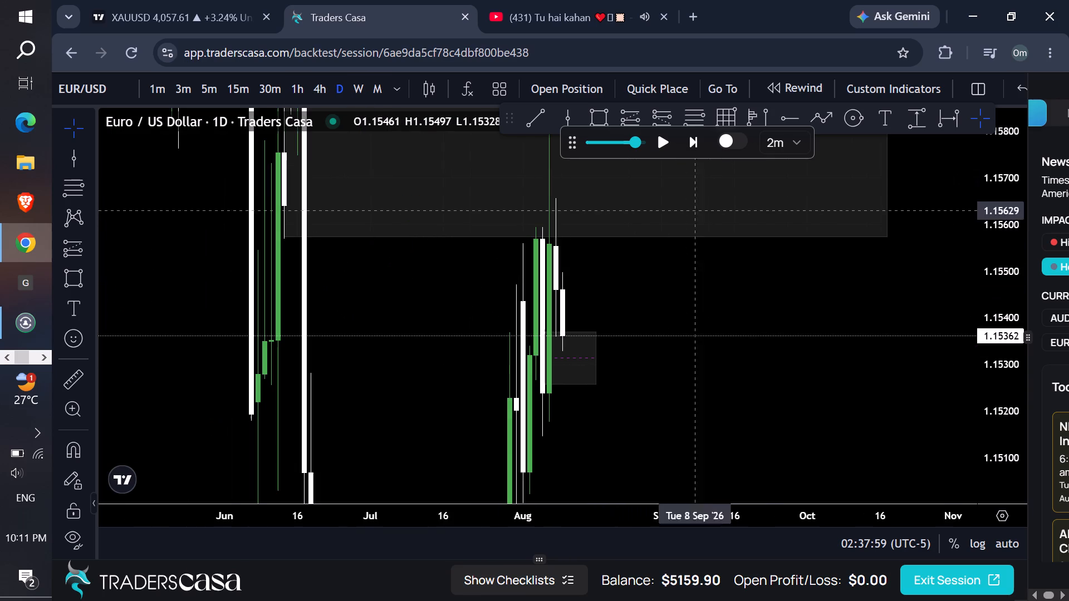
left_click_drag(1009, 222, 934, 374)
left_click(796, 142)
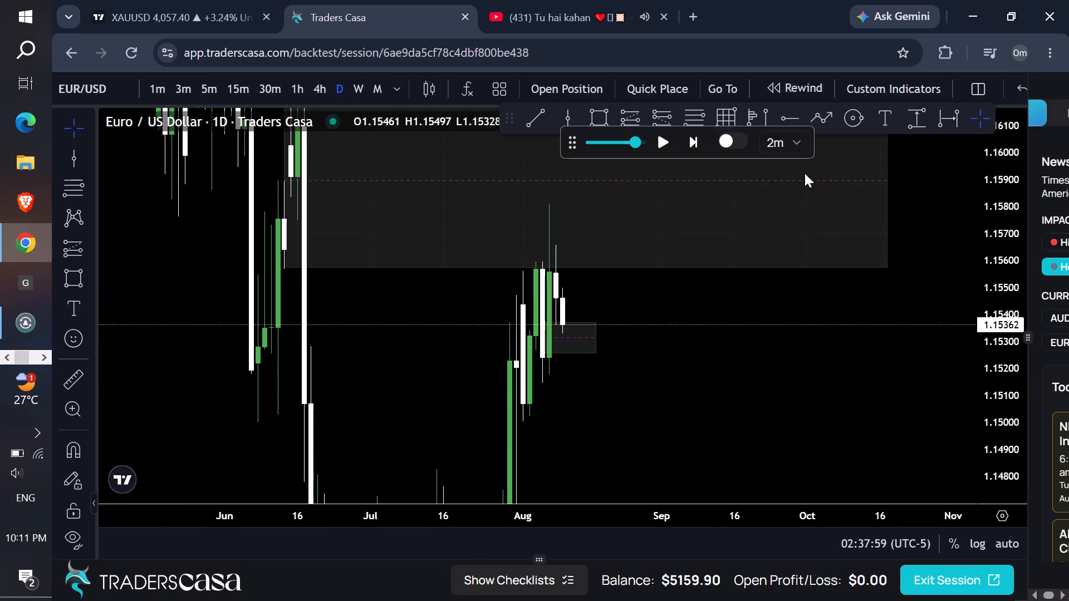
left_click(803, 300)
left_click(656, 138)
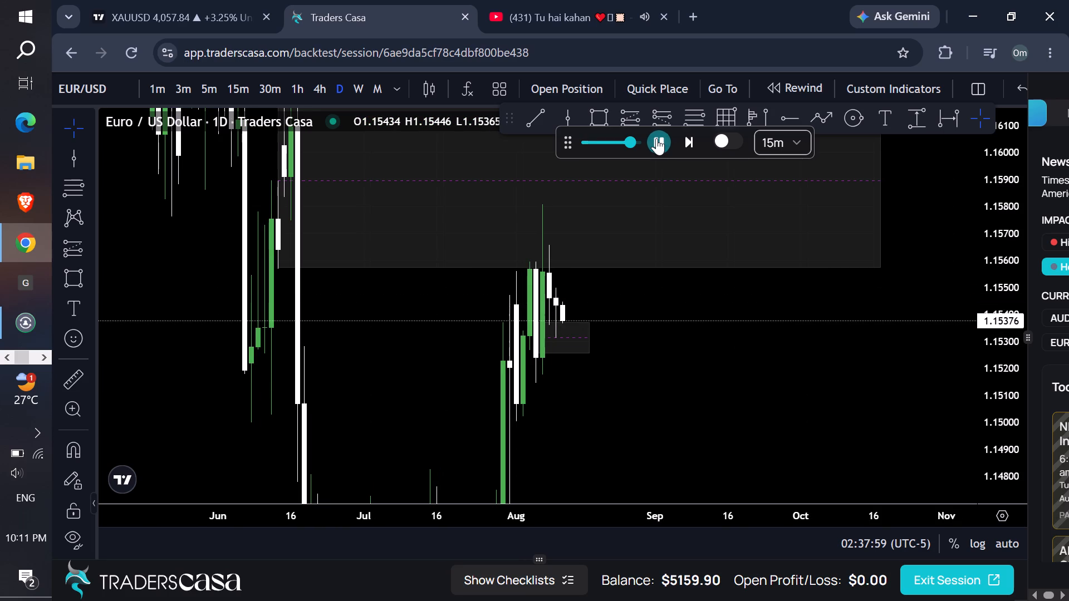
Review the latest candles around the small 6 Aug zone on the 4h, 1h and daily charts.
left_click(325, 80)
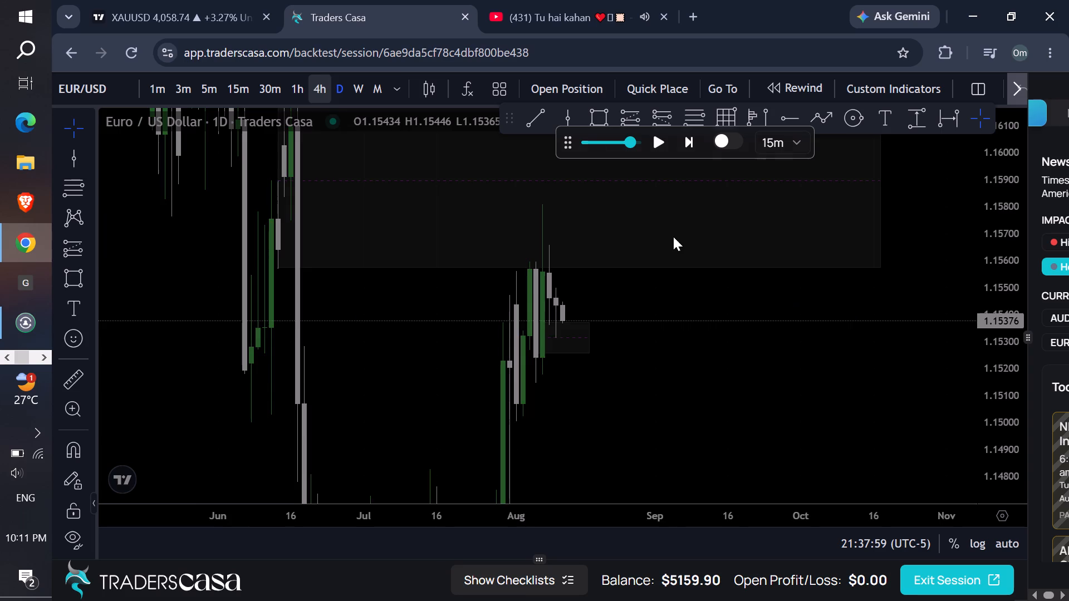
left_click_drag(1008, 431, 768, 115)
left_click(291, 85)
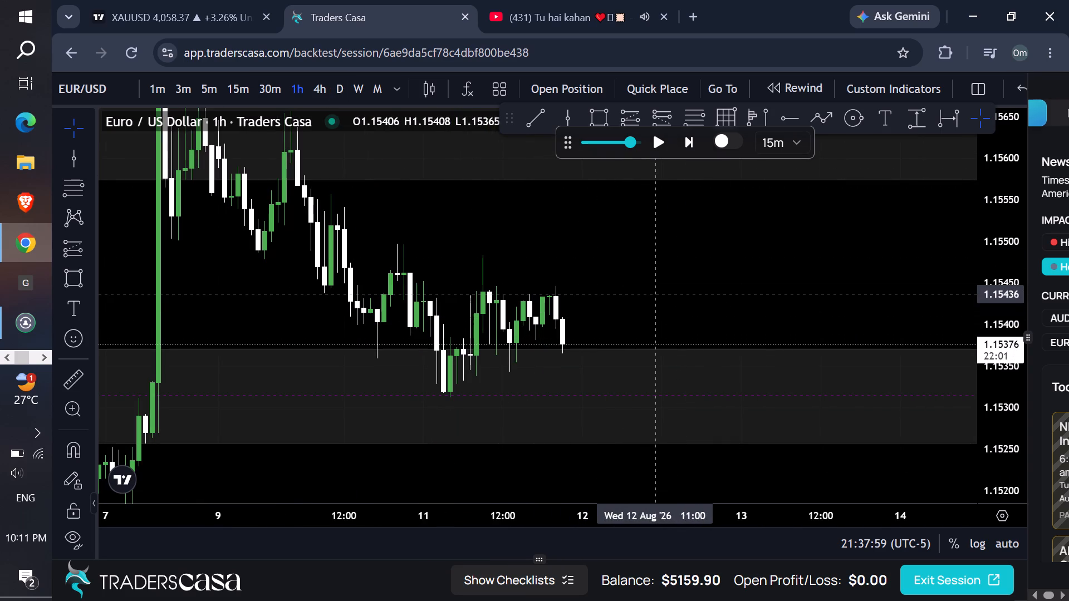
left_click(346, 90)
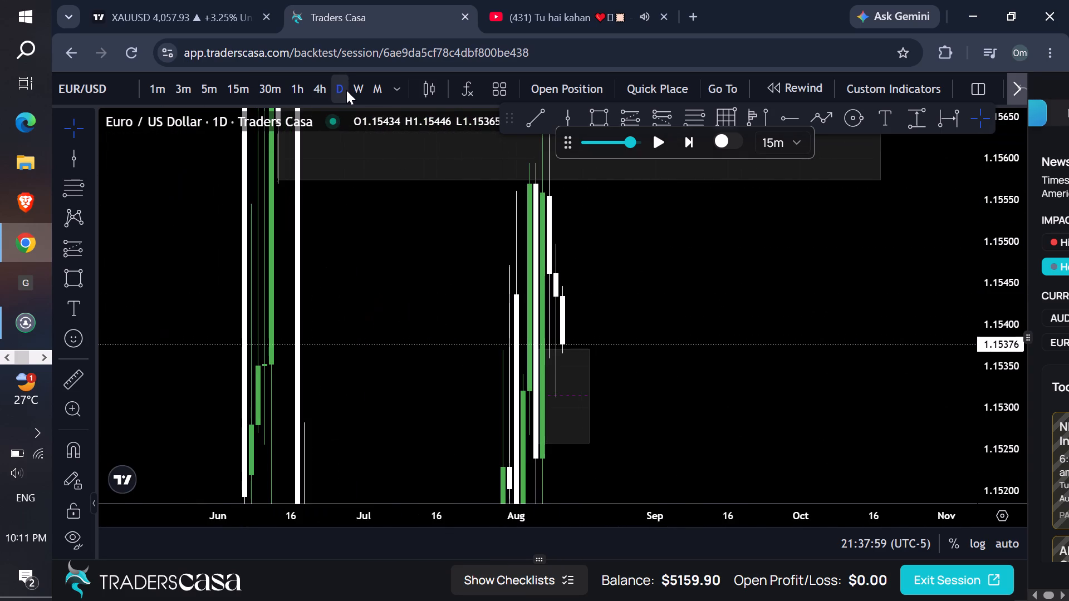
left_click_drag(1002, 168, 921, 600)
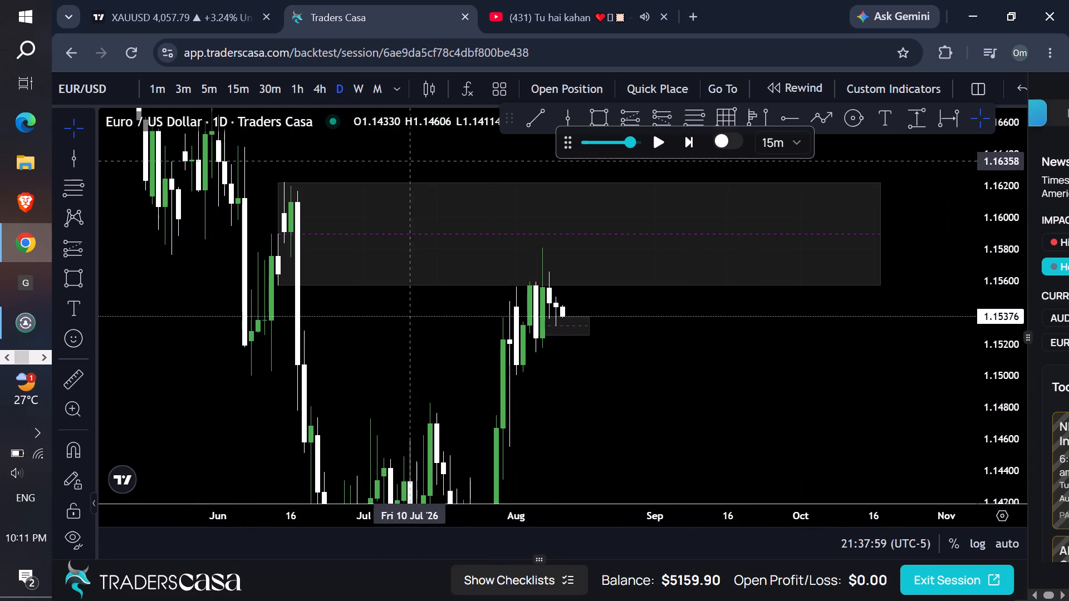
Draw a rectangle zone on the weekly chart from 20 Jul '26 to 11 Jan '27, between about 1.14474 and 1.15011.
left_click(354, 85)
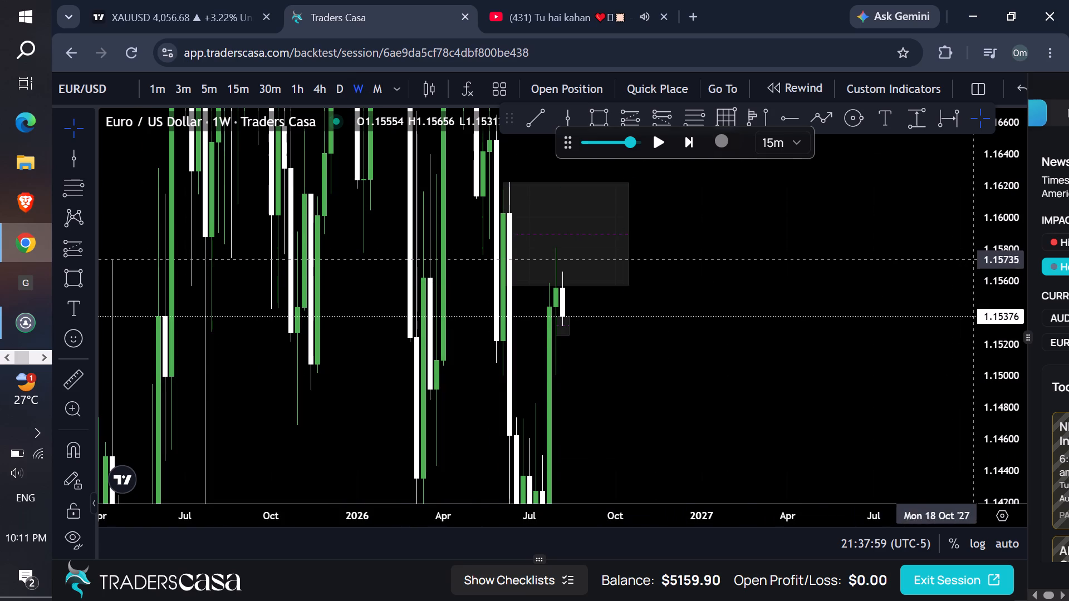
left_click_drag(1008, 245, 975, 387)
left_click(595, 112)
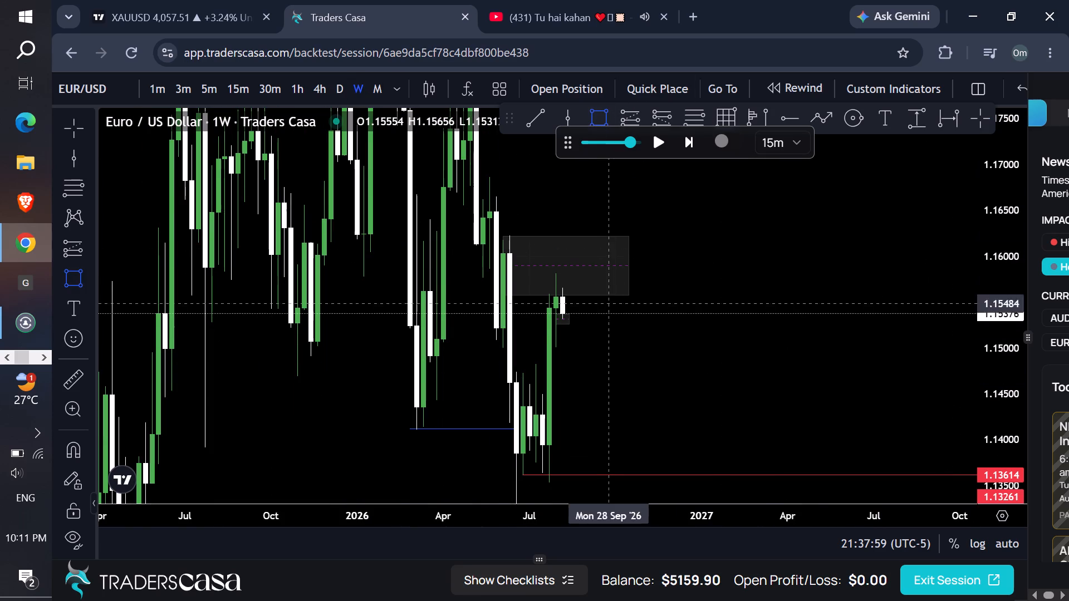
left_click(543, 396)
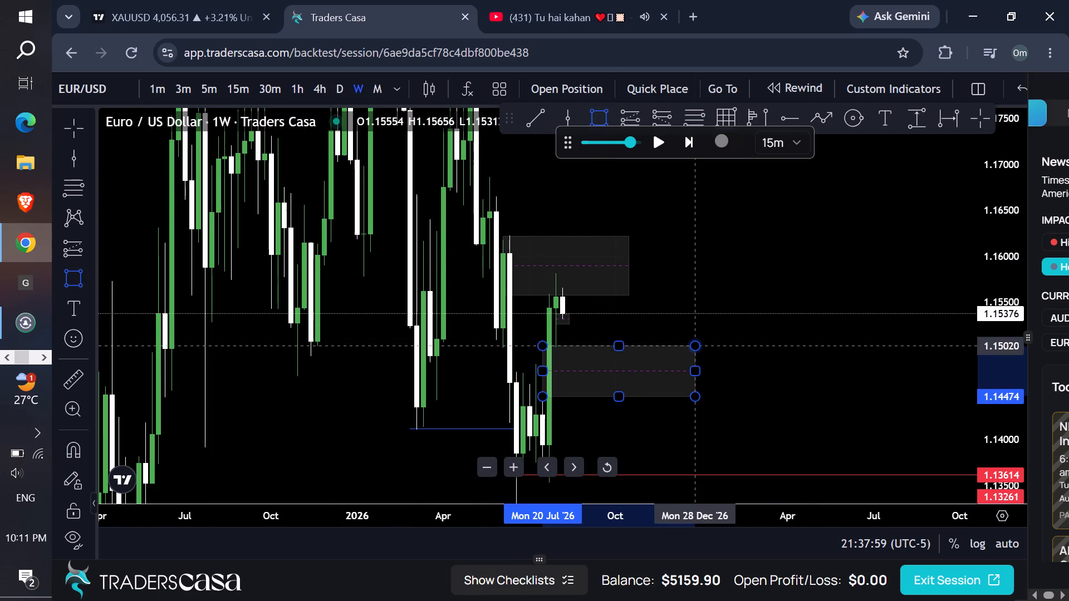
left_click(707, 347)
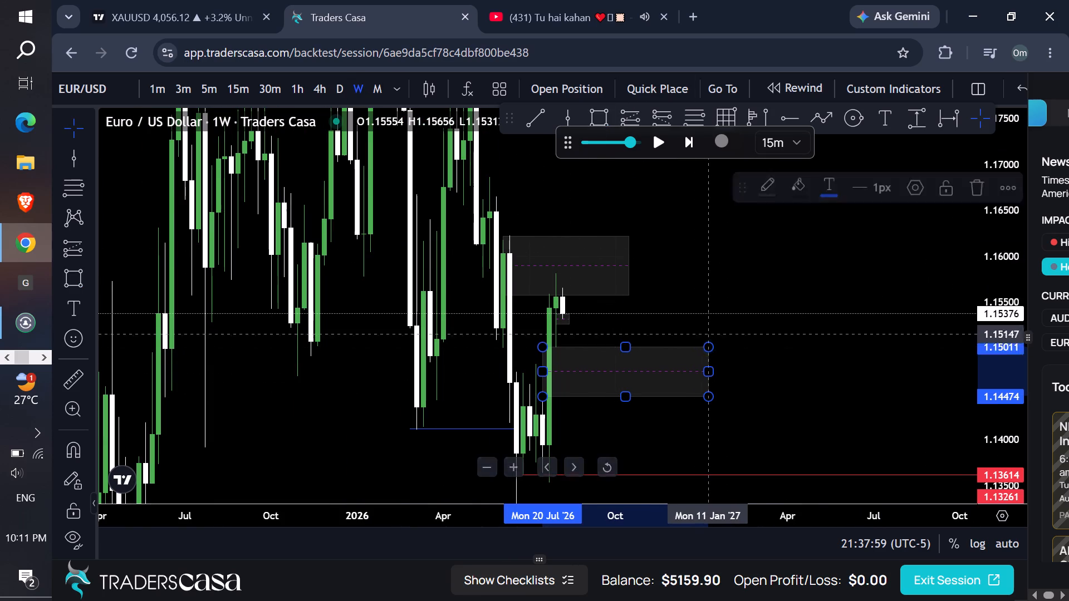
left_click(698, 317)
Delete the small 6 Aug zone from the weekly chart.
left_click(572, 317)
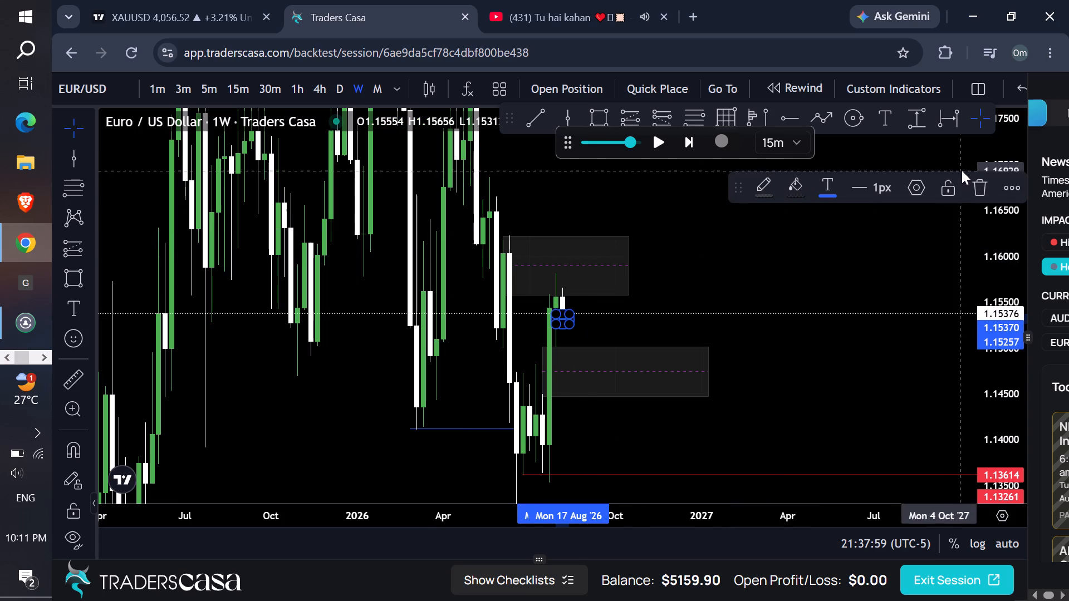
left_click(984, 191)
Replay price on the 4h chart in 15m steps to about 13:53 on 12 Aug and check it on the 1h chart.
left_click_drag(989, 322, 894, 204)
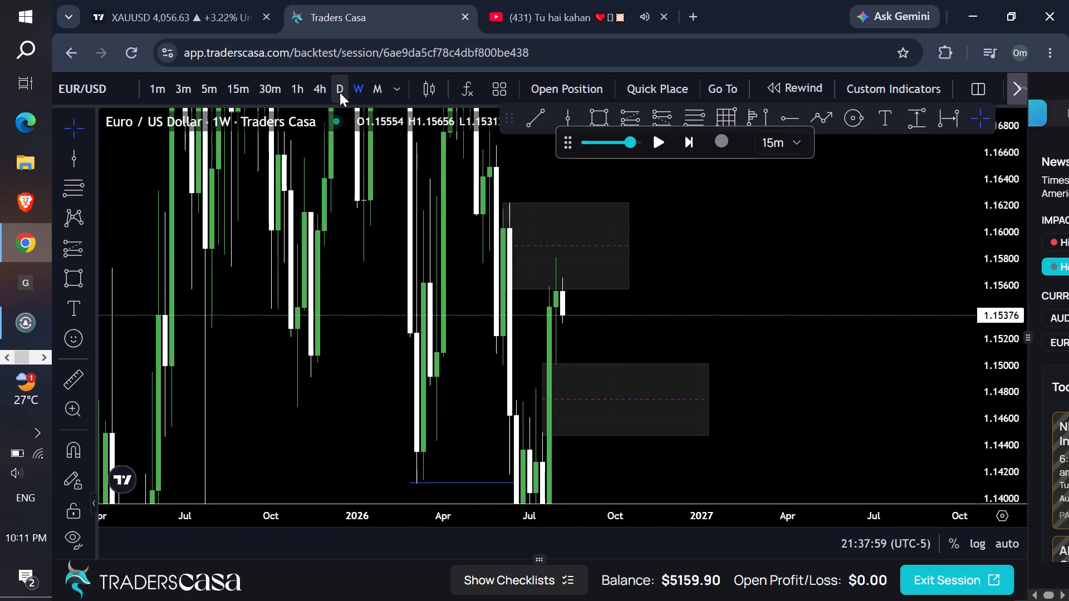
left_click(340, 92)
left_click_drag(988, 412, 886, 161)
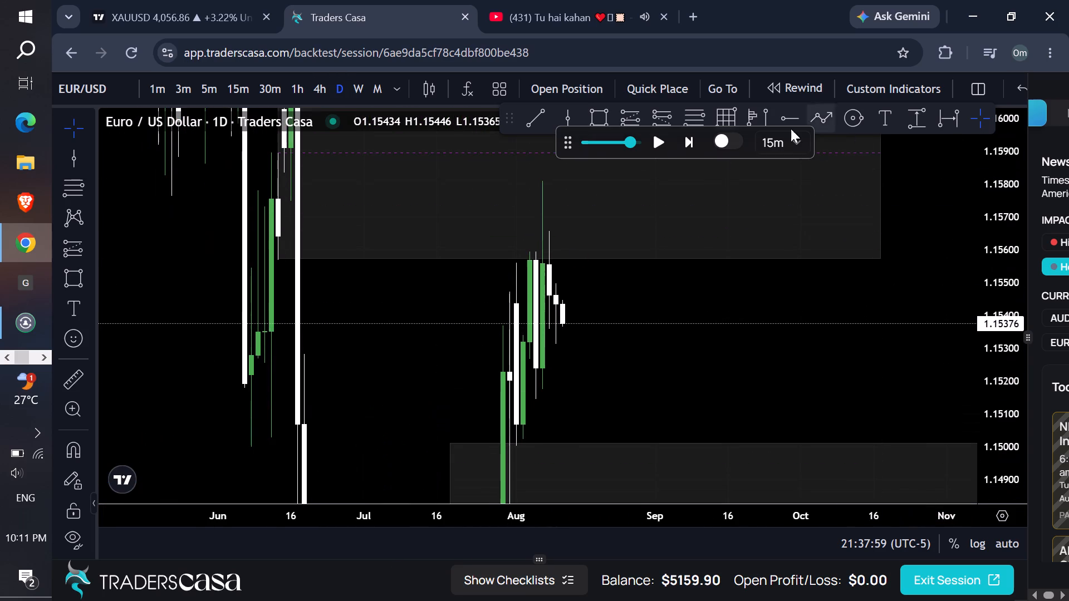
left_click(323, 94)
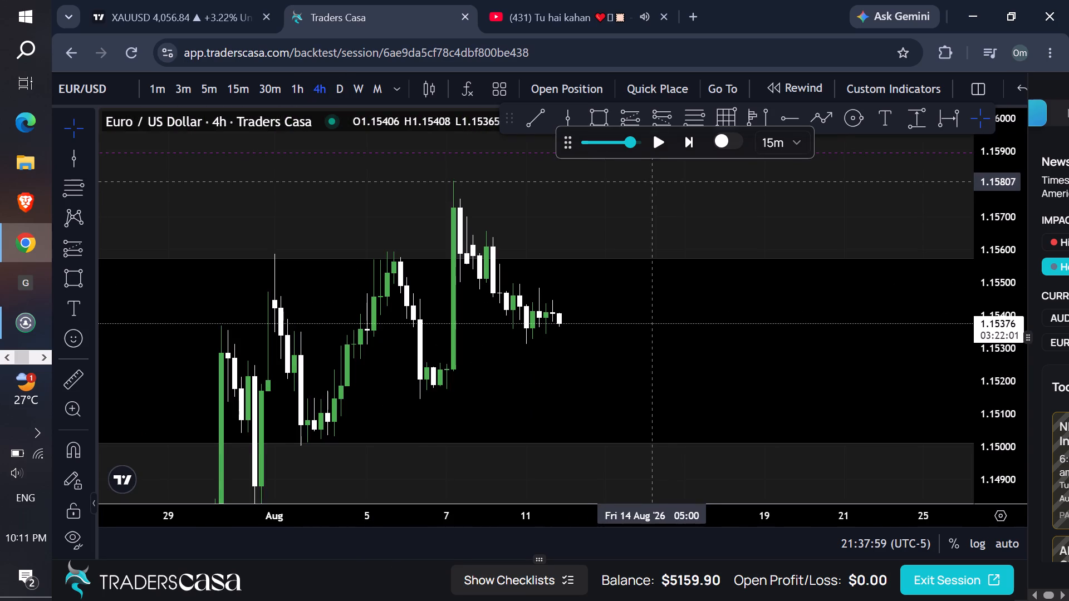
left_click(660, 149)
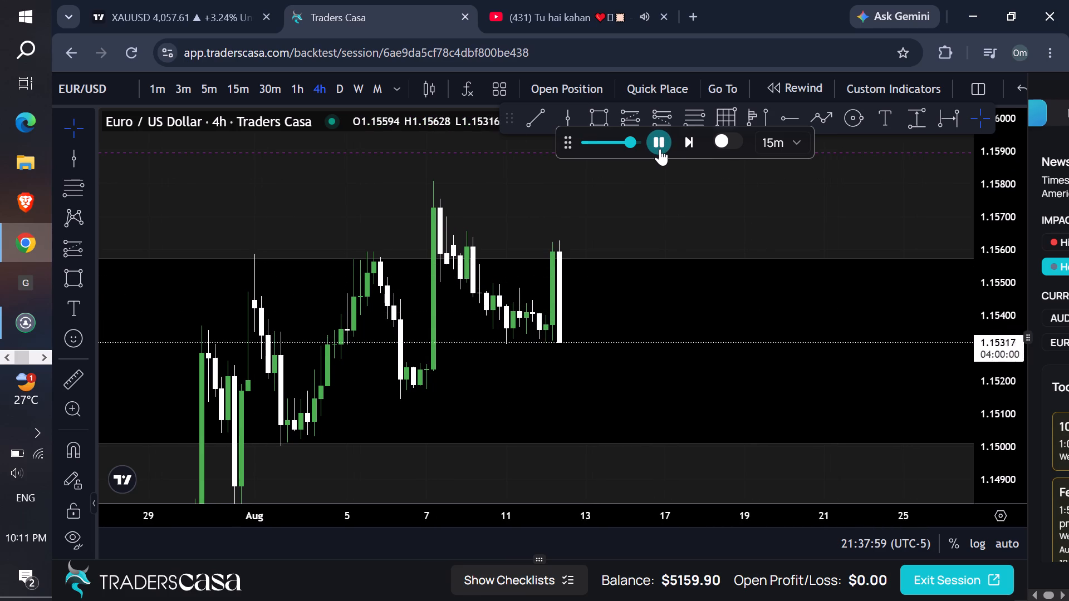
left_click(289, 102)
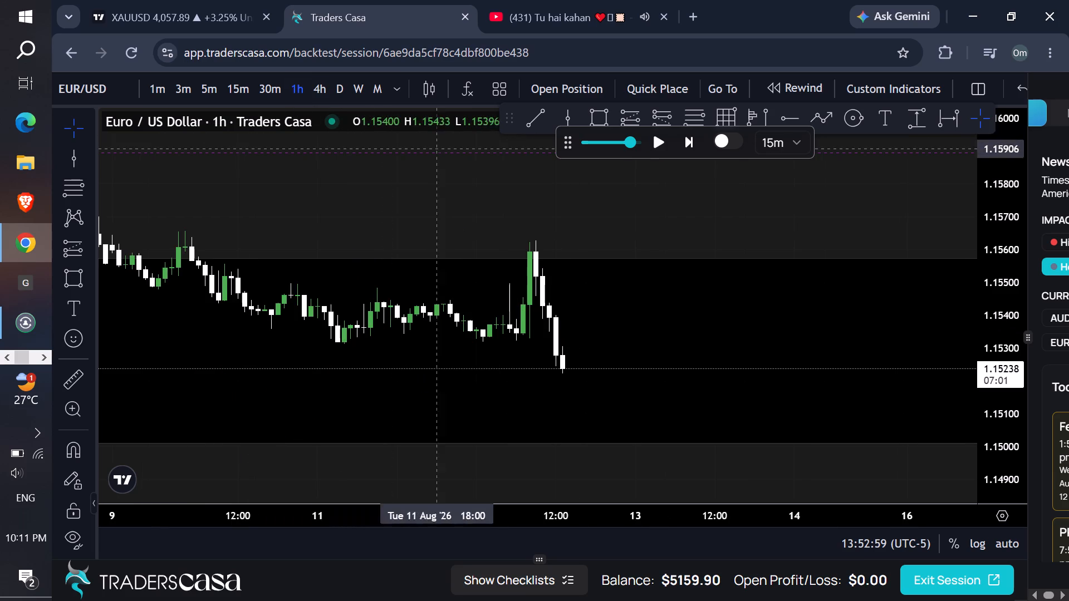
Continue the 4h replay in 15m steps to about 01:38 on 13 Aug.
left_click(313, 91)
left_click(661, 136)
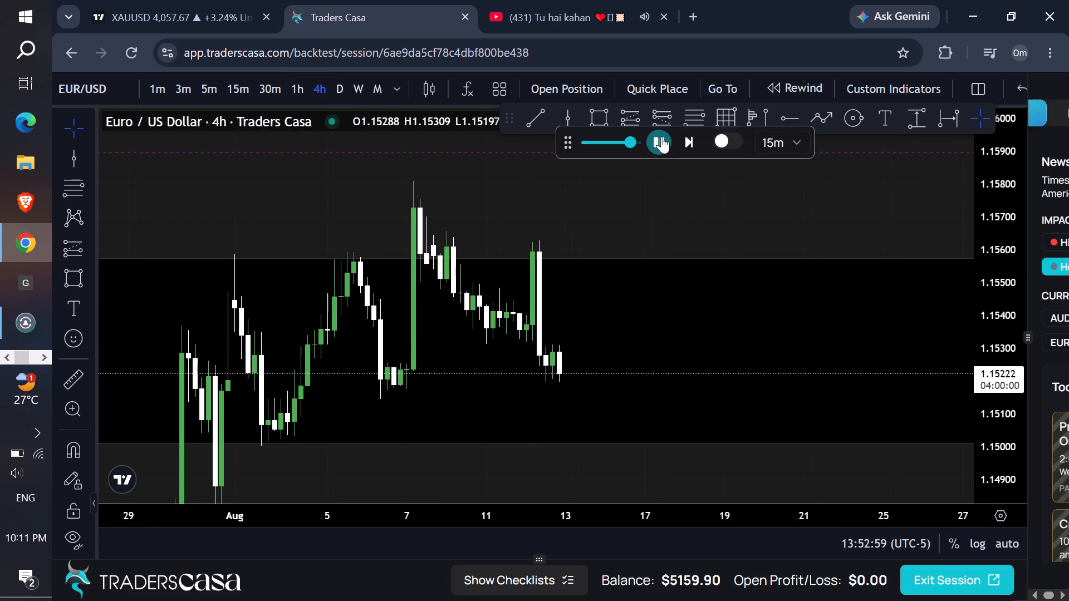
triple_click(661, 136)
left_click(661, 136)
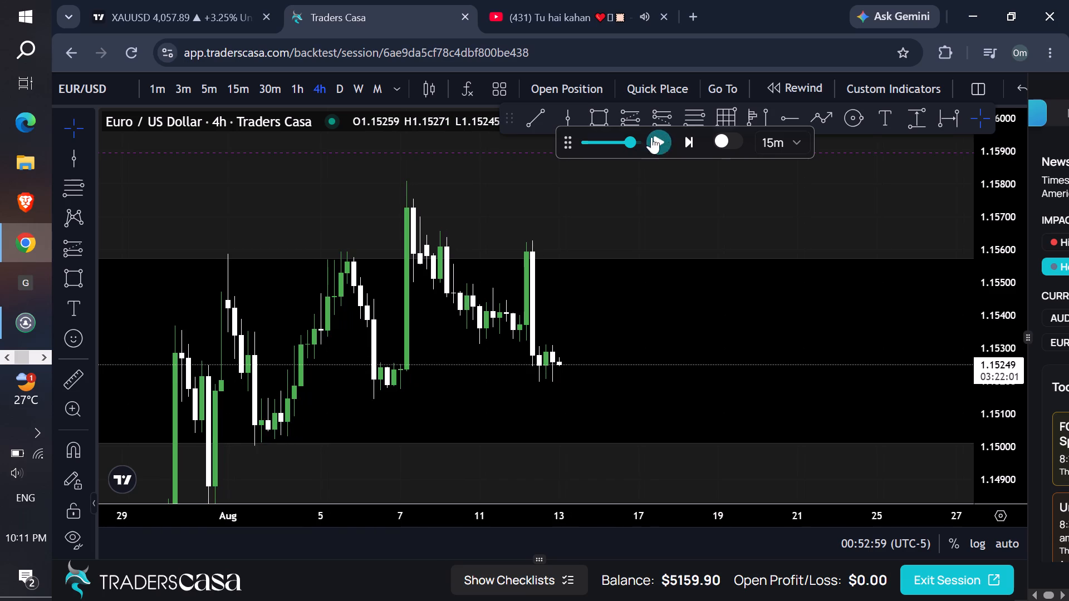
Draw a short position on the 15m chart at 01:30 on 13 Aug, with entry about 1.15256 and stop about 1.15313.
left_click(226, 90)
left_click_drag(1019, 470, 816, 185)
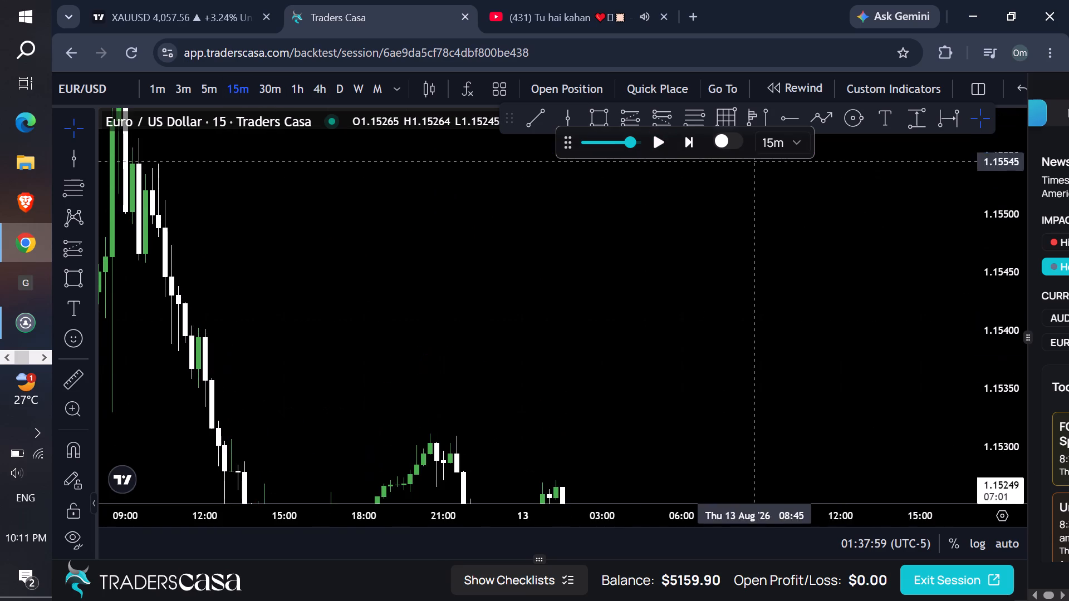
left_click_drag(715, 426, 712, 206)
left_click(670, 125)
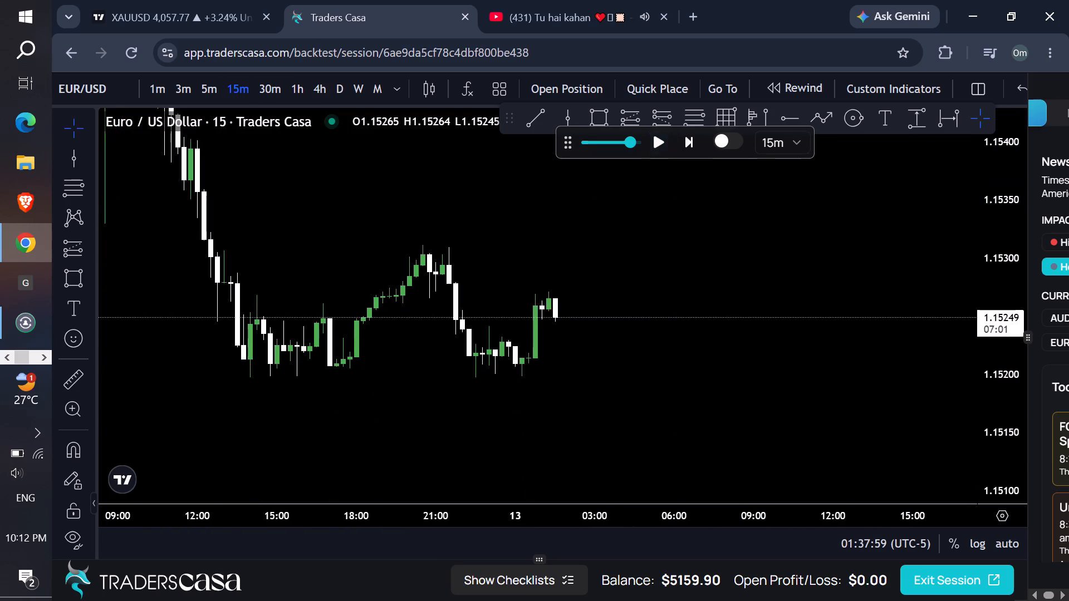
left_click(660, 123)
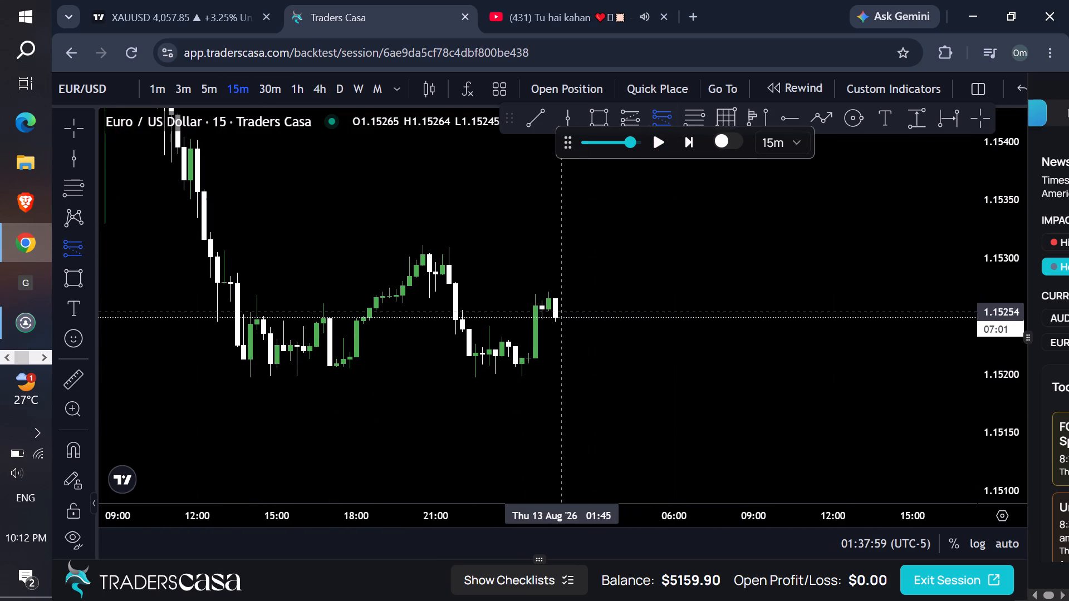
left_click(558, 309)
left_click_drag(557, 203, 557, 240)
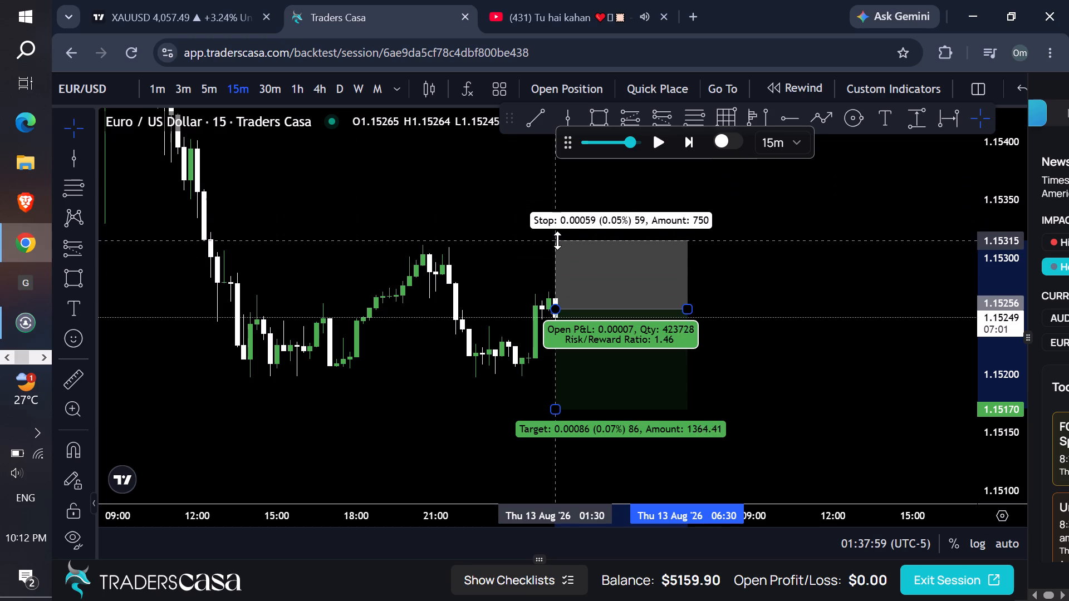
left_click_drag(557, 240, 558, 243)
Extend the short position's target to about 1.15023, just above the large lower zone.
scroll(765, 267, "up", 1)
scroll(778, 269, "down", 1)
scroll(810, 277, "up", 1)
scroll(822, 279, "down", 3)
scroll(867, 282, "up", 1)
scroll(879, 280, "down", 1)
left_click_drag(1001, 234, 931, 377)
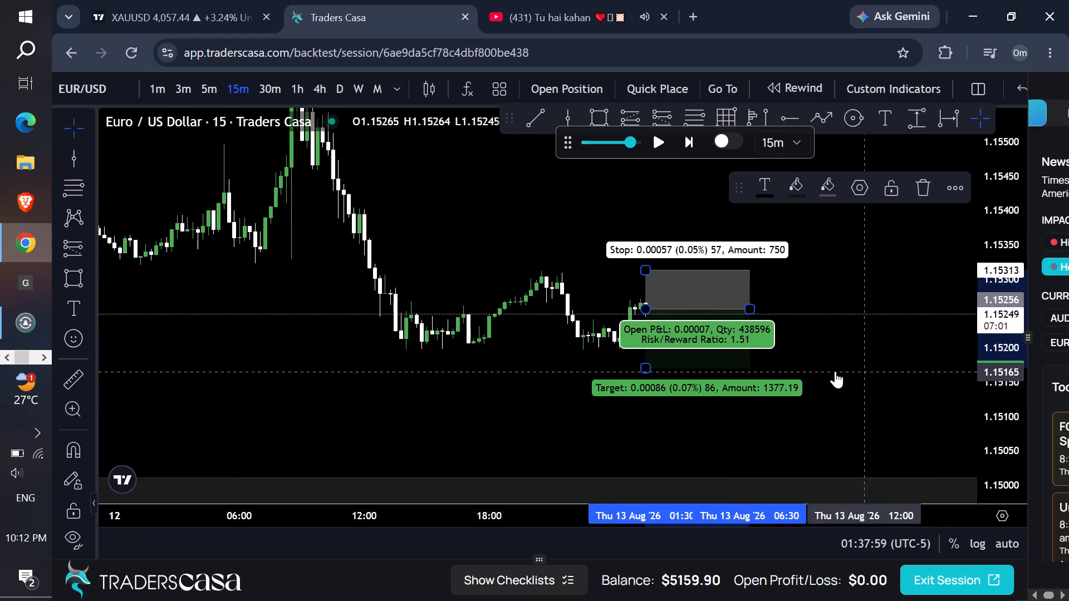
left_click_drag(652, 370, 643, 465)
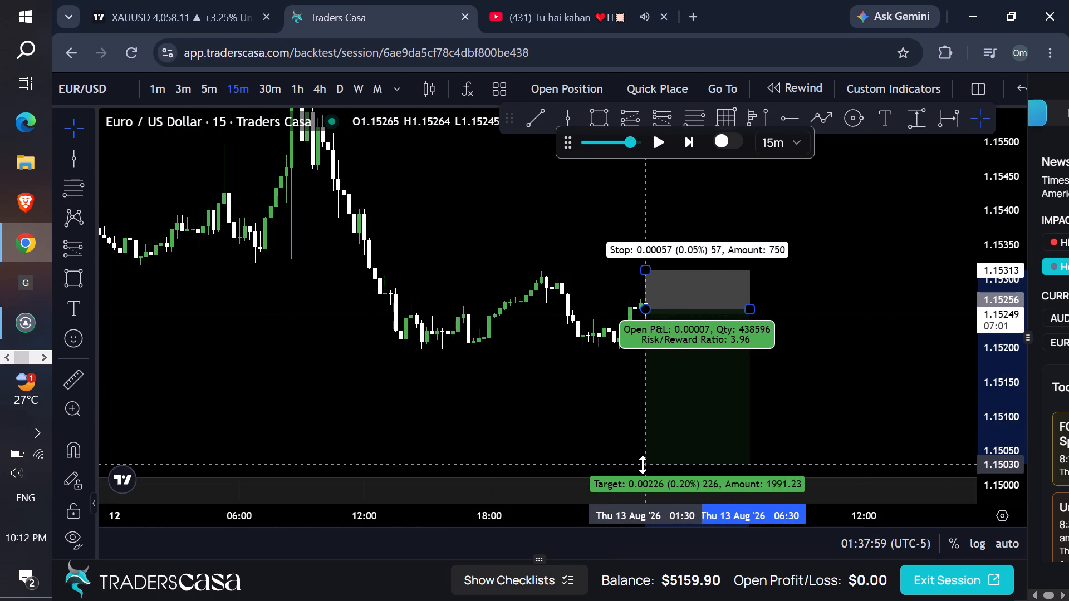
left_click_drag(643, 465, 644, 469)
Place the short order from the drawing with entry 1.15256, stop loss 1.15313 and take profit 1.15023.
left_click(566, 92)
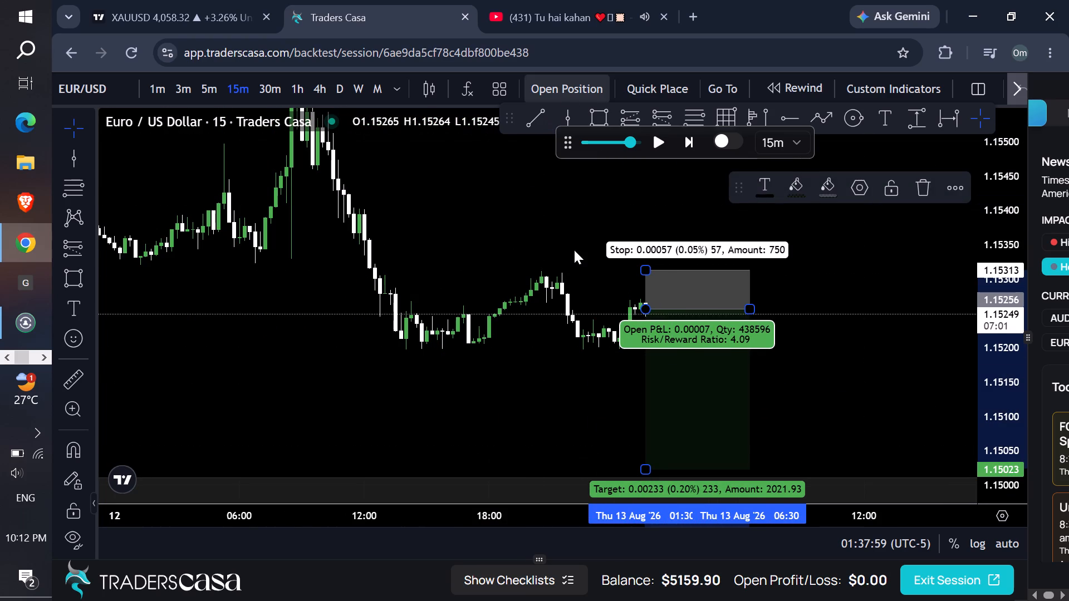
left_click(533, 543)
Replay price on the 1h chart in 2m steps to about 05:56 on 13 Aug.
left_click(303, 97)
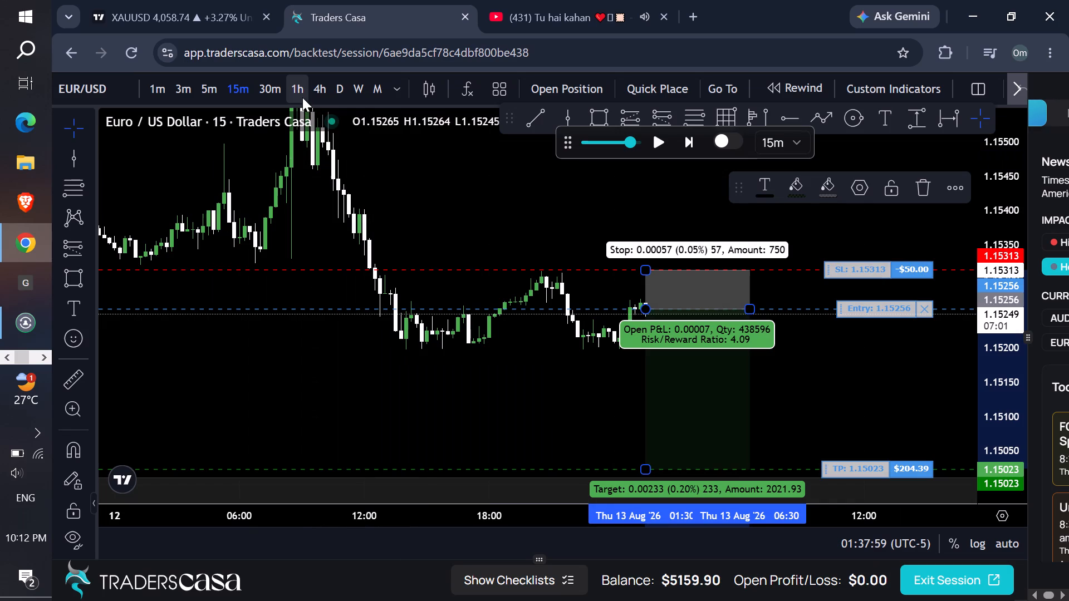
left_click(633, 194)
left_click(784, 129)
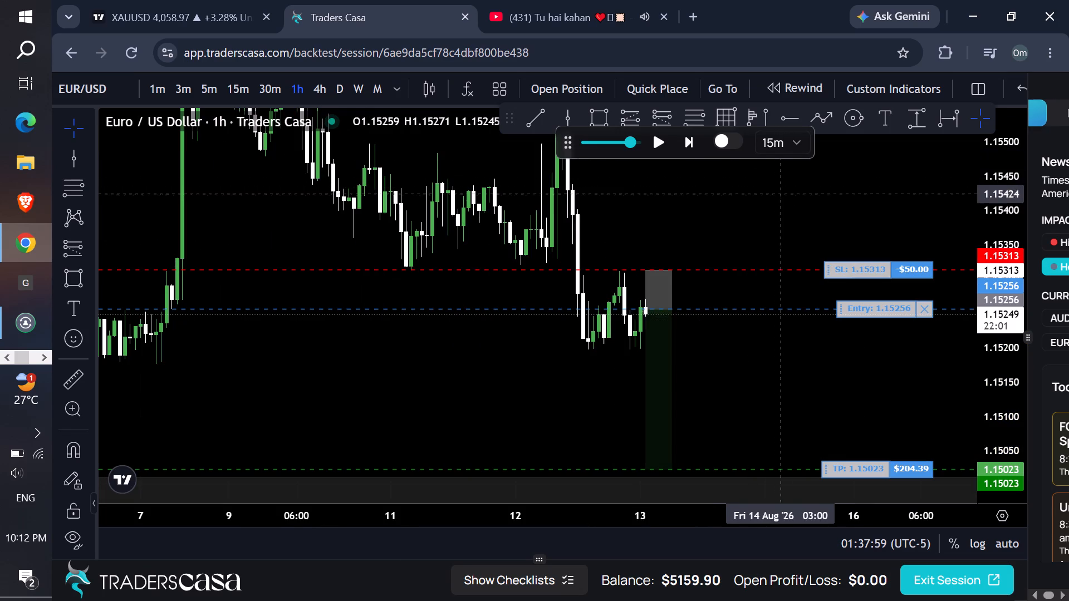
left_click(783, 153)
left_click(789, 198)
left_click(711, 206)
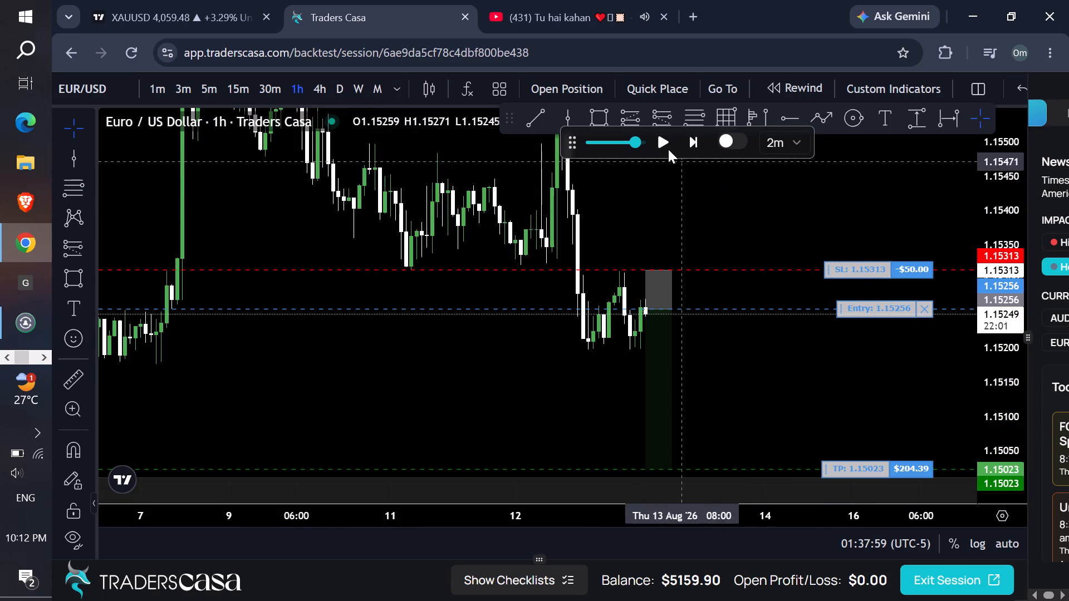
left_click(657, 141)
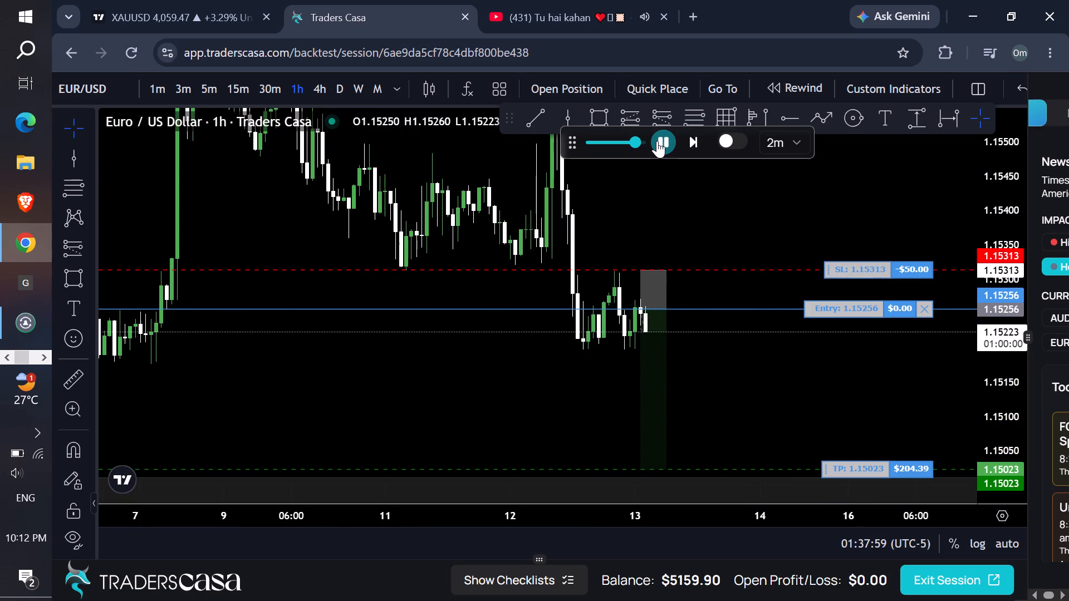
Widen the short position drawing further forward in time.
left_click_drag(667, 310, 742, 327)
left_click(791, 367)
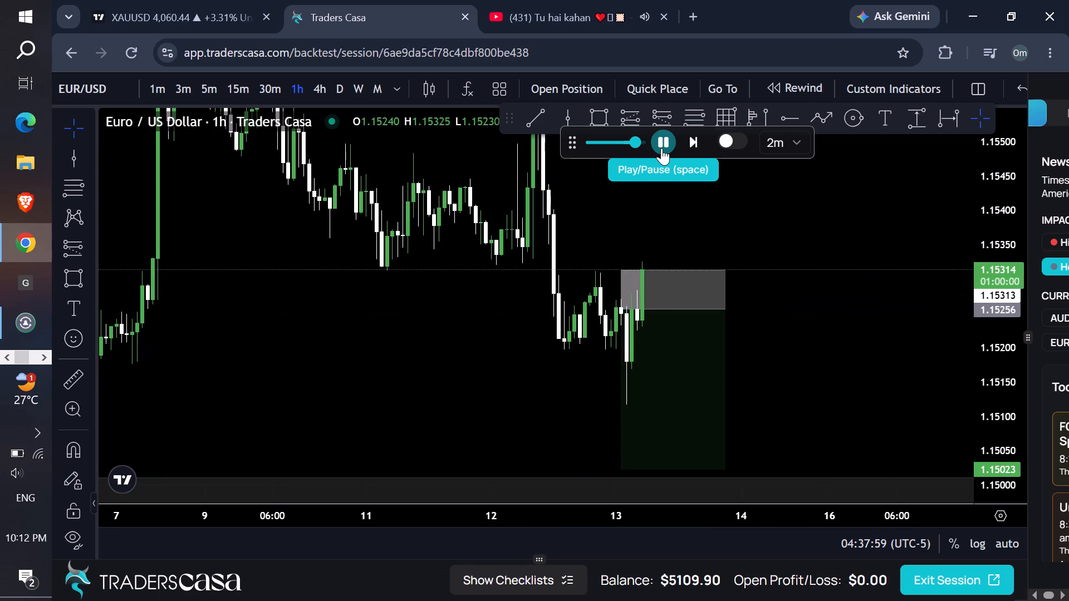
Draw a horizontal trend line on the 4h chart at about 1.15145, from the 6 Aug 09:00 low to the 13 Aug long-wick candle.
scroll(540, 225, "down", 4)
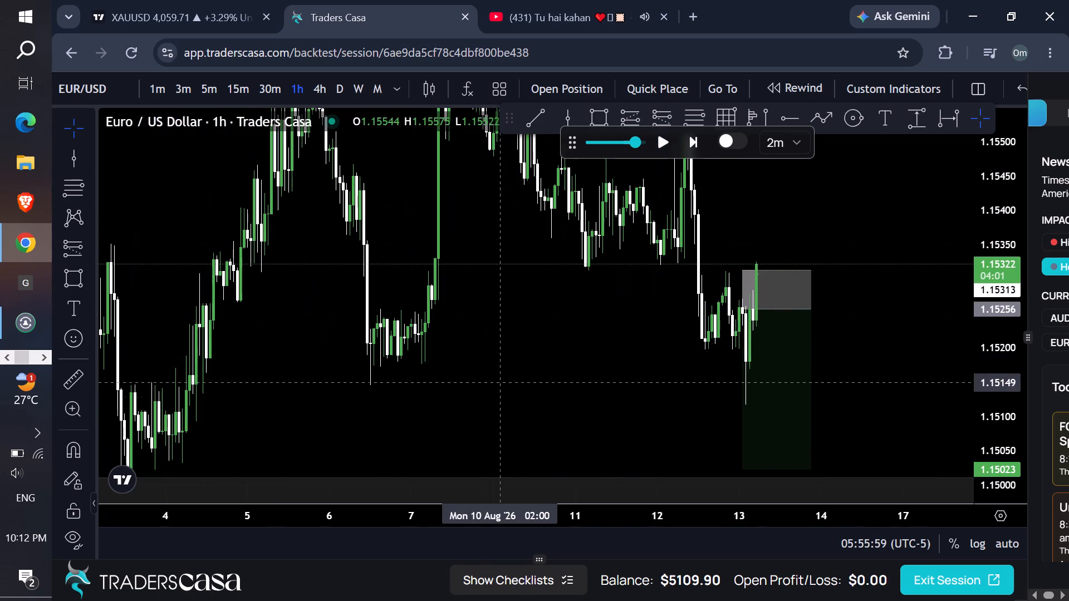
left_click(322, 91)
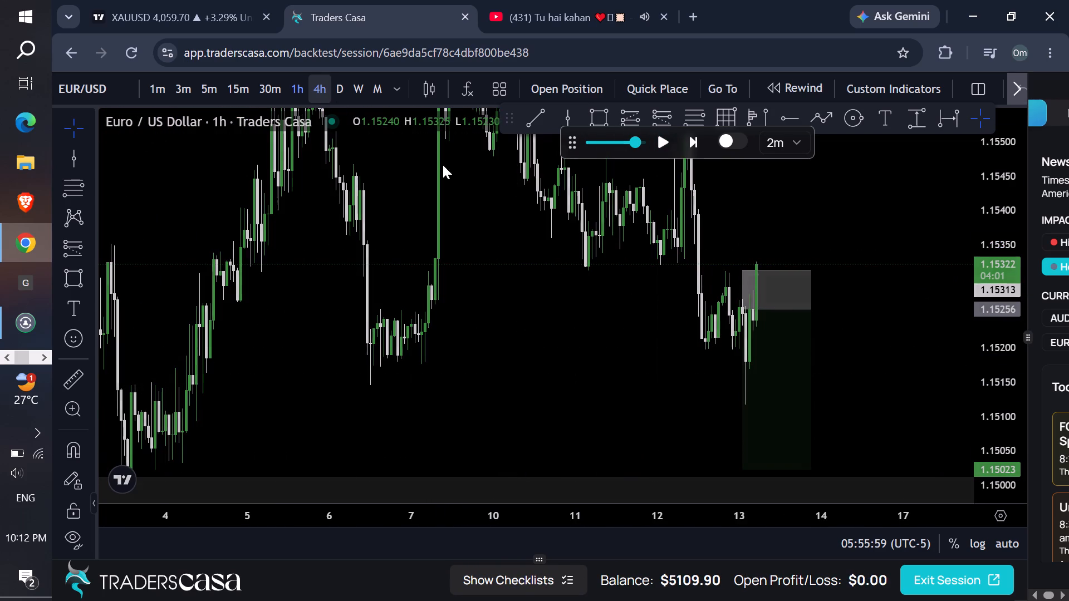
scroll(581, 247, "up", 3)
scroll(581, 247, "down", 1)
scroll(581, 247, "up", 4)
scroll(693, 340, "up", 1)
scroll(693, 340, "down", 1)
scroll(693, 340, "up", 2)
left_click_drag(671, 365, 683, 347)
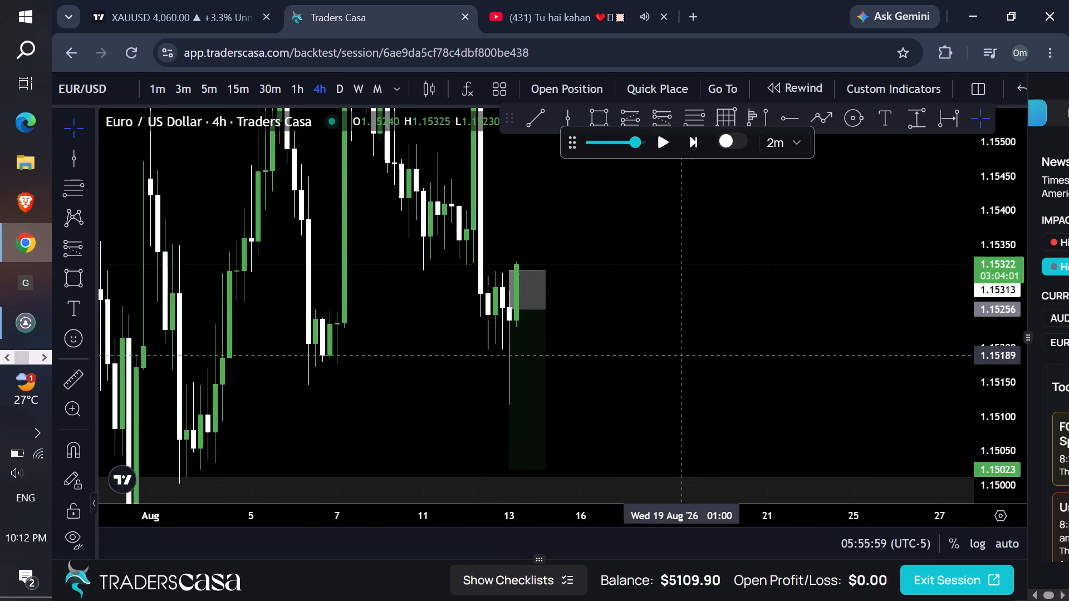
left_click_drag(683, 347, 697, 331)
left_click(528, 127)
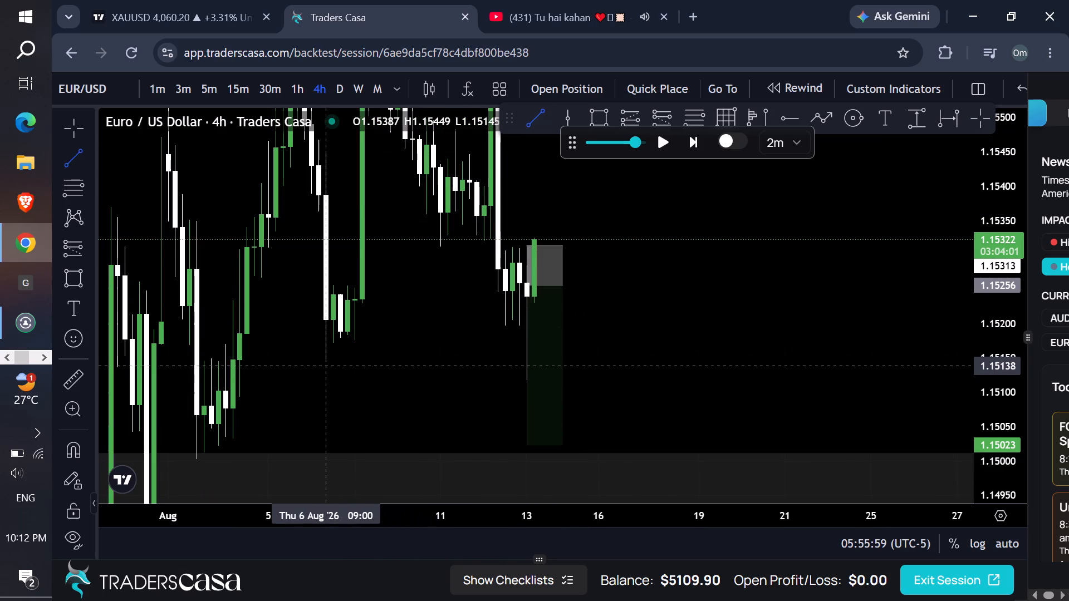
left_click(325, 361)
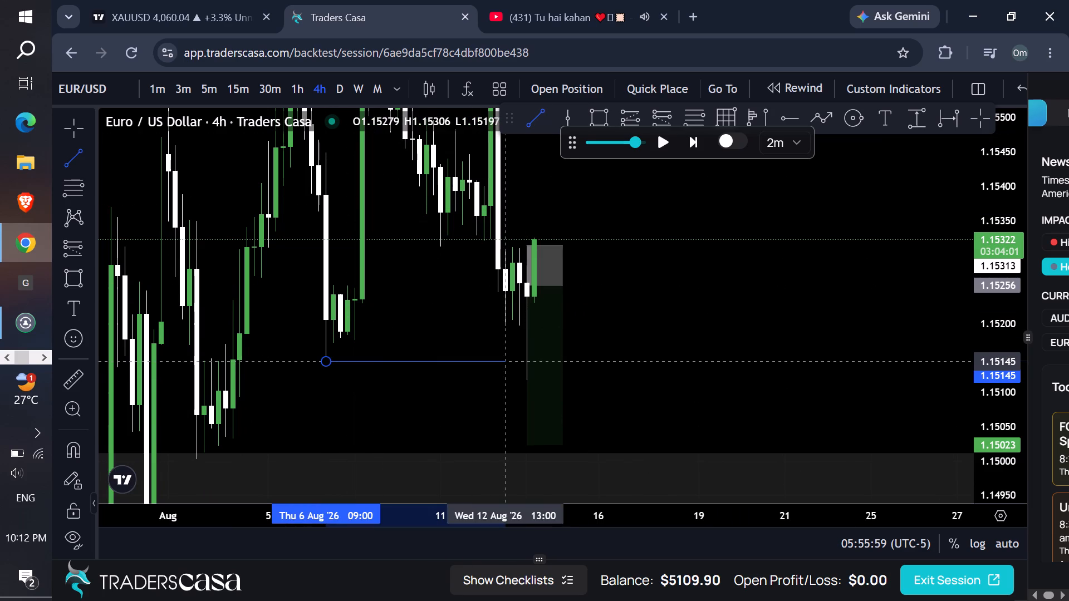
left_click(527, 375, "shift")
left_click(648, 339)
Delete the short position drawing from the 4h chart.
left_click(545, 326)
left_click(917, 194)
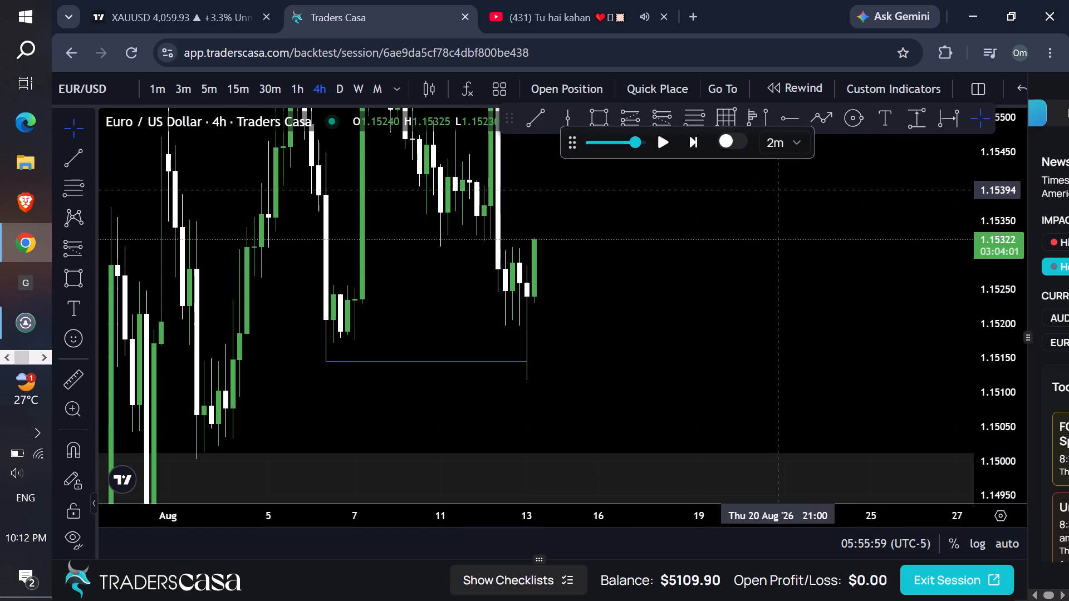
Replay price in 15m steps on the 4h and 1h charts to about 15:11 on 13 Aug.
left_click_drag(1002, 223, 932, 382)
left_click(796, 148)
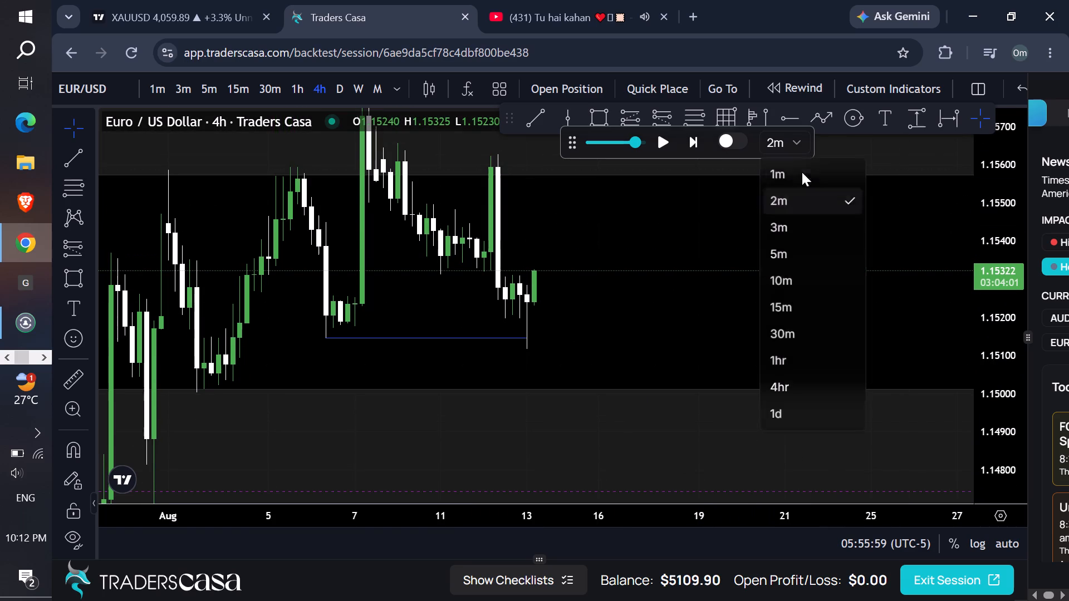
left_click(798, 303)
left_click(653, 143)
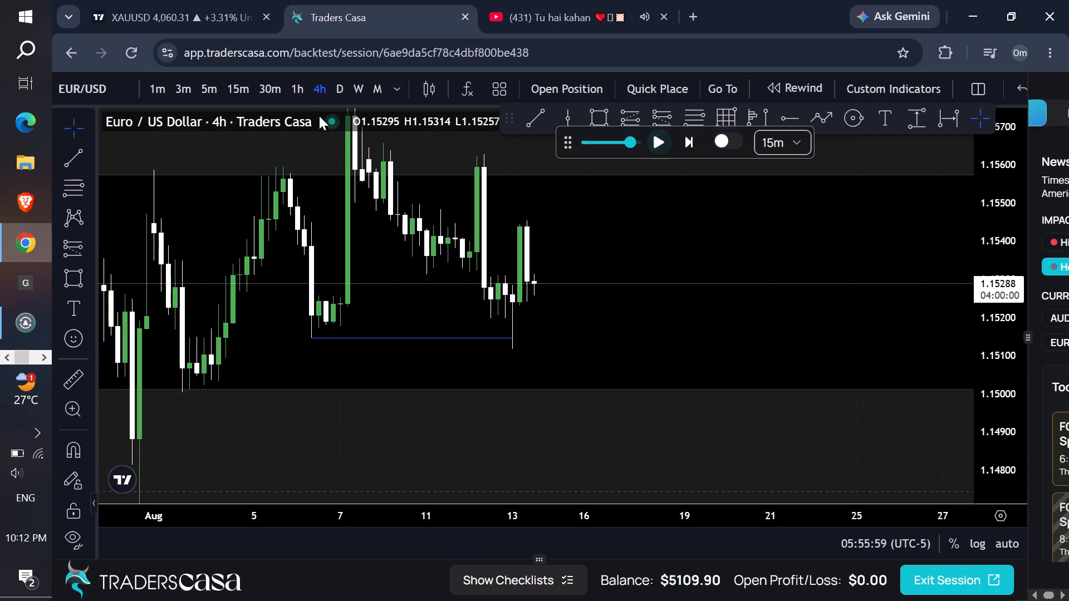
left_click(303, 91)
left_click_drag(1003, 426, 920, 288)
left_click_drag(842, 268, 840, 431)
left_click(662, 146)
left_click(662, 146)
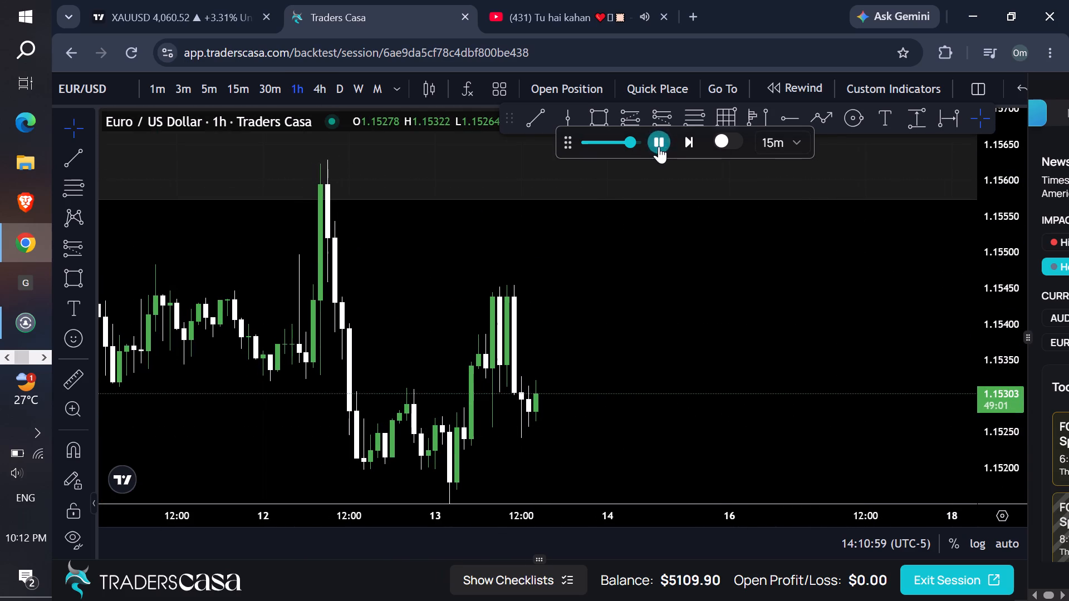
Draw a short position on the 15m chart at 15:15 on 13 Aug, with entry about 1.15384 and stop about 1.15457.
left_click(323, 88)
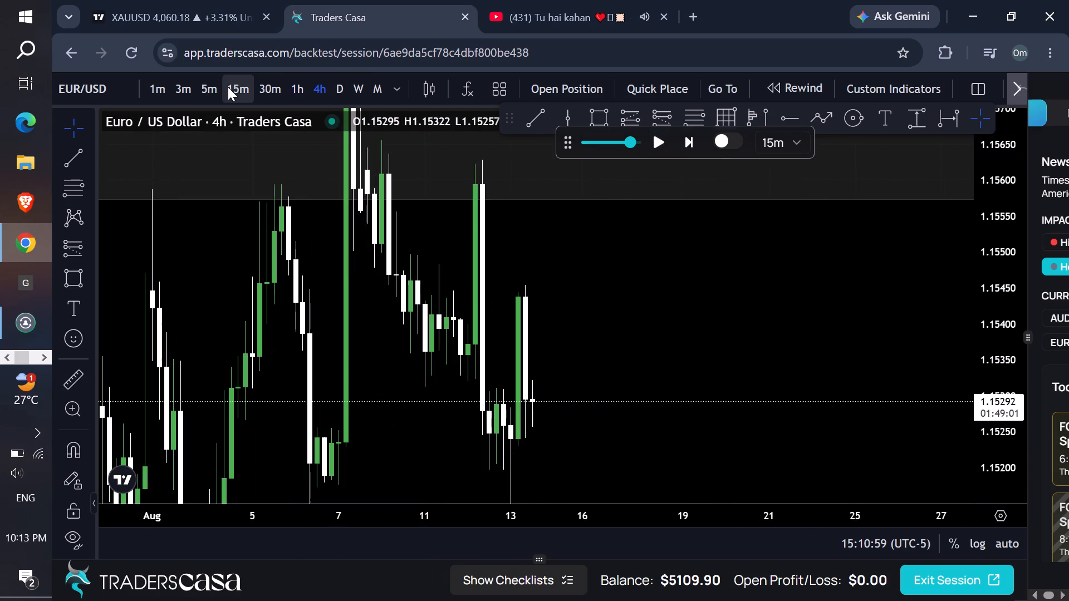
left_click(228, 87)
left_click_drag(1018, 431, 946, 321)
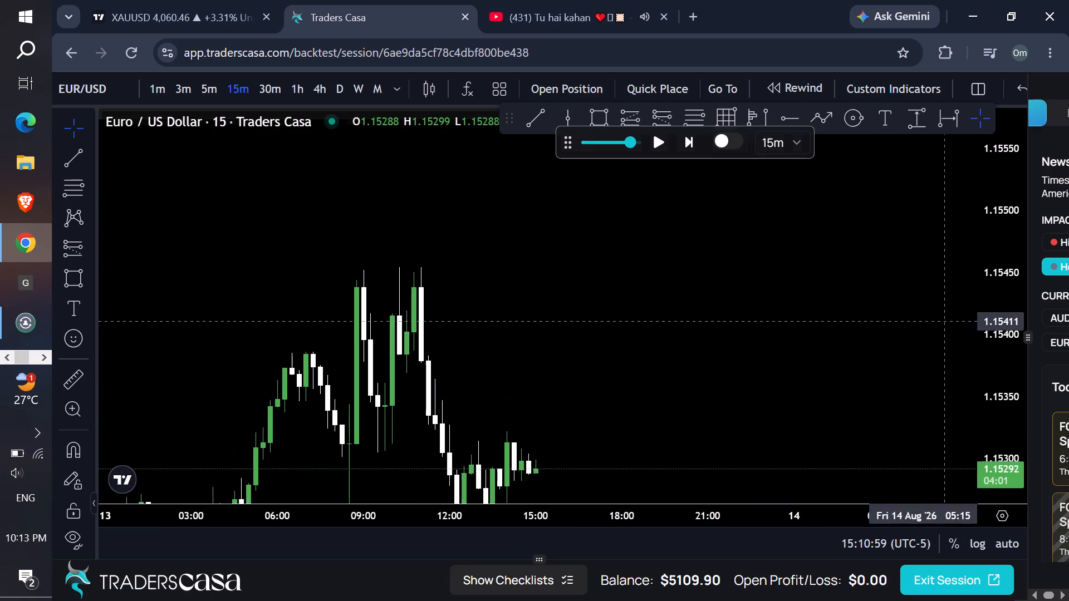
left_click_drag(764, 346, 752, 228)
left_click(651, 116)
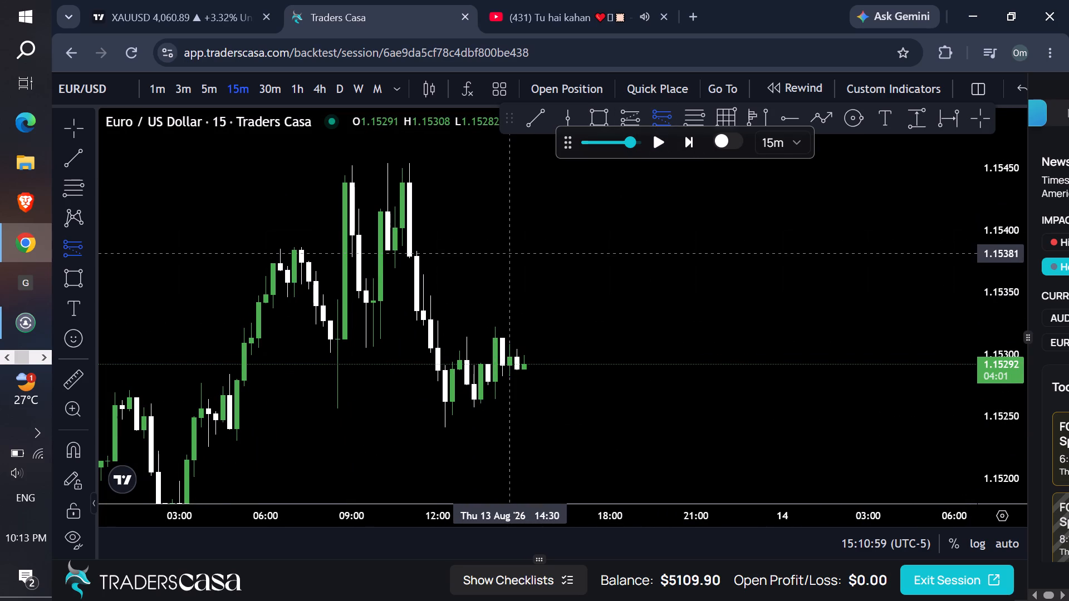
left_click(533, 250)
left_click_drag(498, 193, 501, 234)
left_click_drag(532, 193, 536, 185)
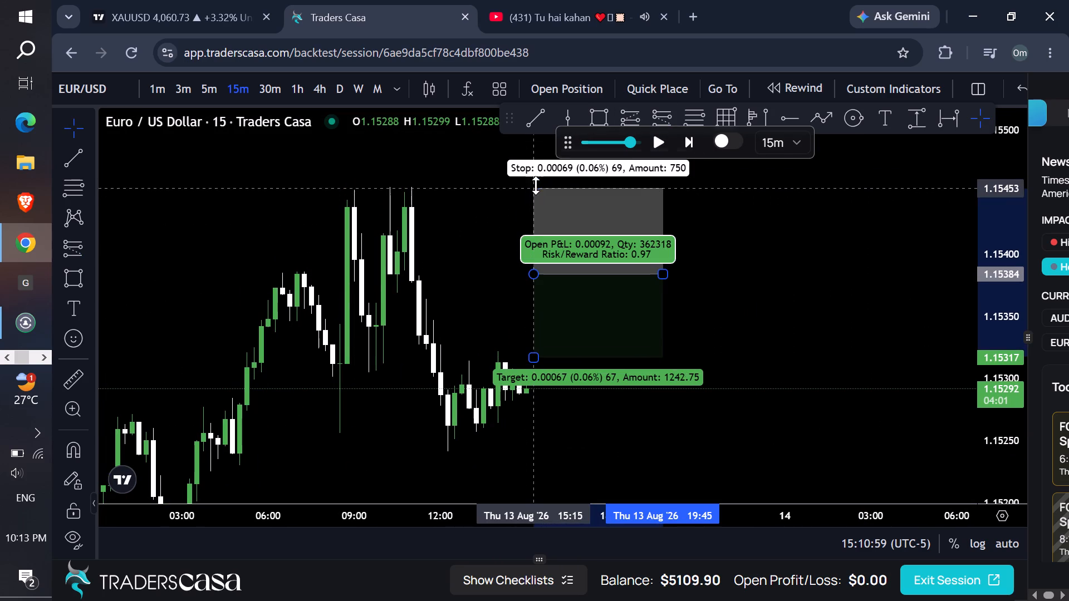
left_click_drag(536, 185, 544, 184)
Extend the short position's target on the 15m chart down to about 1.15006, at the upper edge of the lower zone.
scroll(778, 267, "down", 1)
scroll(828, 302, "up", 1)
scroll(855, 316, "down", 1)
scroll(881, 322, "up", 1)
scroll(883, 322, "down", 1)
scroll(894, 322, "up", 1)
scroll(905, 321, "down", 1)
scroll(939, 313, "up", 2)
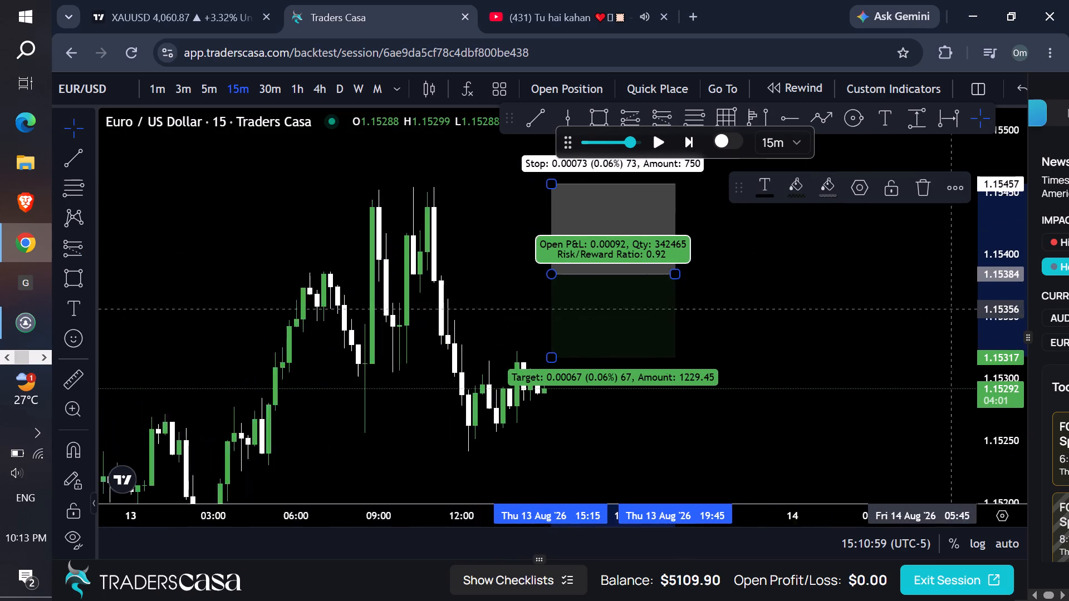
left_click_drag(978, 269, 871, 508)
left_click_drag(508, 325, 517, 431)
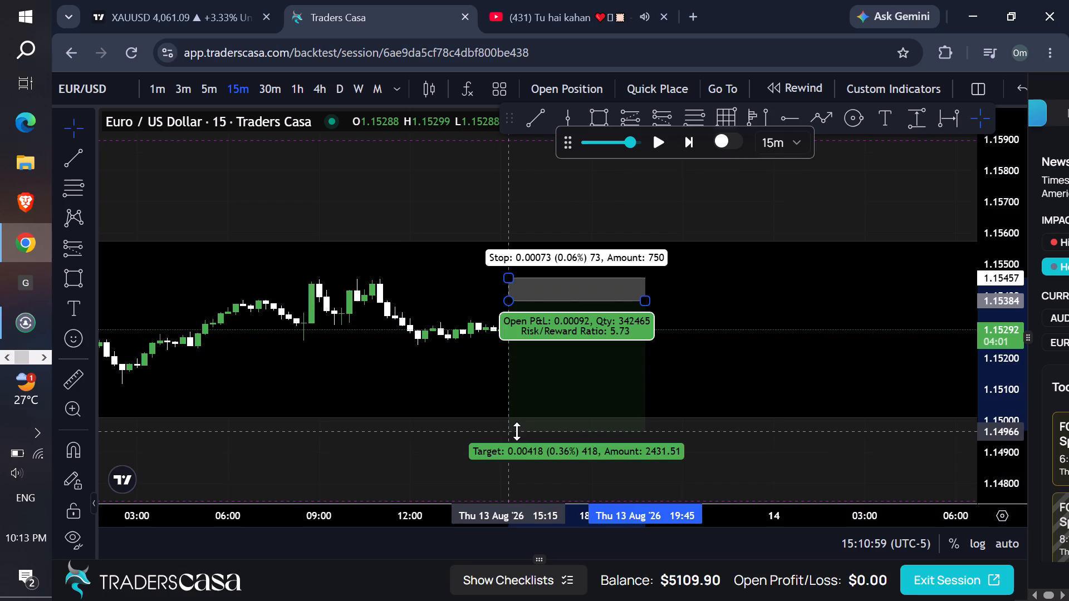
left_click_drag(517, 431, 517, 418)
Place the short order with entry 1.15384, stop loss 1.15457 and take profit 1.15006.
left_click(582, 85)
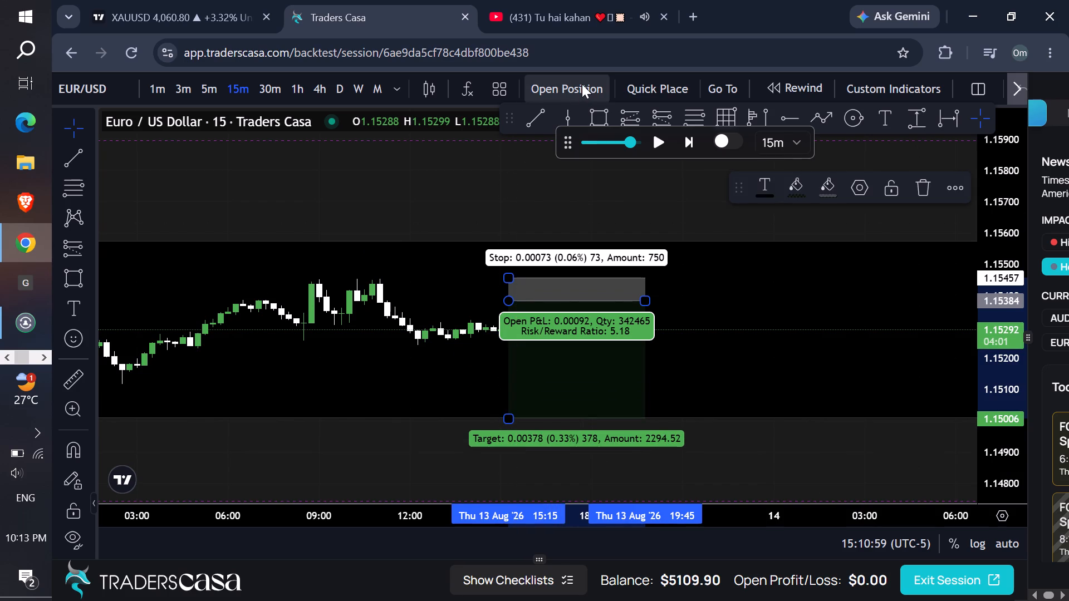
left_click(528, 536)
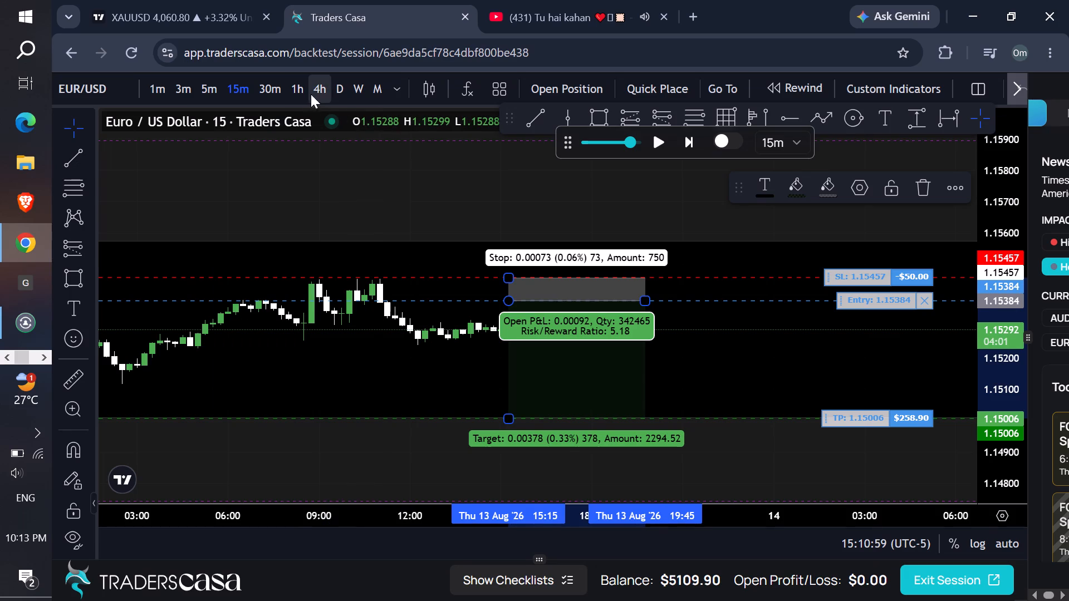
Start replaying price in 15m steps on the 1h chart.
left_click(303, 95)
left_click(746, 351)
left_click(658, 146)
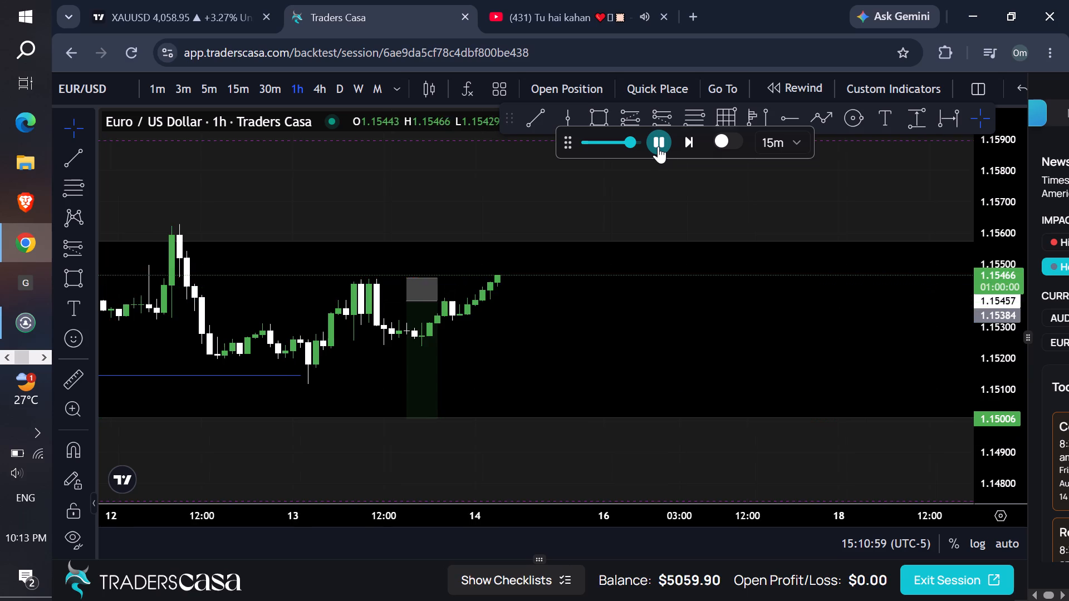
Delete the short position drawing from the 1h chart.
left_click(386, 328)
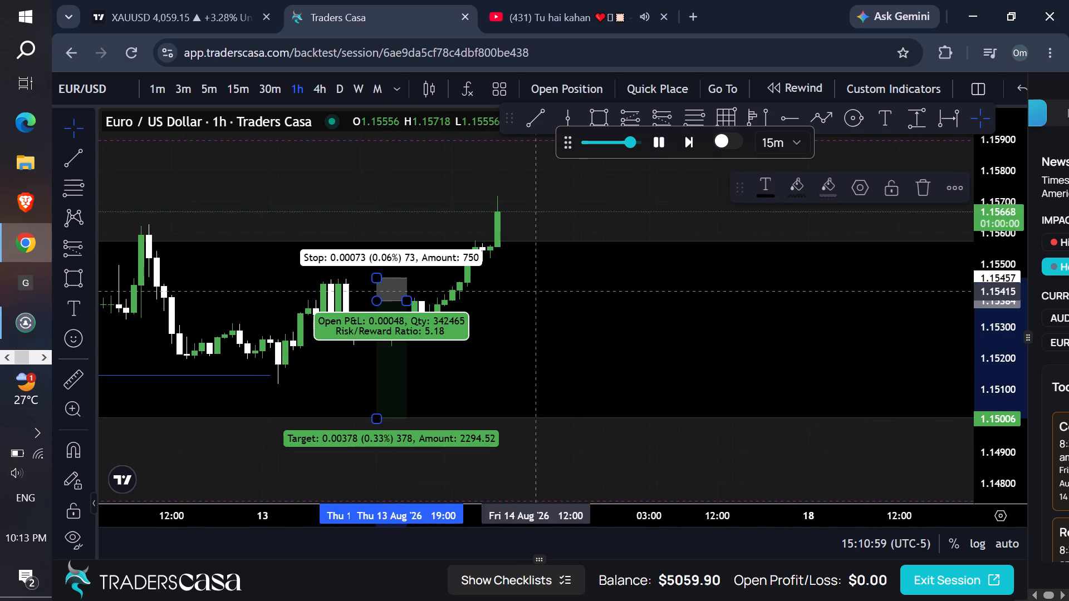
left_click(923, 194)
Pause the replay at about 11:25 on 14 Aug.
left_click(661, 141)
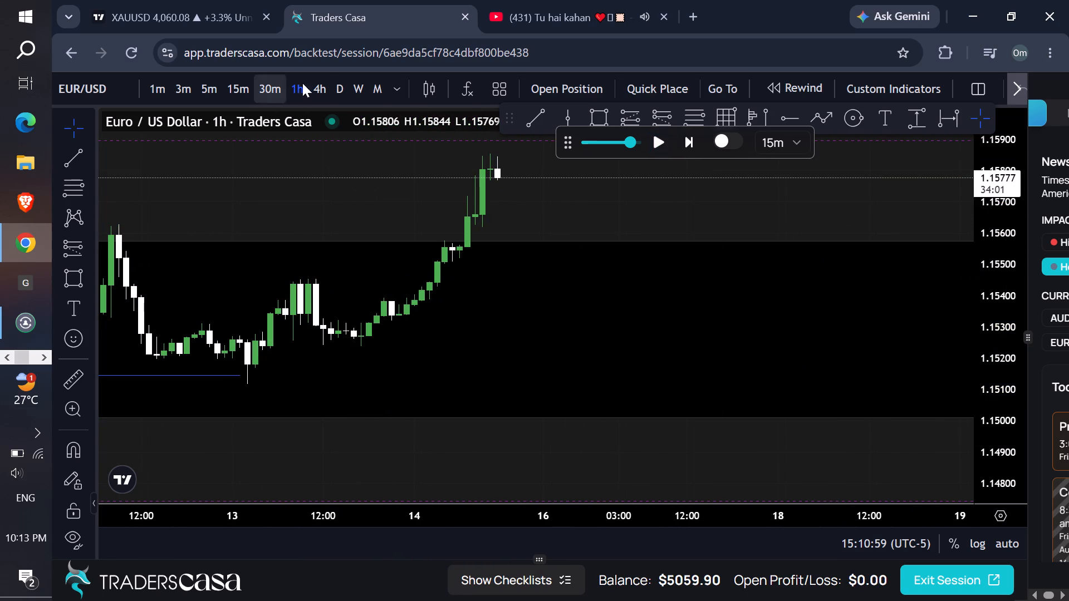
Examine the rally into the upper zone and the recent swing highs and lows on the 4h, daily and 1h charts.
left_click(318, 86)
left_click_drag(639, 288, 862, 383)
scroll(786, 311, "up", 1)
scroll(786, 311, "down", 3)
scroll(786, 312, "up", 1)
scroll(786, 312, "down", 1)
scroll(786, 312, "up", 1)
scroll(786, 312, "down", 1)
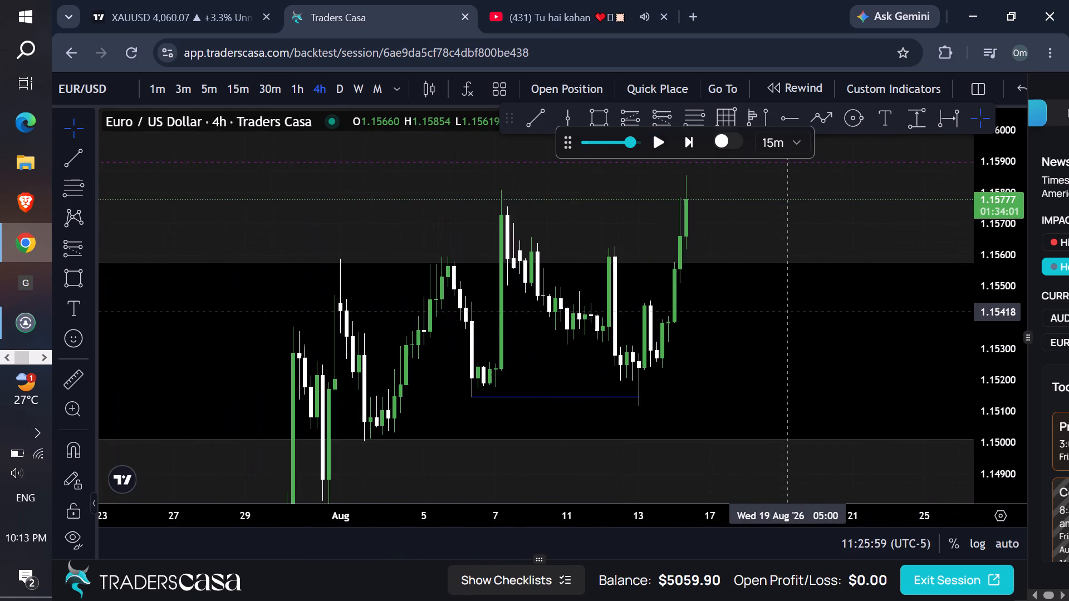
left_click(340, 90)
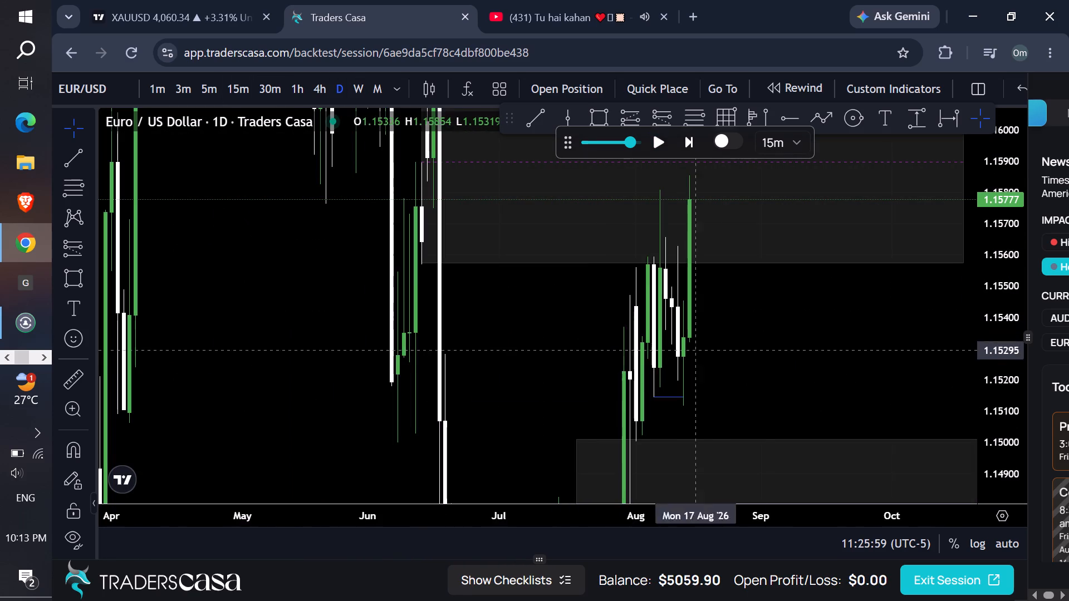
scroll(761, 362, "up", 6)
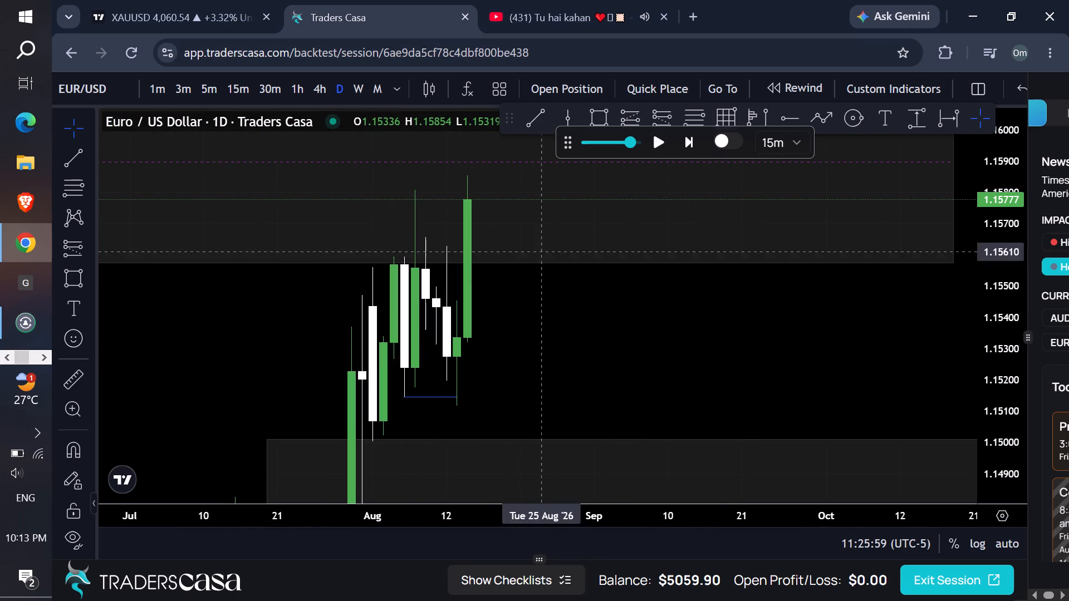
left_click(324, 92)
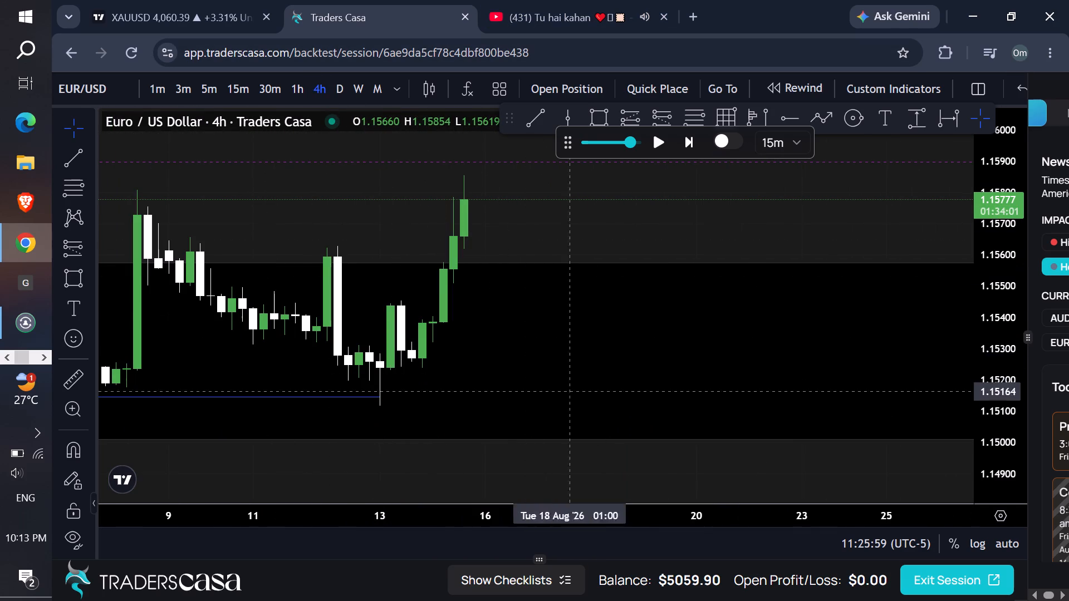
left_click_drag(986, 446, 854, 228)
left_click_drag(594, 347, 637, 263)
left_click(293, 86)
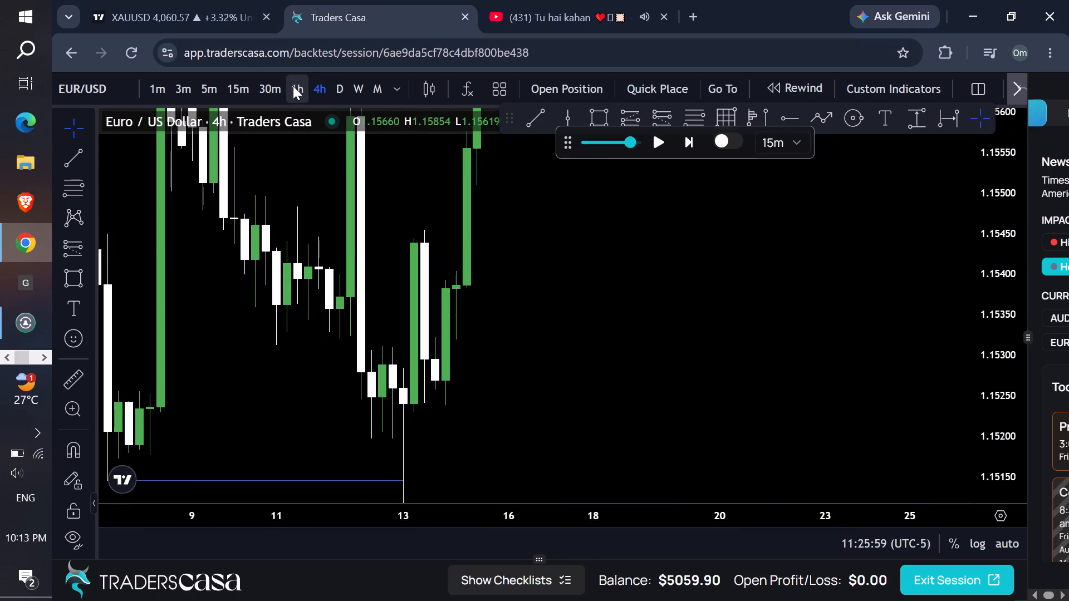
left_click_drag(496, 373, 678, 339)
left_click_drag(587, 368, 718, 355)
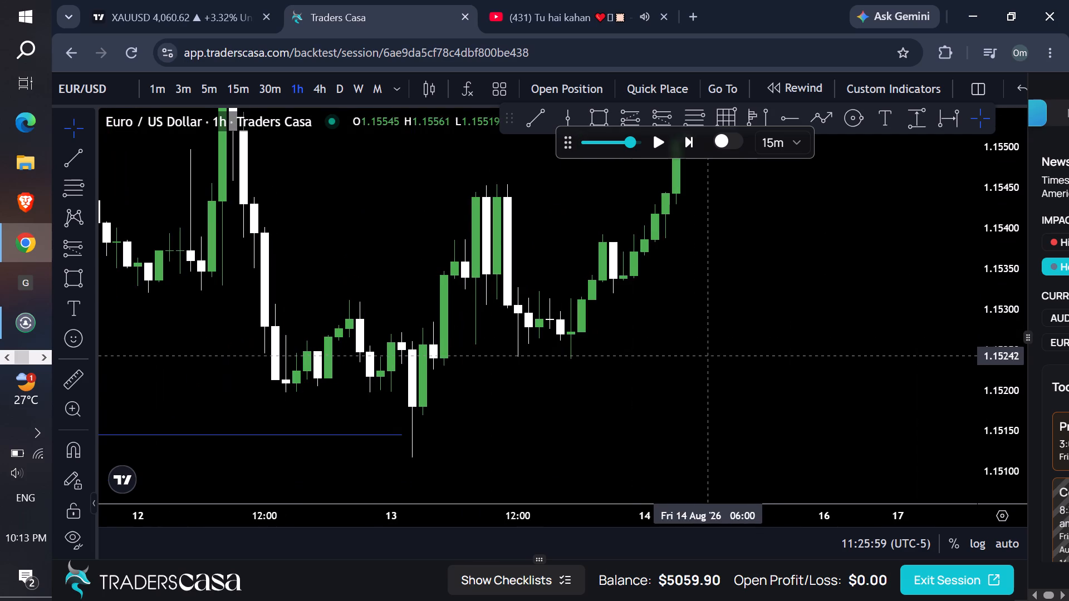
scroll(694, 309, "up", 1)
scroll(694, 309, "down", 4)
left_click_drag(777, 334, 715, 420)
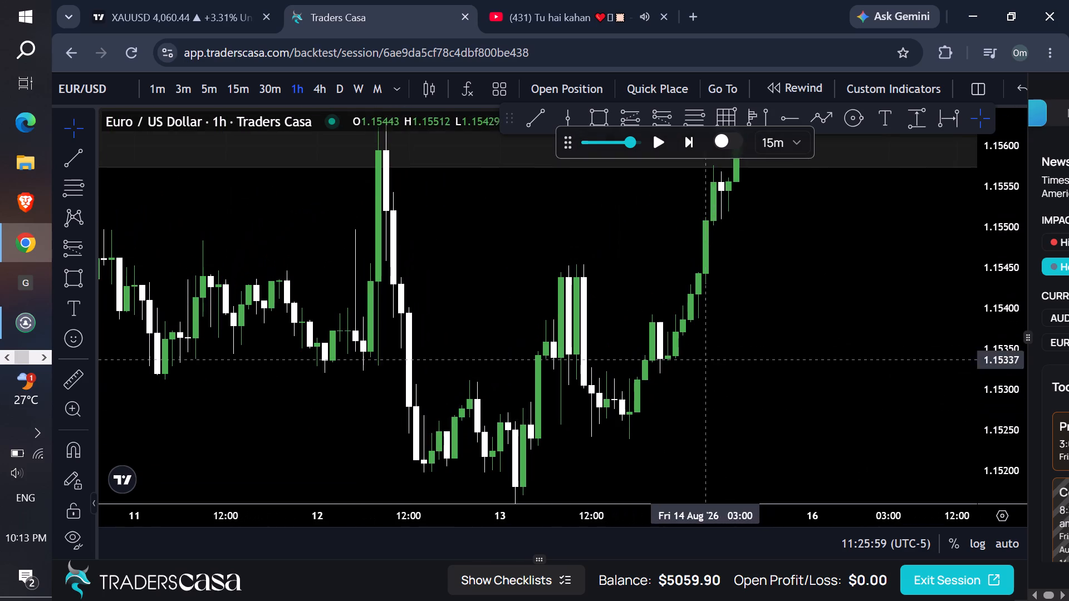
Draw a horizontal trend line on the daily chart at about 1.15813, from the 7 Aug high to the 14 Aug candle.
left_click(343, 89)
left_click_drag(1000, 208, 994, 285)
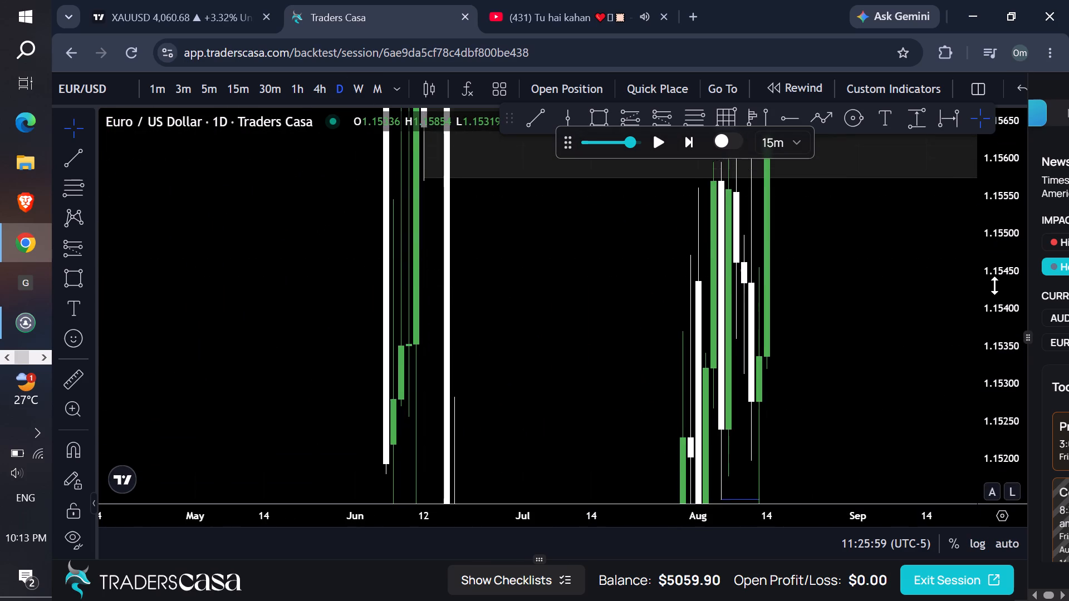
left_click_drag(994, 285, 935, 439)
left_click_drag(879, 304, 707, 397)
left_click_drag(719, 404, 610, 382)
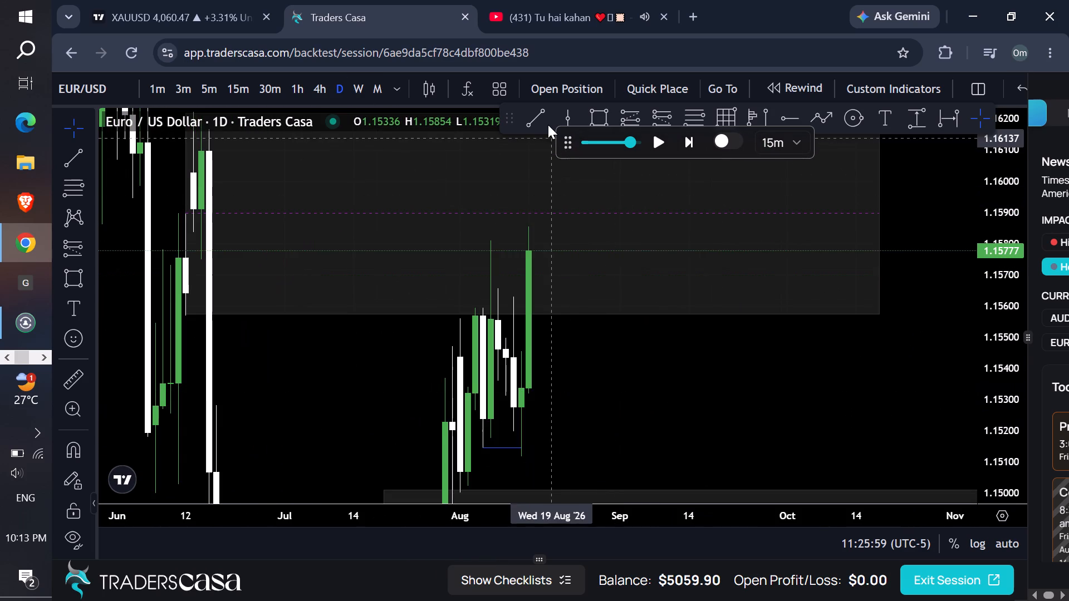
left_click(535, 122)
left_click(489, 239)
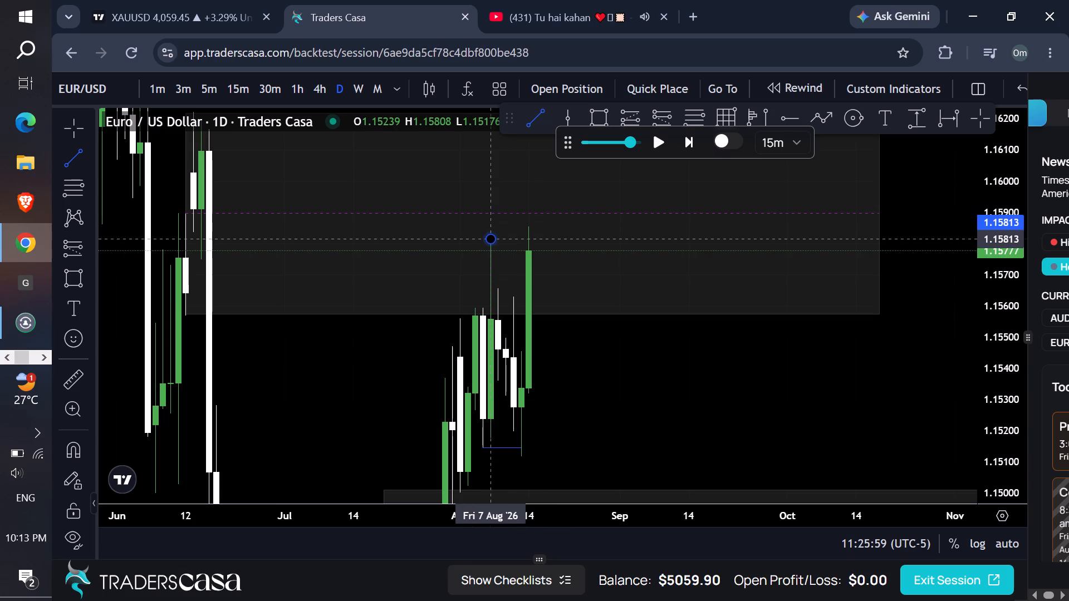
left_click(532, 242, "shift")
left_click(709, 358)
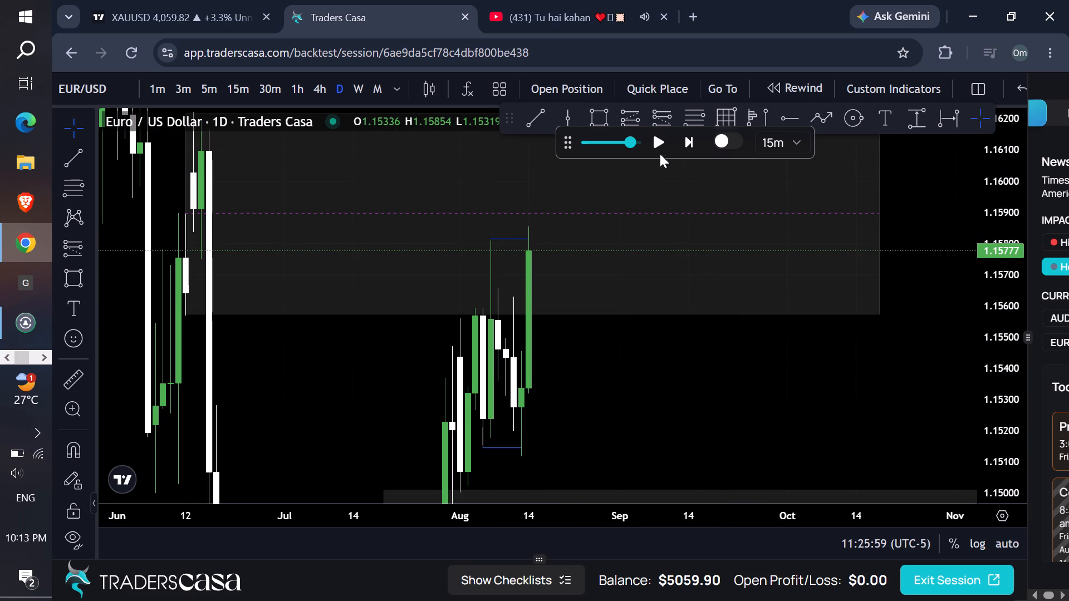
Replay price in 15m steps on the daily chart to about 01:40 on 17 Aug.
left_click(660, 149)
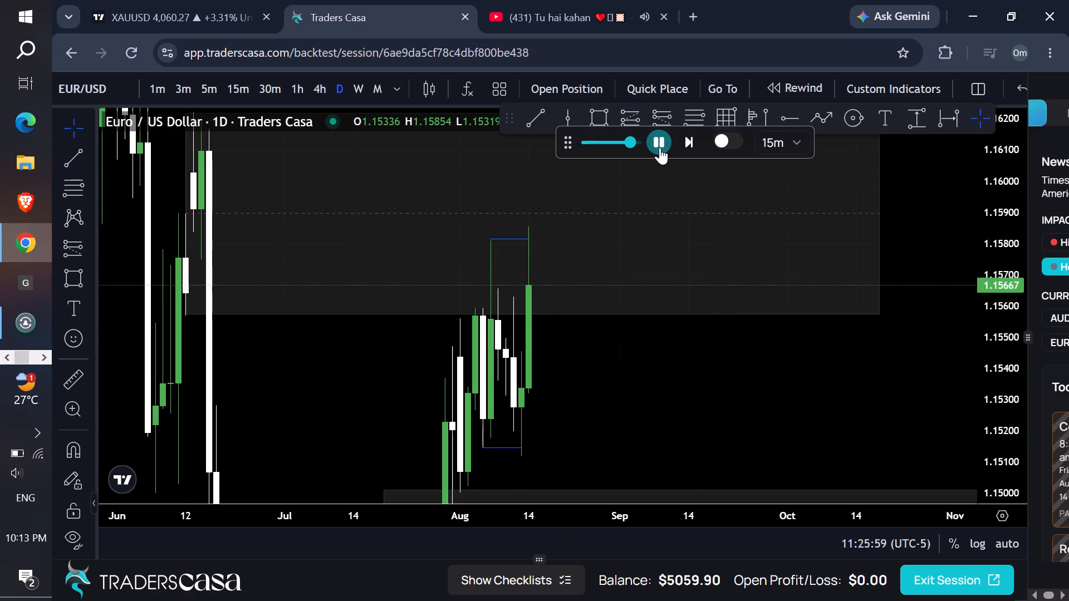
left_click(488, 259)
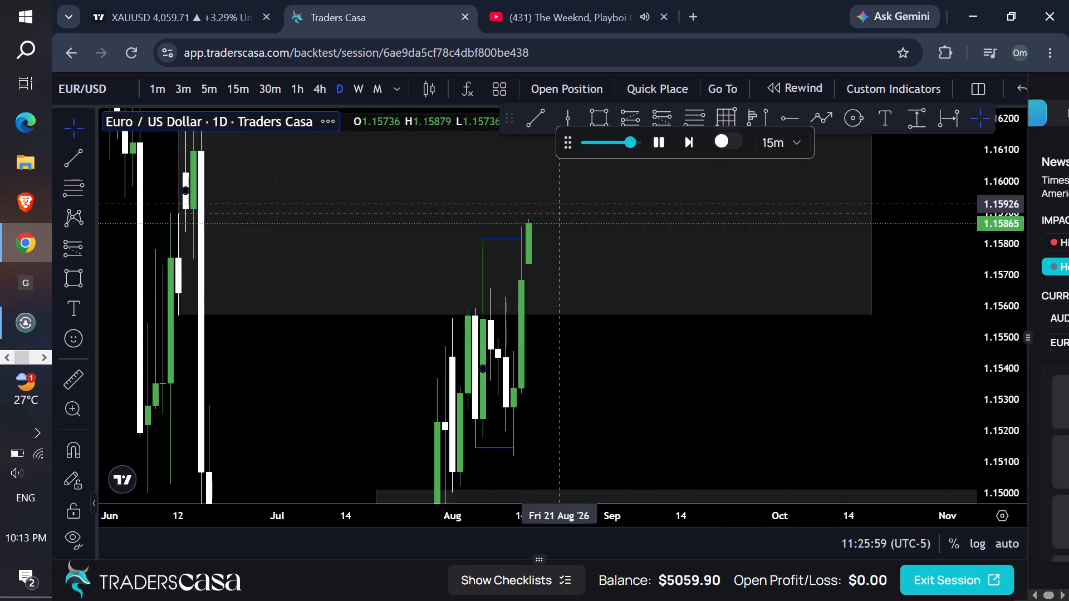
left_click(658, 144)
Extend the 1.15813 trend line on the 4h chart to the 14 Aug 09:00 candle.
left_click(327, 94)
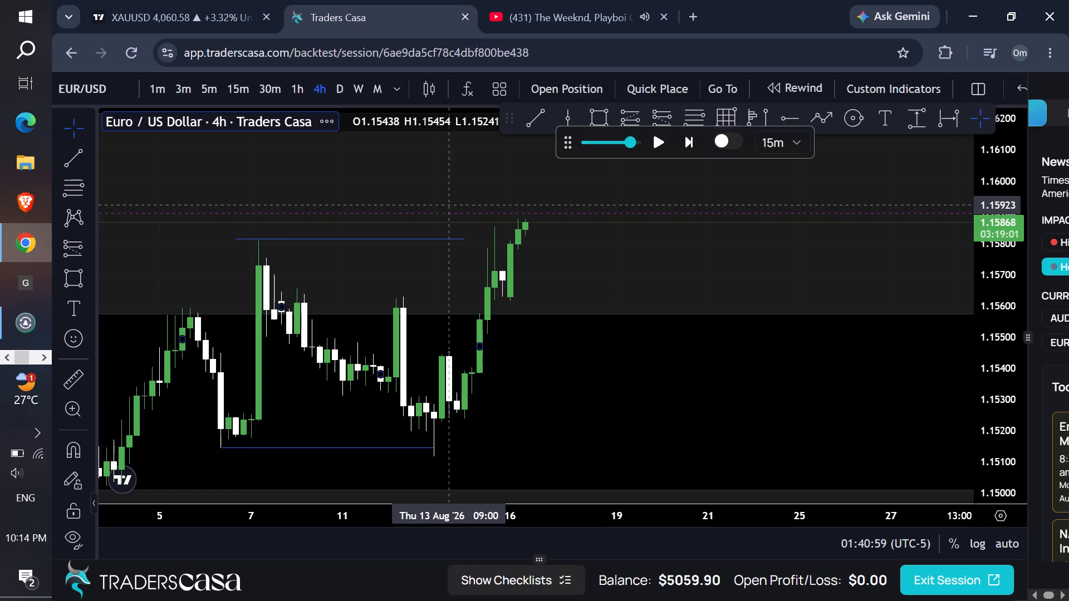
left_click_drag(465, 241, 493, 241)
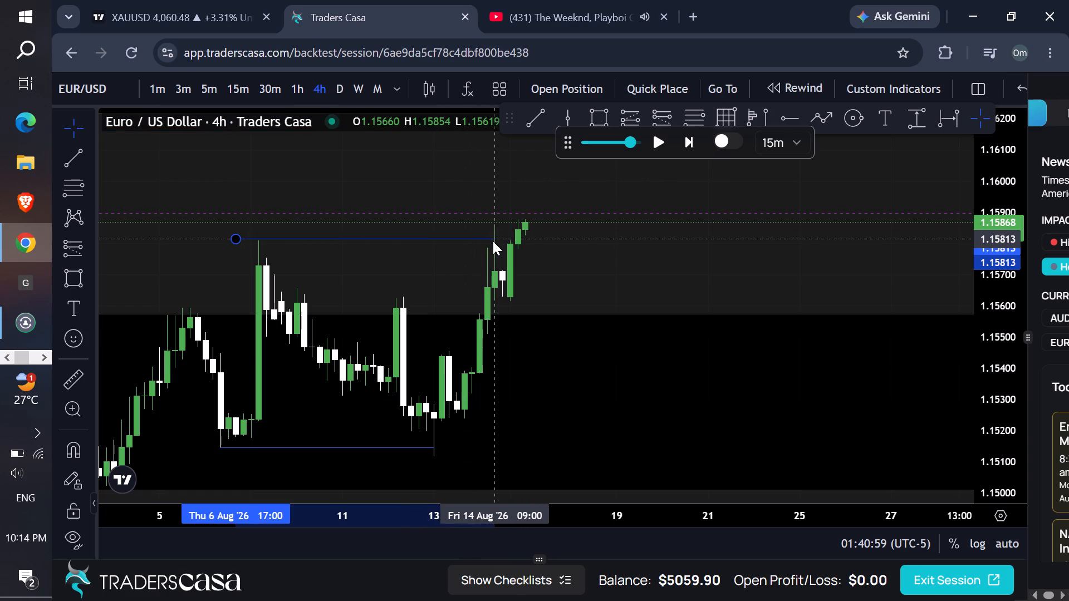
left_click_drag(493, 241, 494, 241)
left_click(632, 368)
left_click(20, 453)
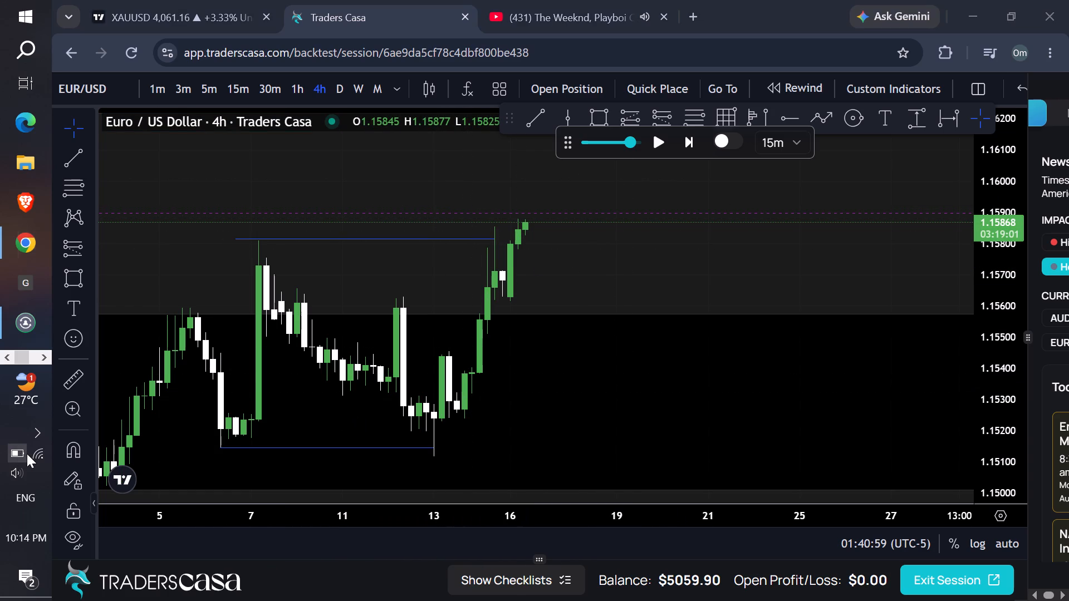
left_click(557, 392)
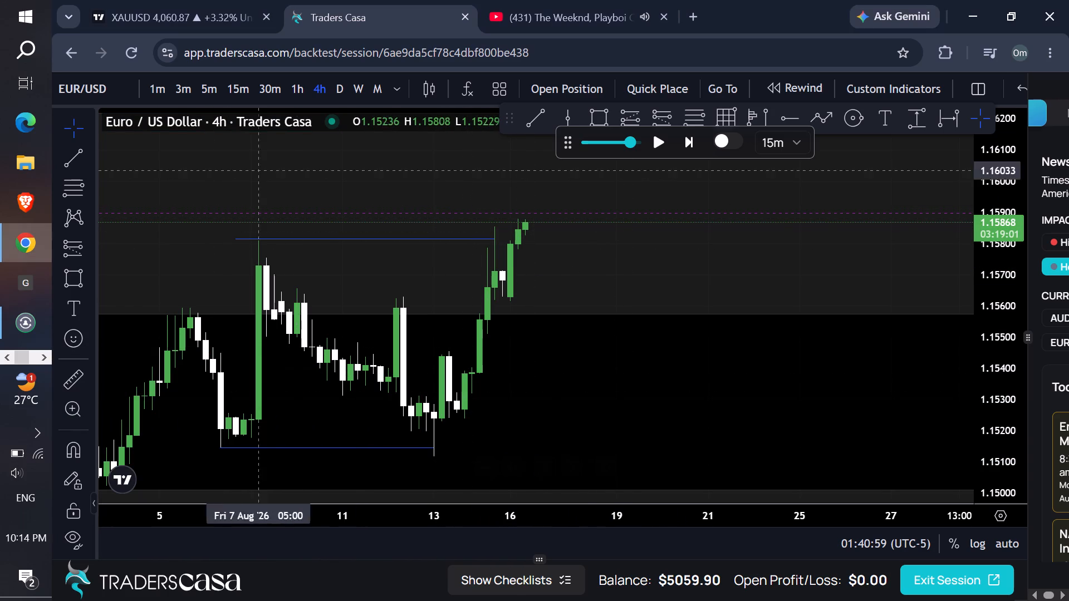
Replay price in 15m steps on the daily chart to about 21:10 on 17 Aug.
left_click(339, 90)
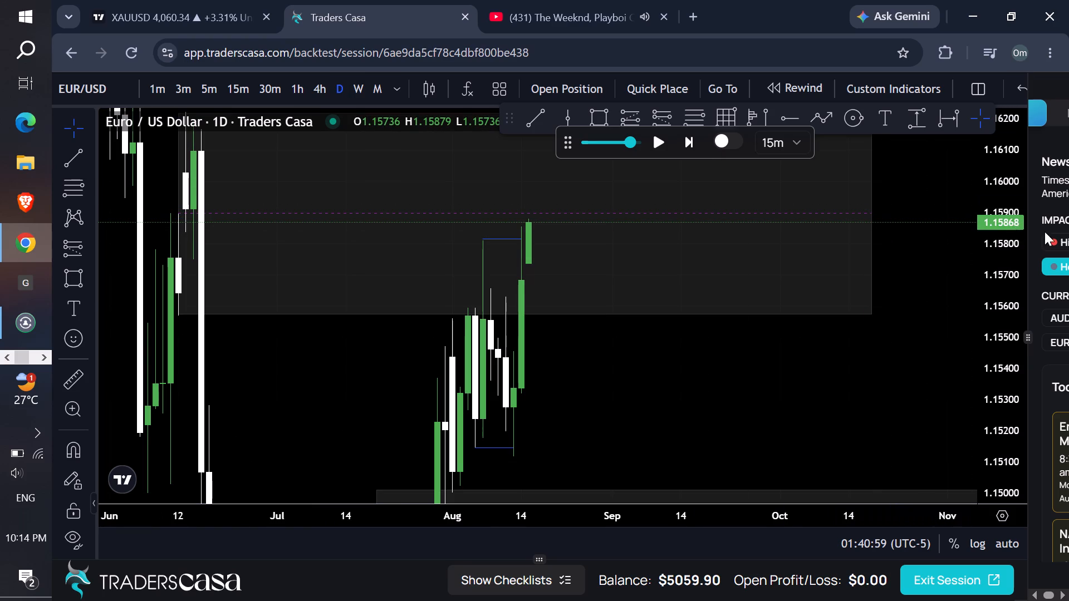
left_click_drag(1014, 230, 965, 364)
left_click_drag(833, 349, 836, 355)
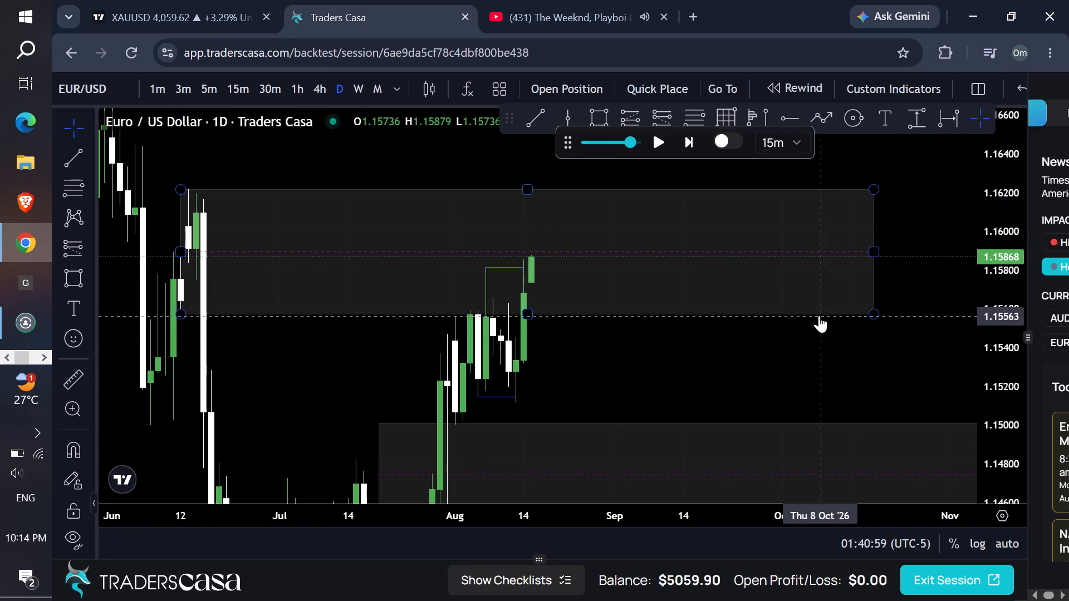
left_click(649, 136)
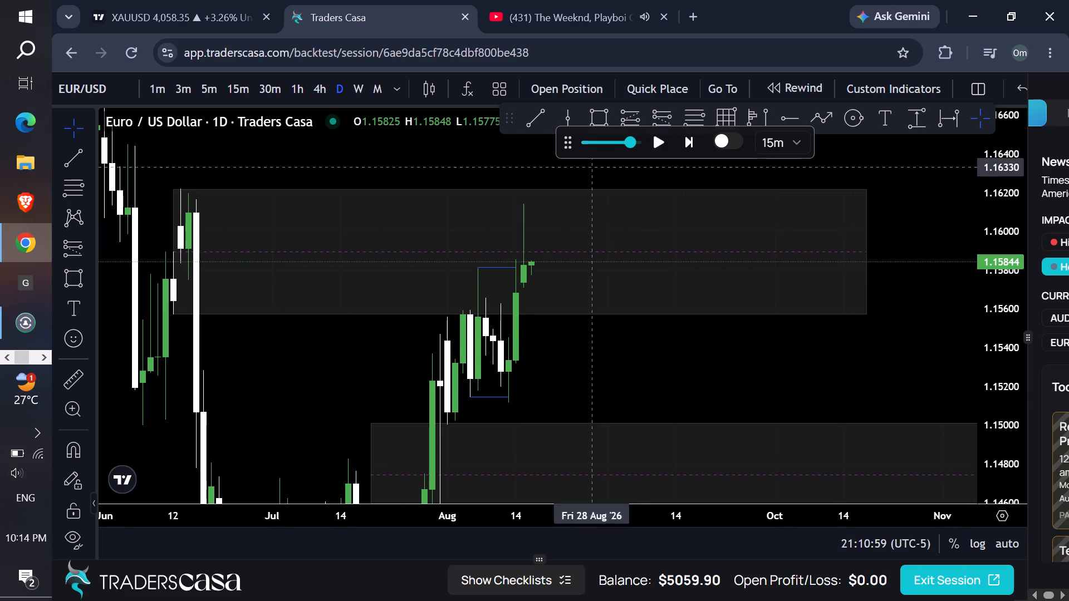
Draw a rectangle zone on the daily chart from 13 Aug into September, between about 1.15443 and 1.15736.
left_click(596, 116)
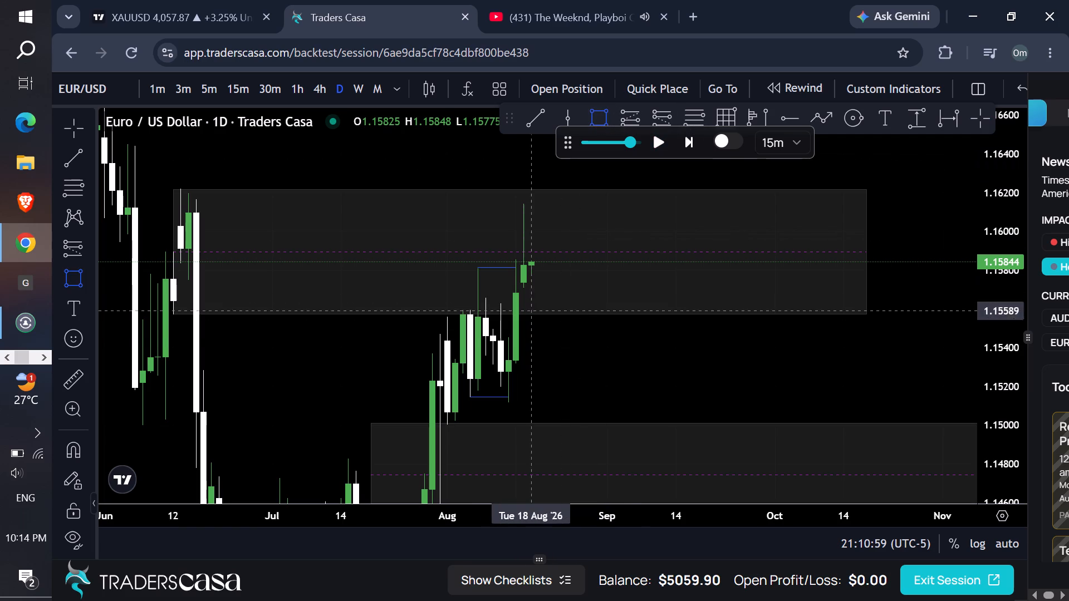
left_click(507, 339)
left_click(653, 284)
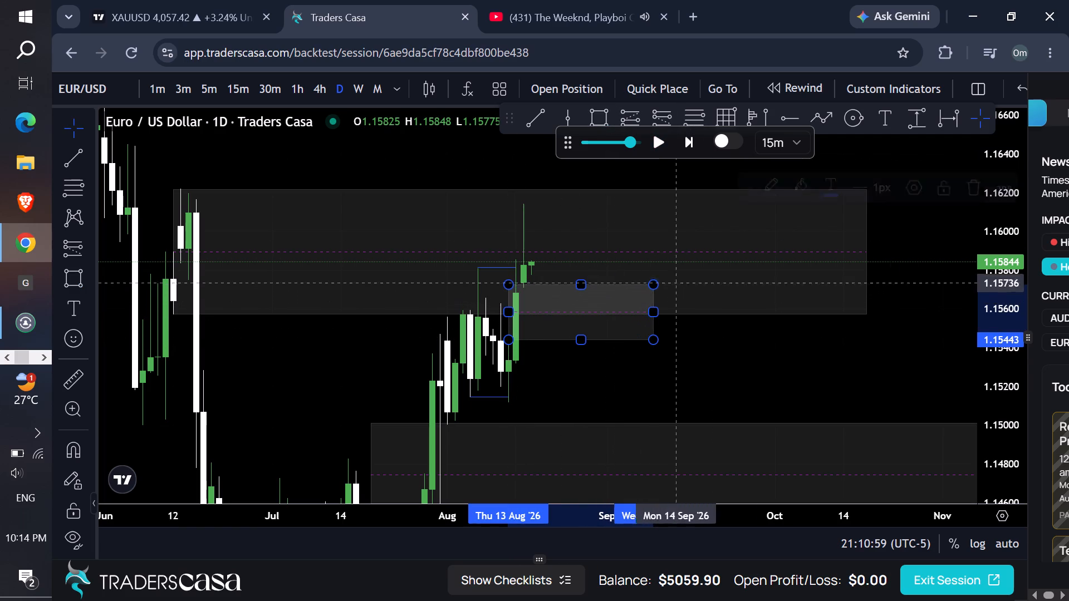
Delete the large upper rectangle zone spanning 12 Jun to 19 Oct from the daily chart.
left_click(869, 252)
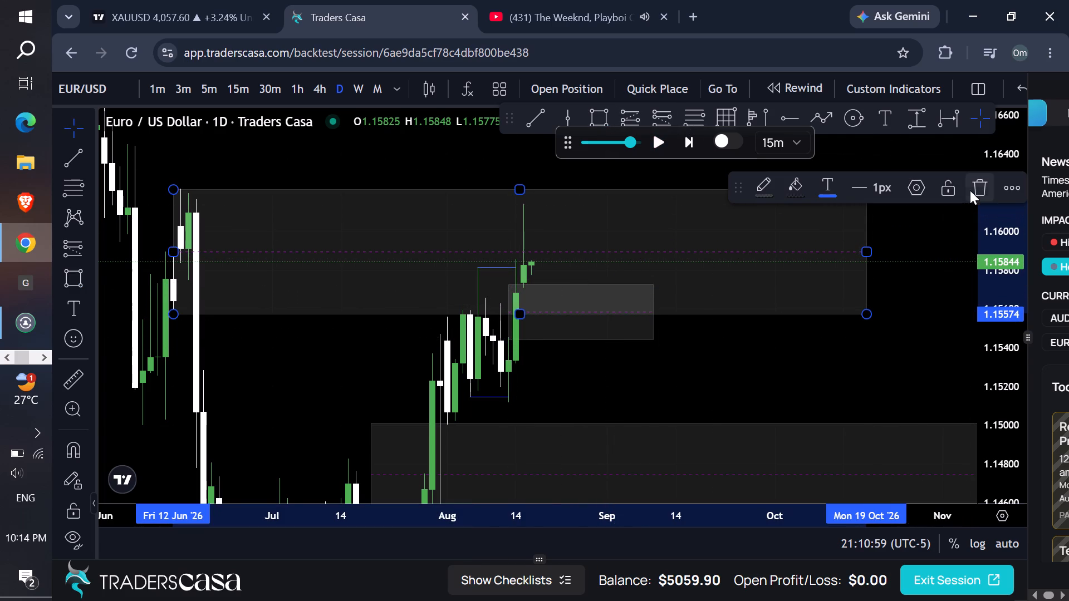
left_click(970, 190)
Draw a rectangle zone on the 1h chart from 17 Aug 12:00 to 19 Aug 00:00, between about 1.15852 and 1.15919.
left_click(320, 90)
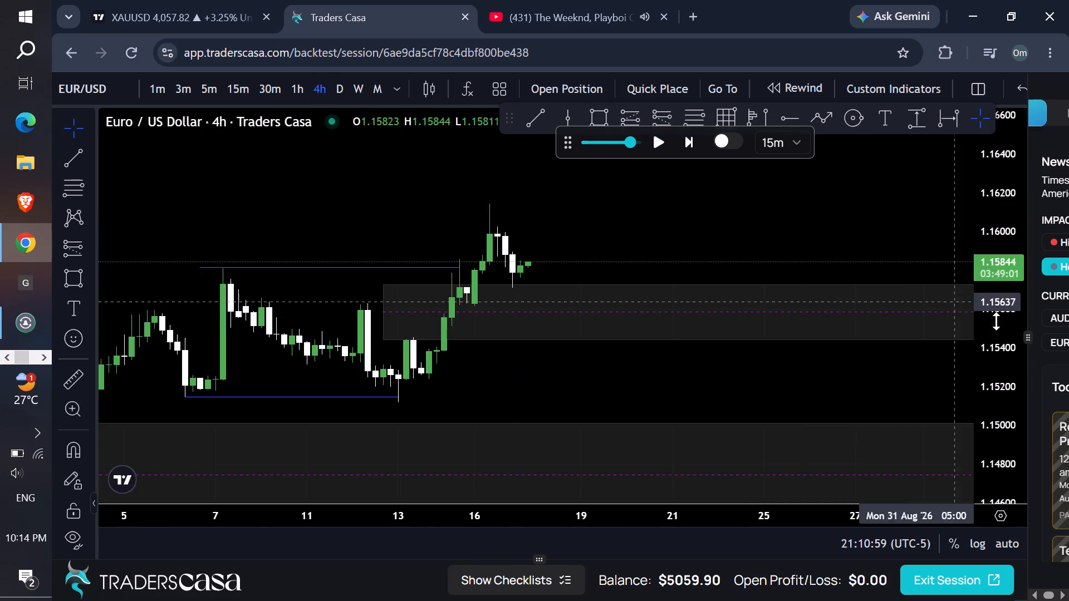
left_click_drag(996, 395, 890, 214)
left_click_drag(712, 211, 714, 323)
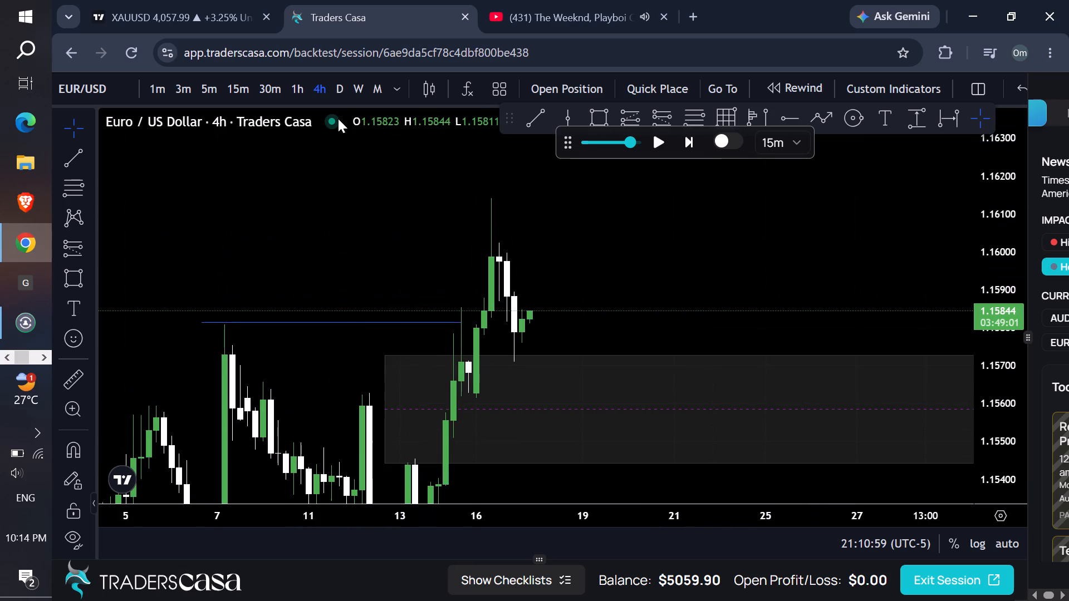
left_click(299, 94)
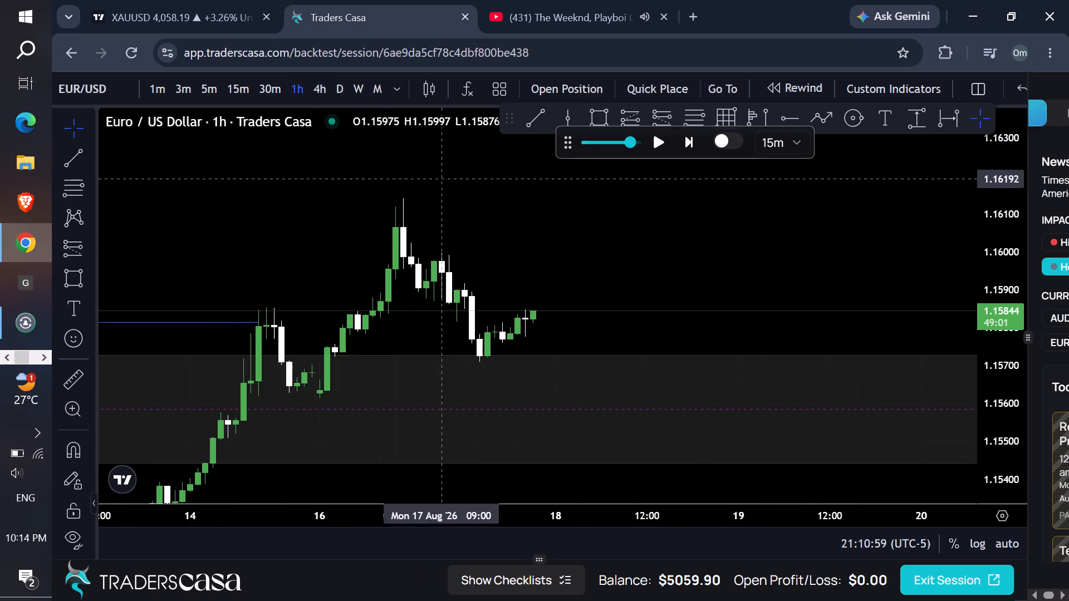
left_click_drag(1007, 418, 832, 187)
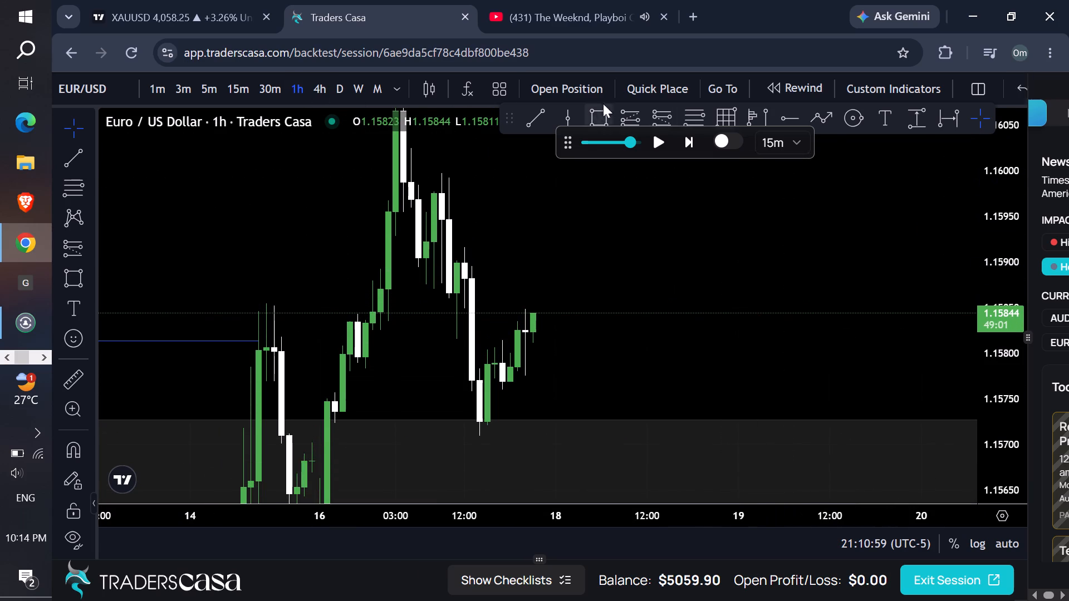
left_click(594, 113)
left_click(475, 250)
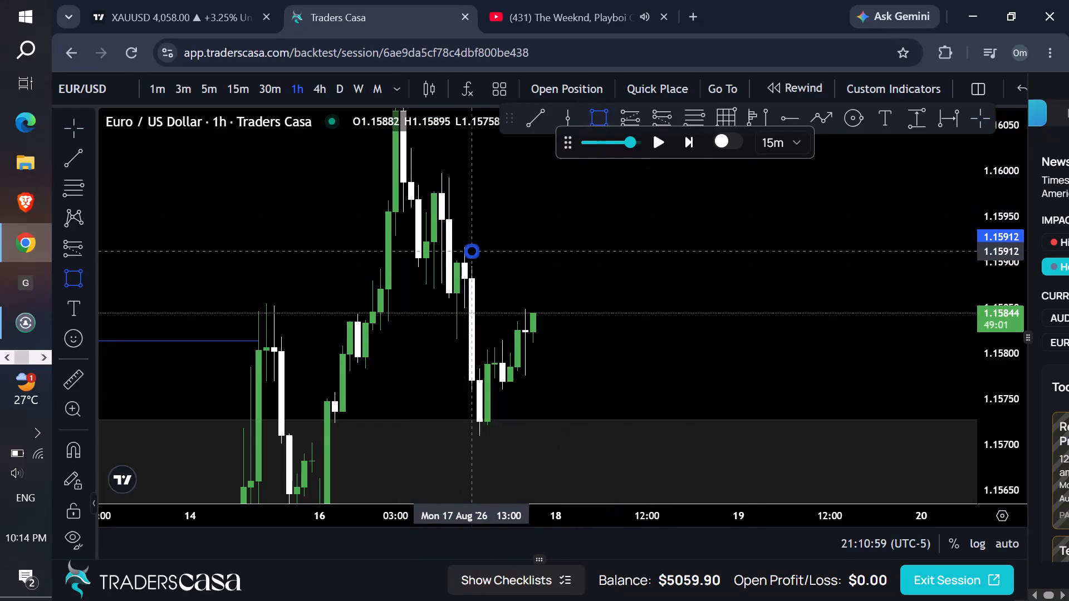
left_click(741, 305)
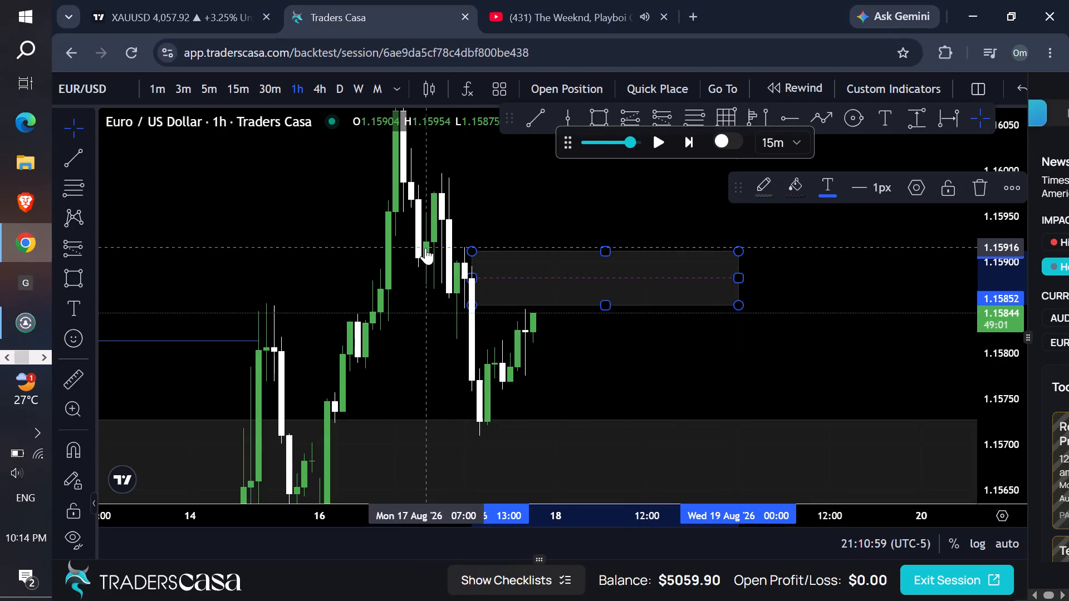
left_click_drag(477, 247, 465, 244)
left_click(502, 229)
left_click_drag(668, 210, 658, 187)
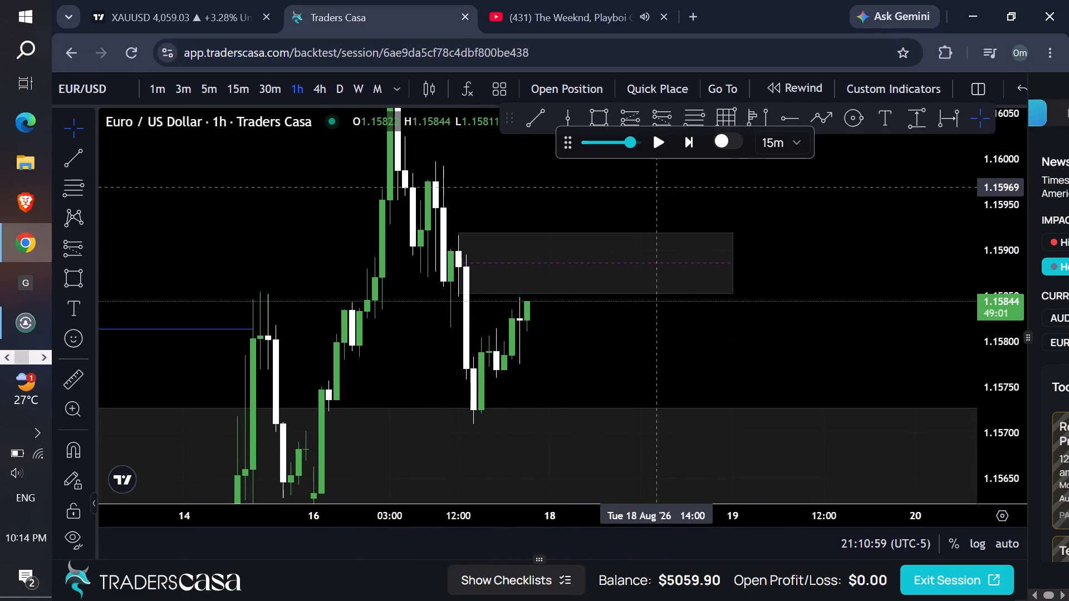
Set the replay step to 10m and replay price on the 1h chart to about 22:10 on 17 Aug.
left_click(790, 141)
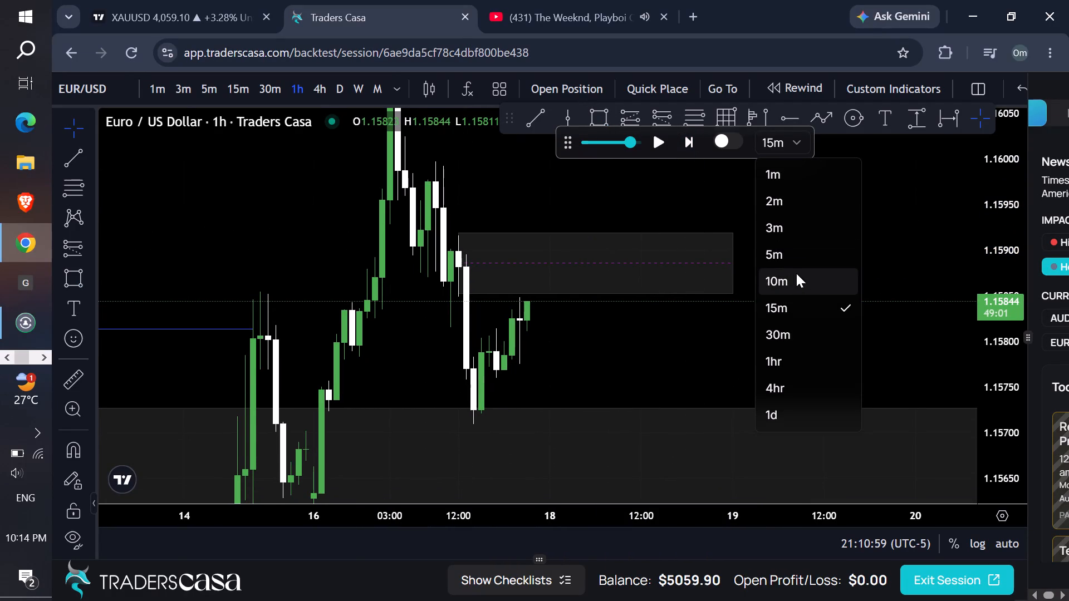
left_click(796, 273)
left_click(706, 184)
left_click(652, 141)
left_click(652, 141)
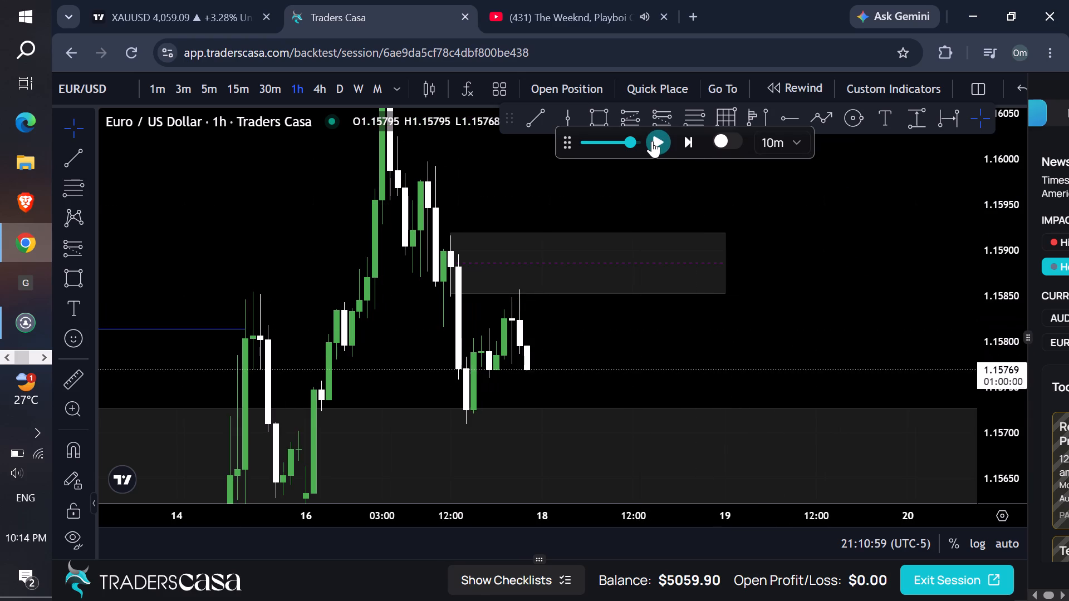
Draw a short position on the 15m chart at 17 Aug 22:30 with entry 1.15810 and stop 1.15858.
left_click(229, 96)
left_click_drag(766, 341, 762, 312)
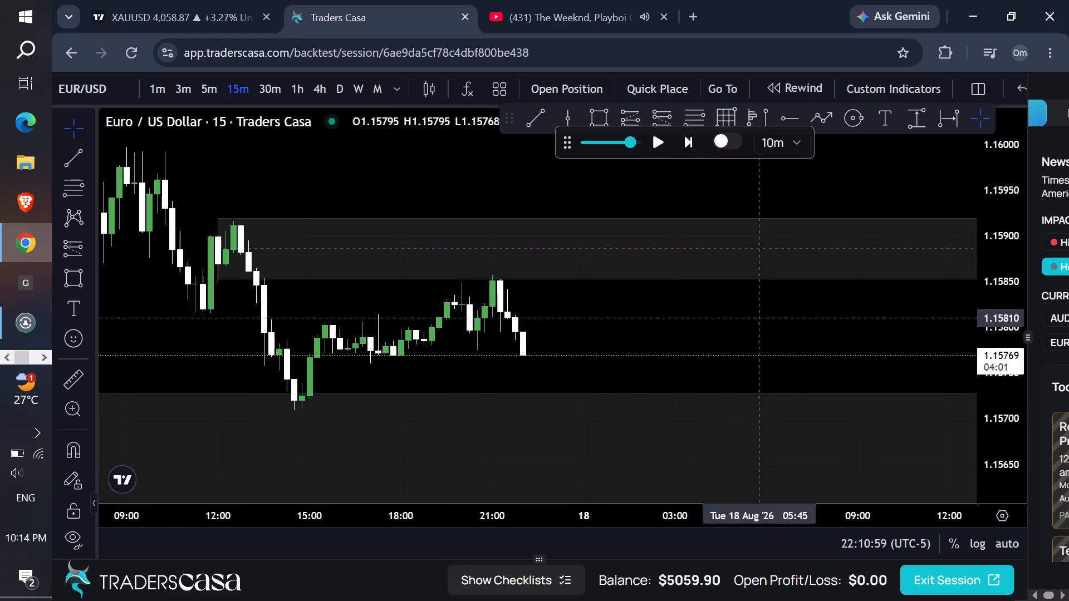
left_click_drag(762, 312, 762, 312)
left_click_drag(1003, 430, 825, 185)
left_click(664, 117)
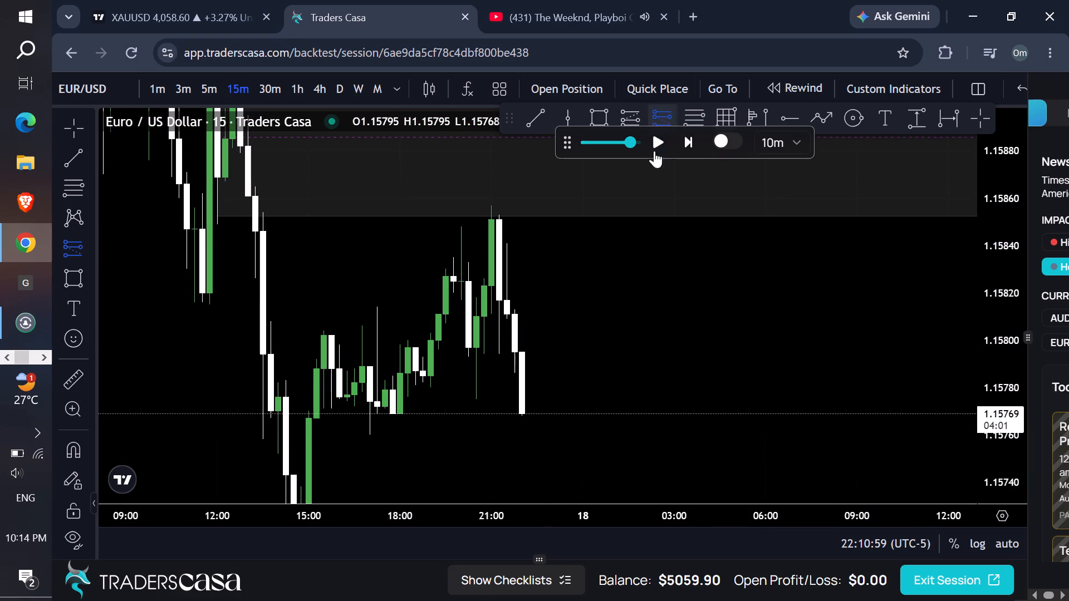
left_click(536, 317)
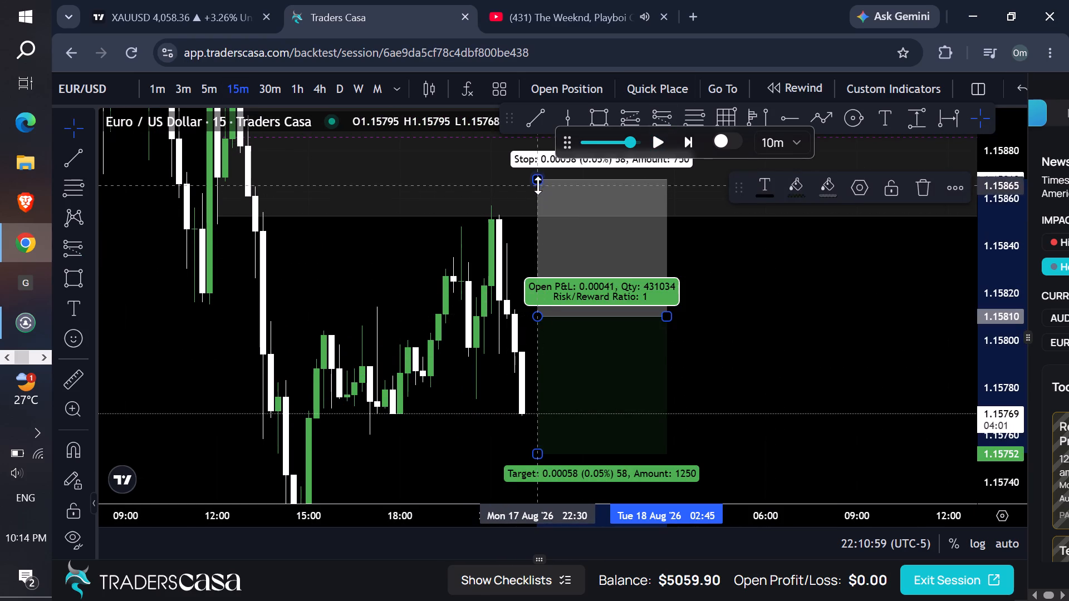
left_click_drag(538, 176, 550, 201)
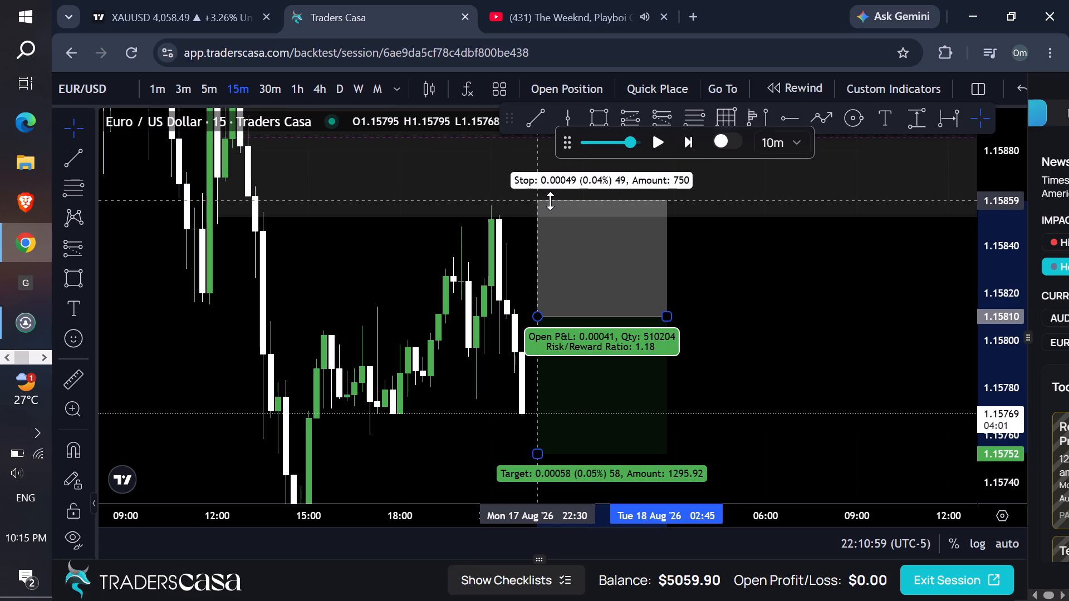
left_click_drag(550, 201, 556, 203)
Extend the short position's target down to 1.15614.
scroll(874, 257, "down", 3)
scroll(899, 267, "up", 1)
scroll(899, 267, "down", 2)
left_click_drag(1003, 219, 1002, 247)
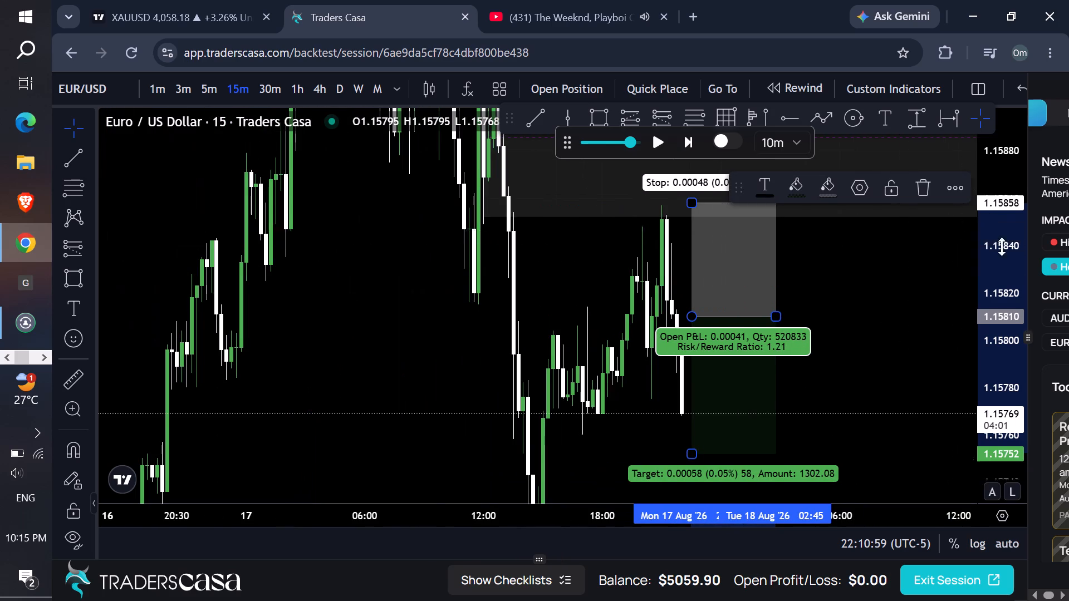
left_click_drag(1002, 247, 849, 512)
left_click_drag(691, 337, 688, 408)
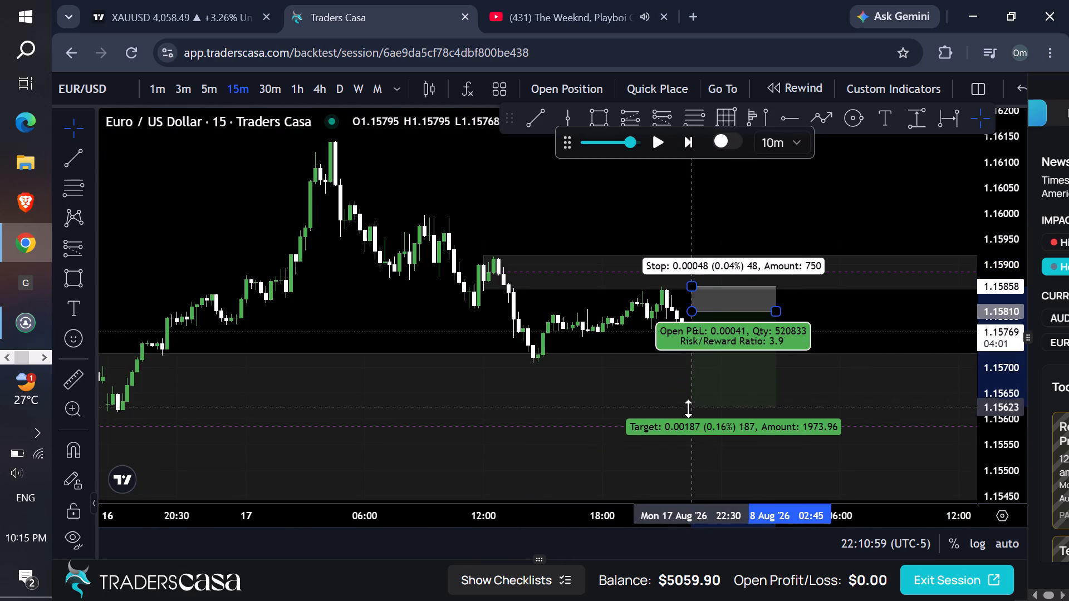
left_click_drag(688, 408, 688, 412)
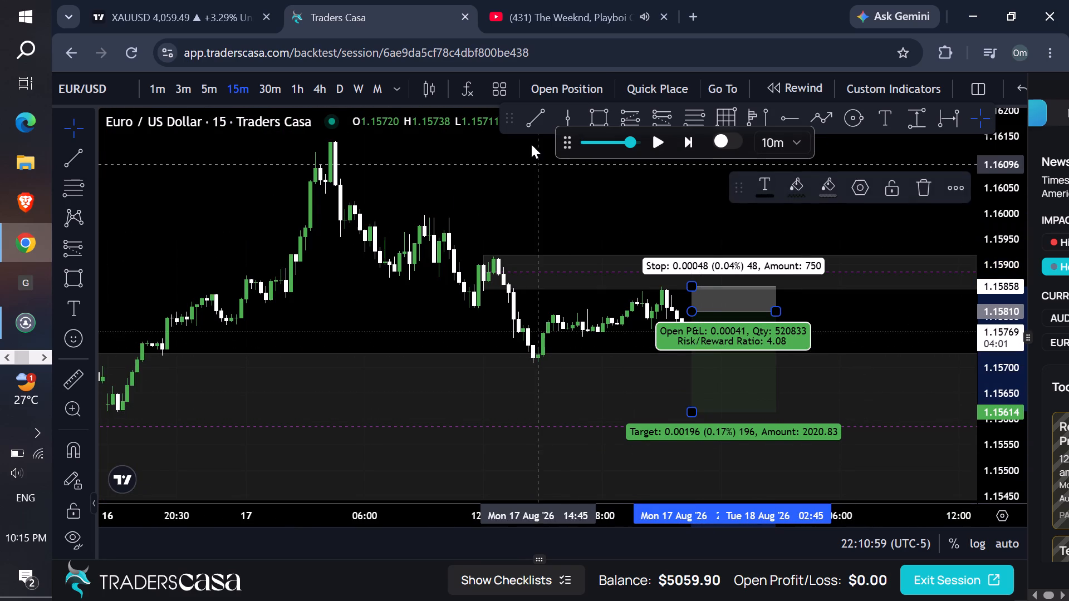
Place a sell limit trade at 1.1581 with take profit 1.15614, stop loss 1.15858 and 1% risk.
left_click(571, 78)
left_click(537, 524)
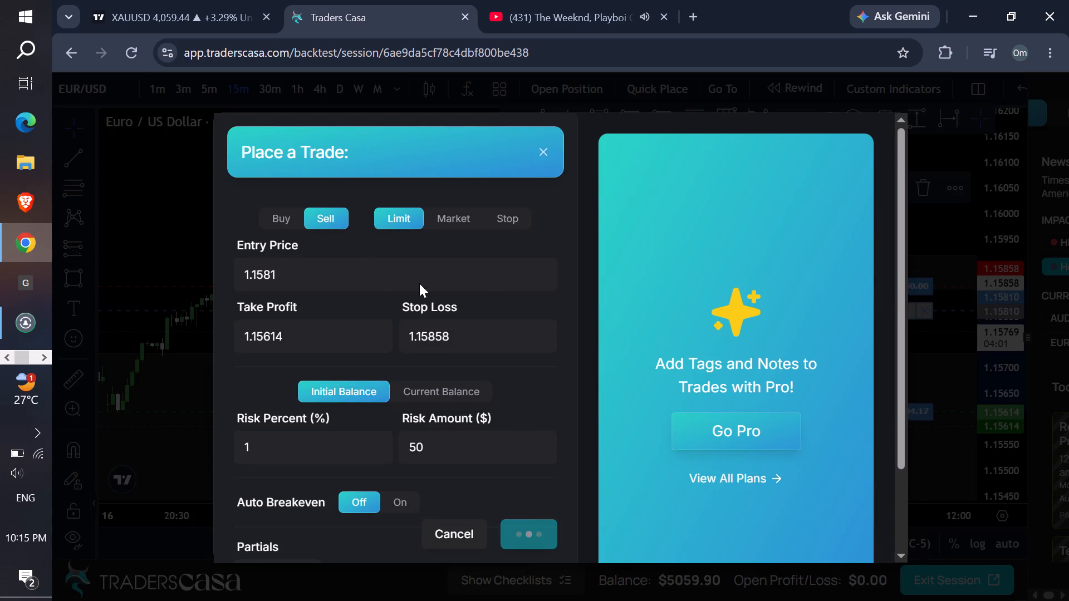
Draw a rectangle zone on the 15m chart from 17 Aug 14:30 to 18 Aug 06:15, between 1.15740 and 1.15761.
left_click_drag(1023, 464, 900, 282)
left_click_drag(875, 376, 796, 296)
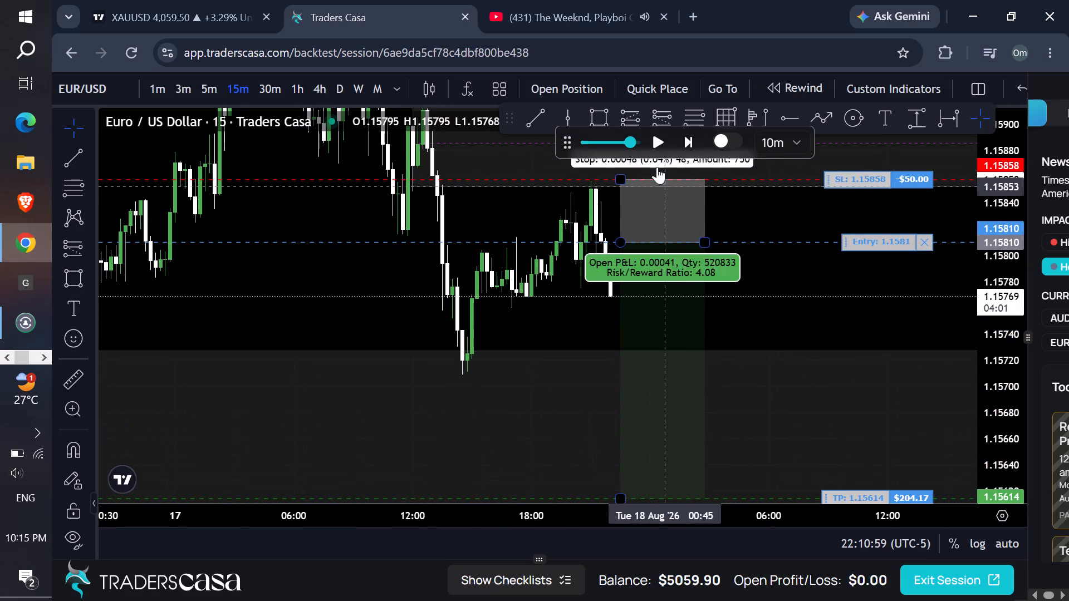
left_click(607, 119)
left_click_drag(462, 334, 468, 334)
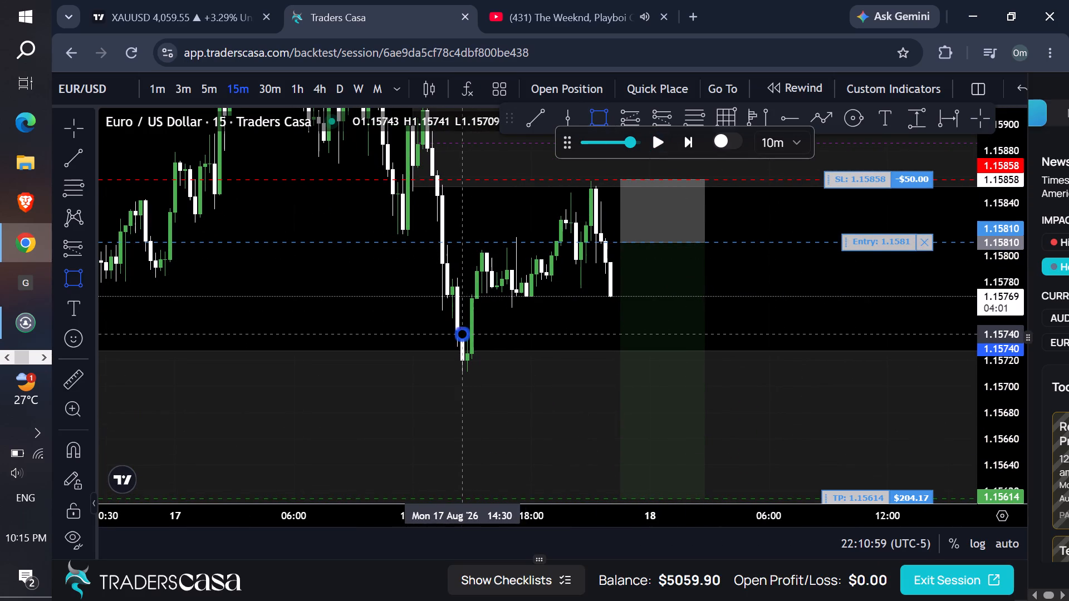
left_click(774, 307)
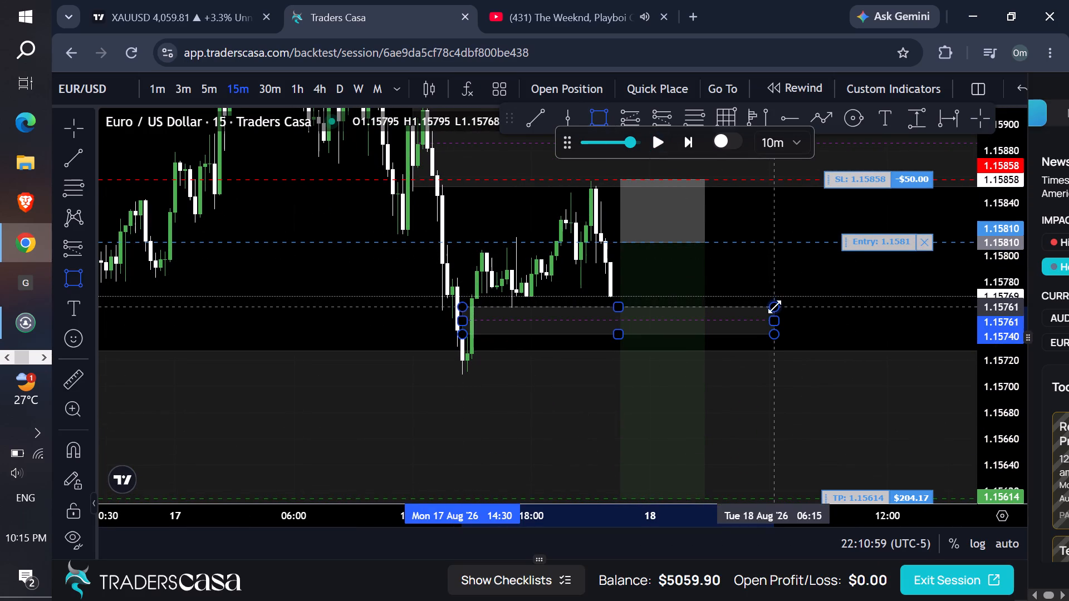
left_click(863, 313)
Replay price in 10m steps on the 4h chart to about 19:00 on 18 Aug.
left_click(308, 97)
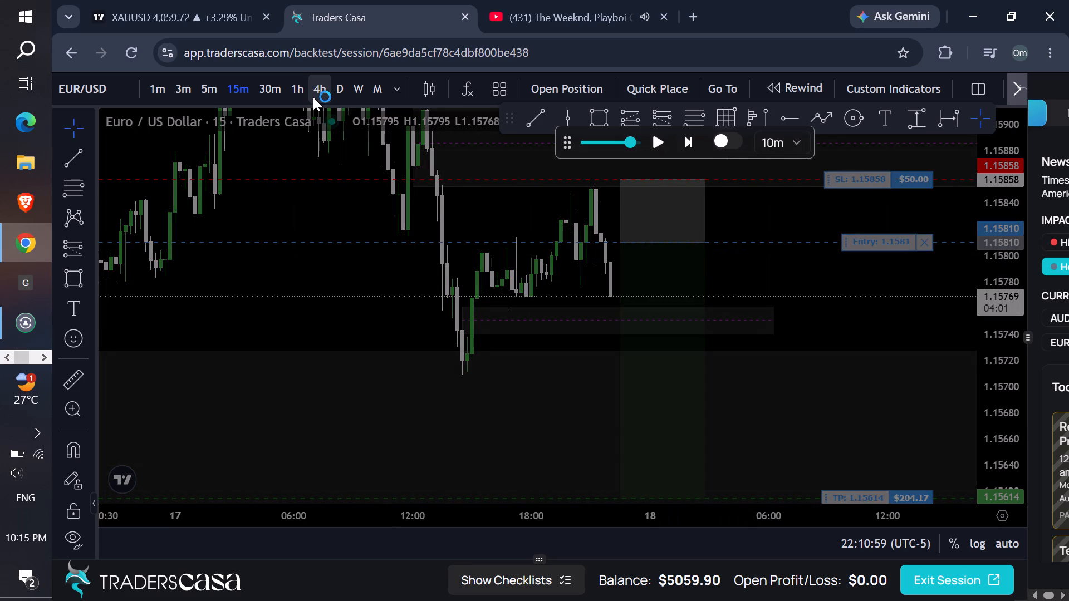
left_click_drag(978, 254, 943, 360)
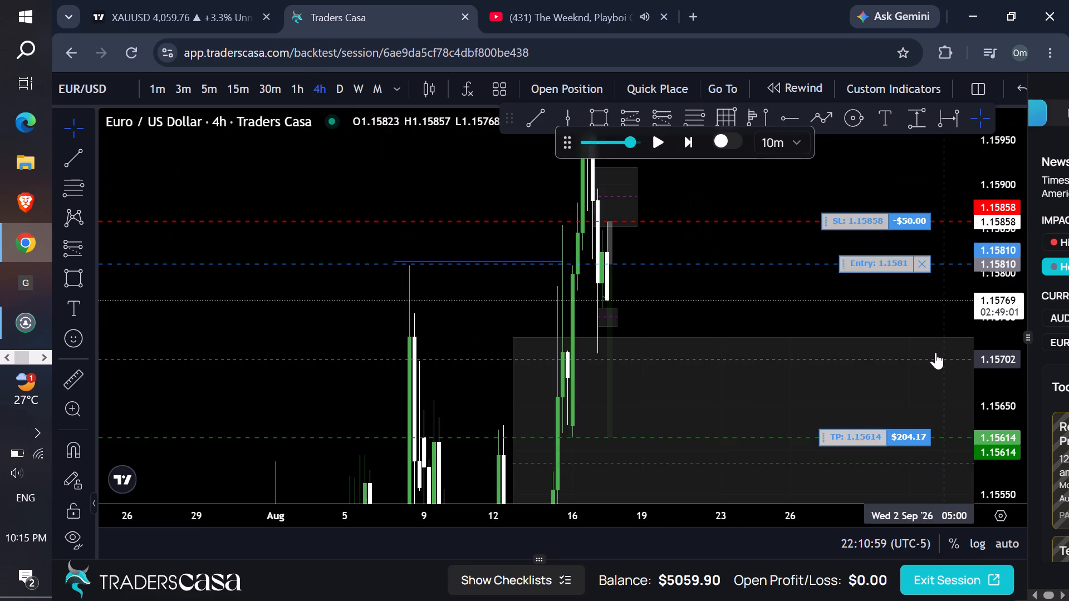
left_click(654, 144)
triple_click(654, 144)
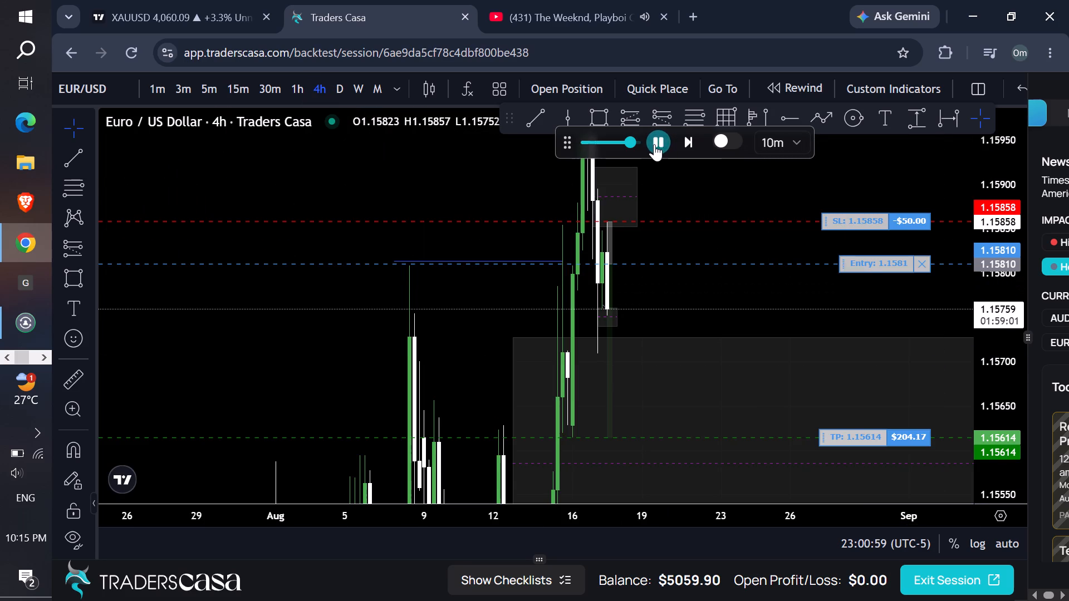
left_click(654, 144)
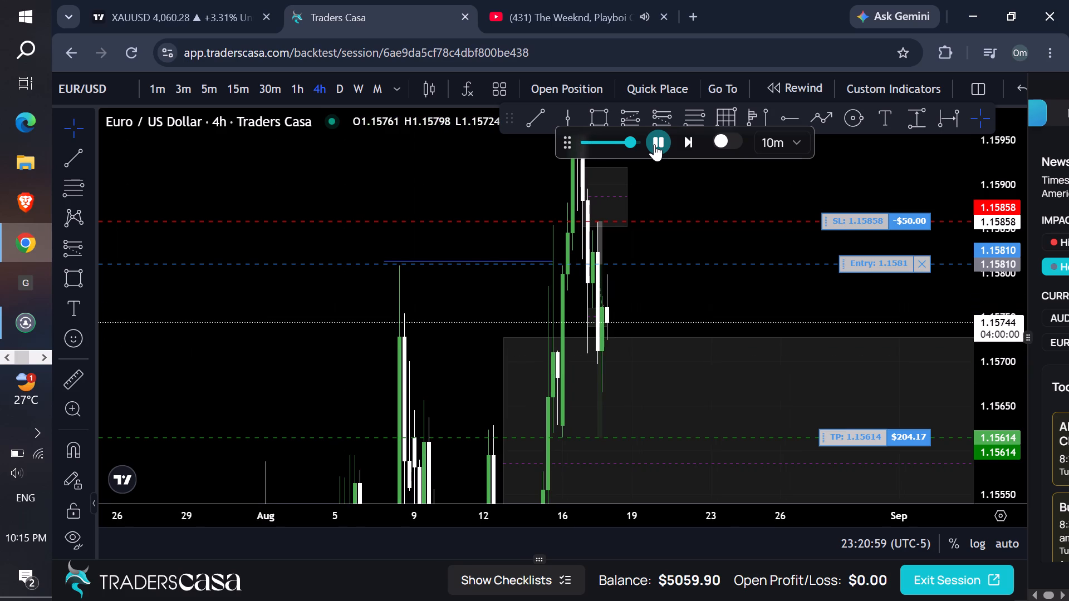
left_click(654, 144)
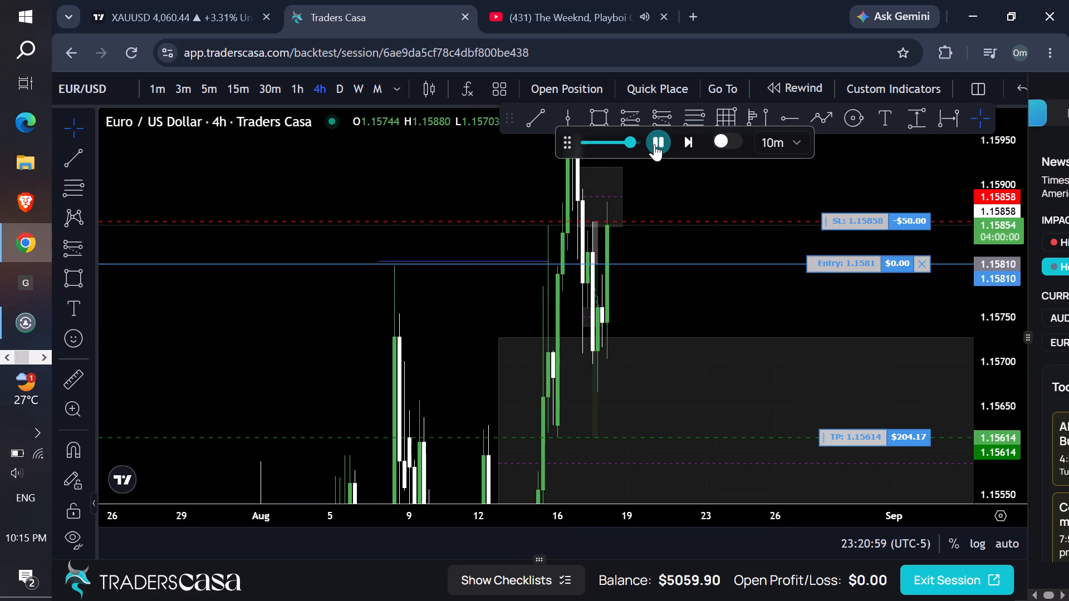
left_click(654, 144)
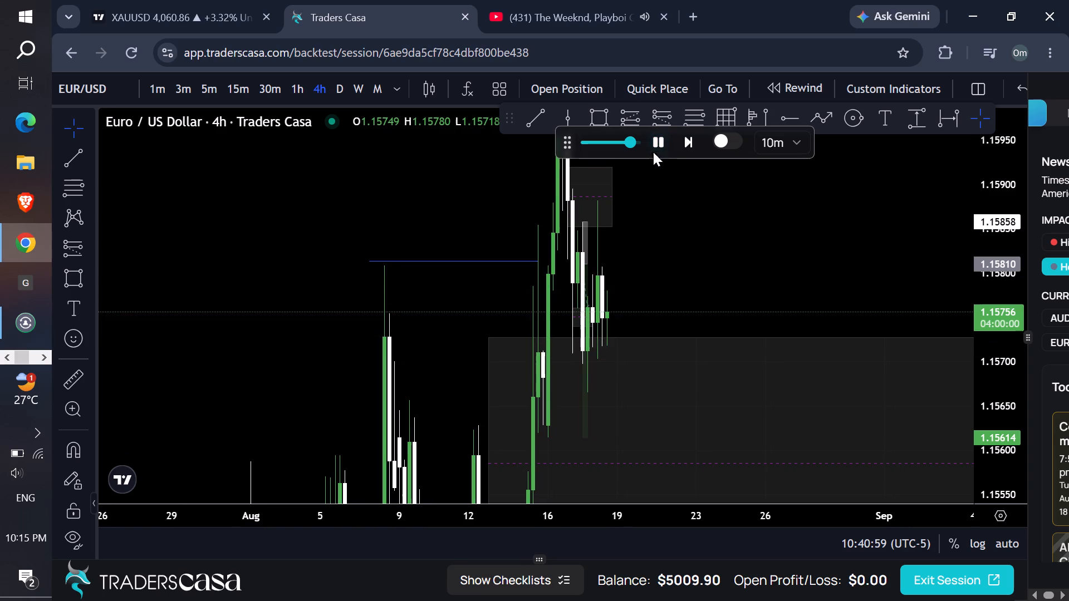
left_click(656, 148)
Delete the short position drawing with entry 1.15810 from the 4h chart.
left_click(582, 231)
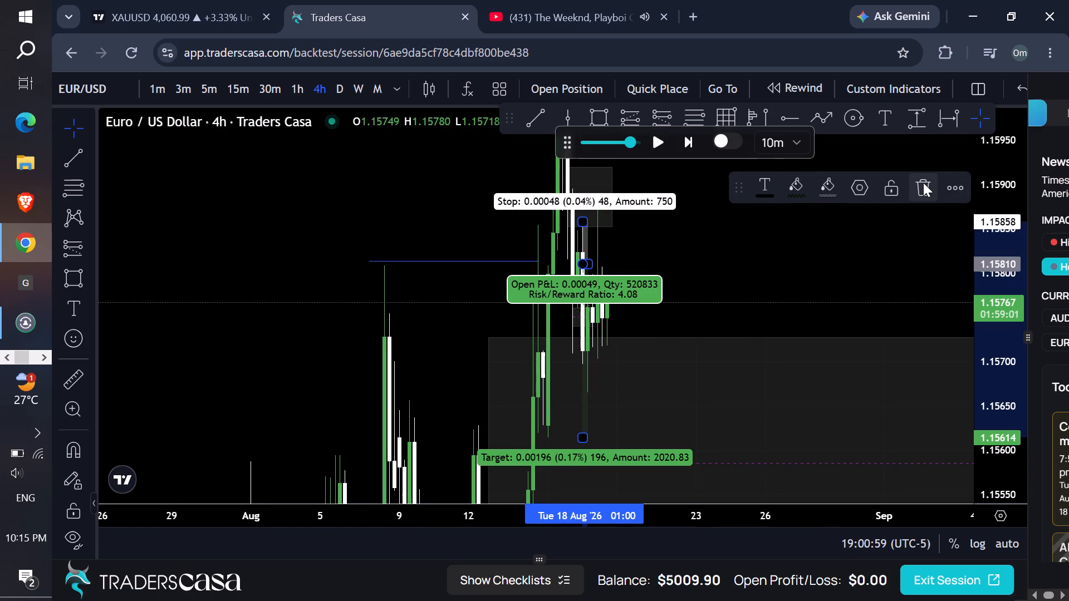
left_click(923, 181)
Draw a trend line on the 1h chart at about 1.15858 from the 17 Aug 21:00 high to 18 Aug 11:00.
left_click_drag(1002, 190, 943, 347)
scroll(669, 255, "up", 3)
scroll(589, 250, "down", 1)
scroll(589, 250, "up", 1)
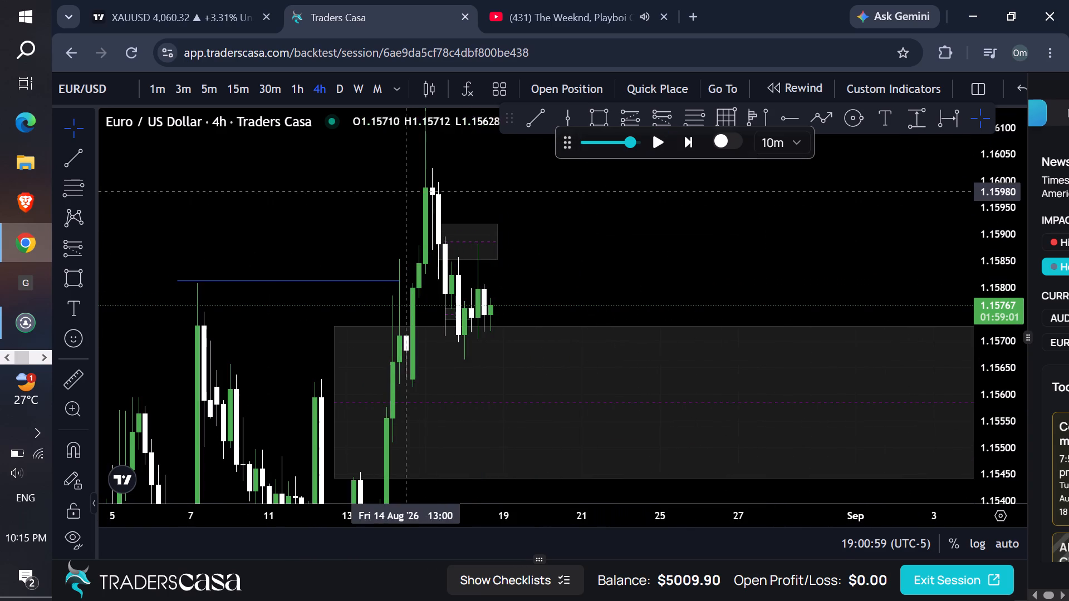
left_click(302, 91)
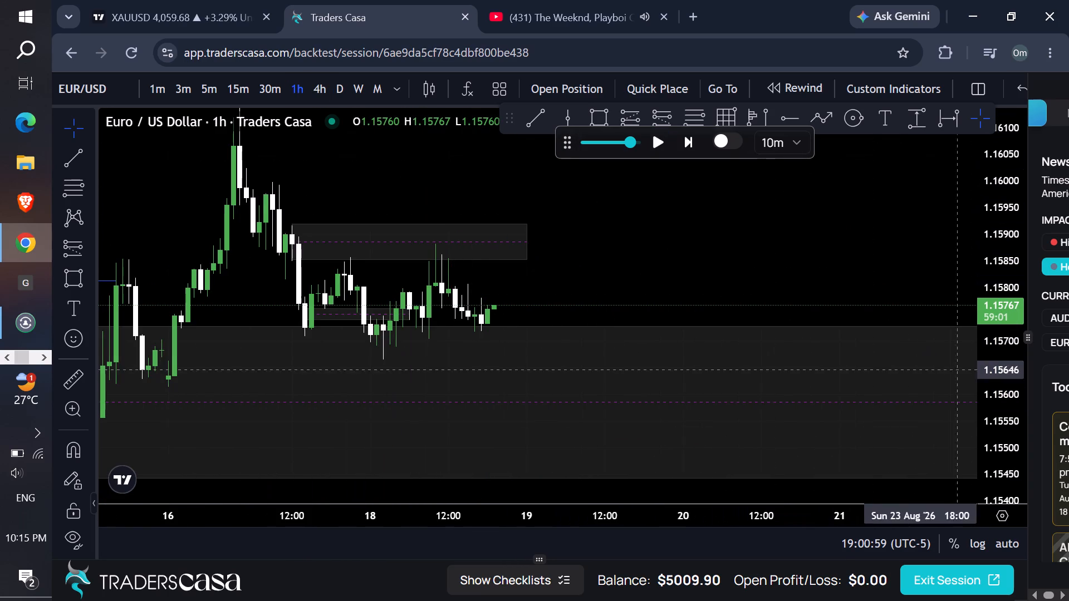
left_click_drag(1017, 441, 833, 232)
left_click_drag(682, 233, 688, 282)
left_click(532, 120)
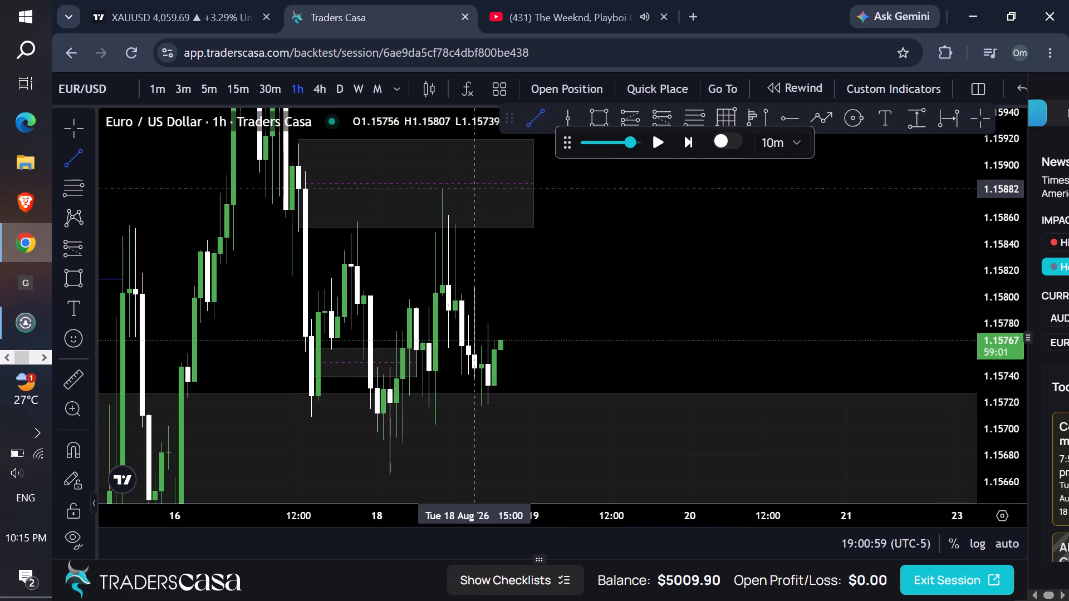
left_click(355, 221)
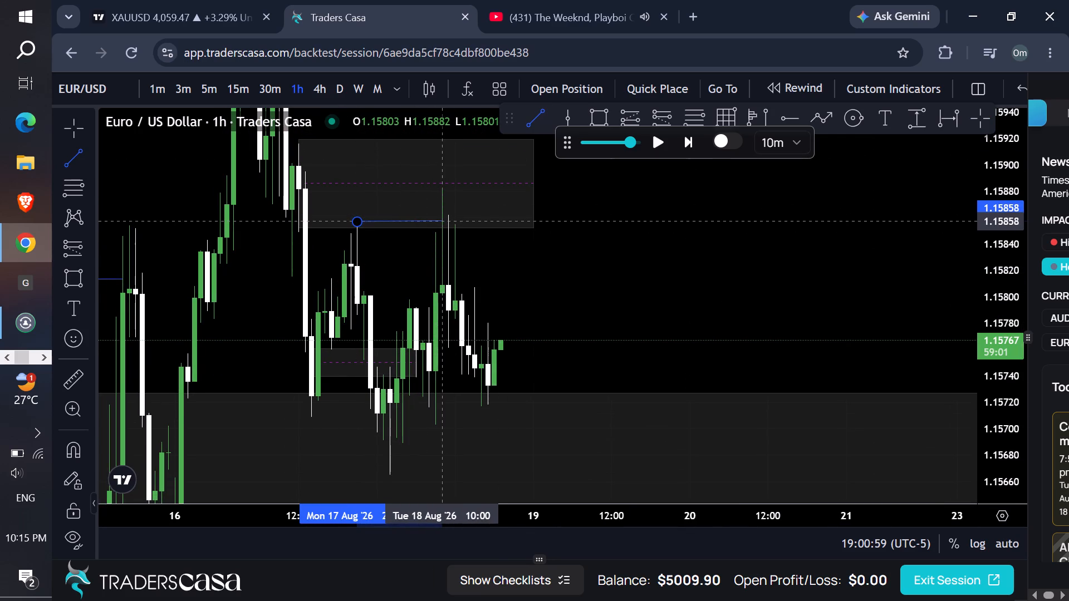
left_click(447, 221)
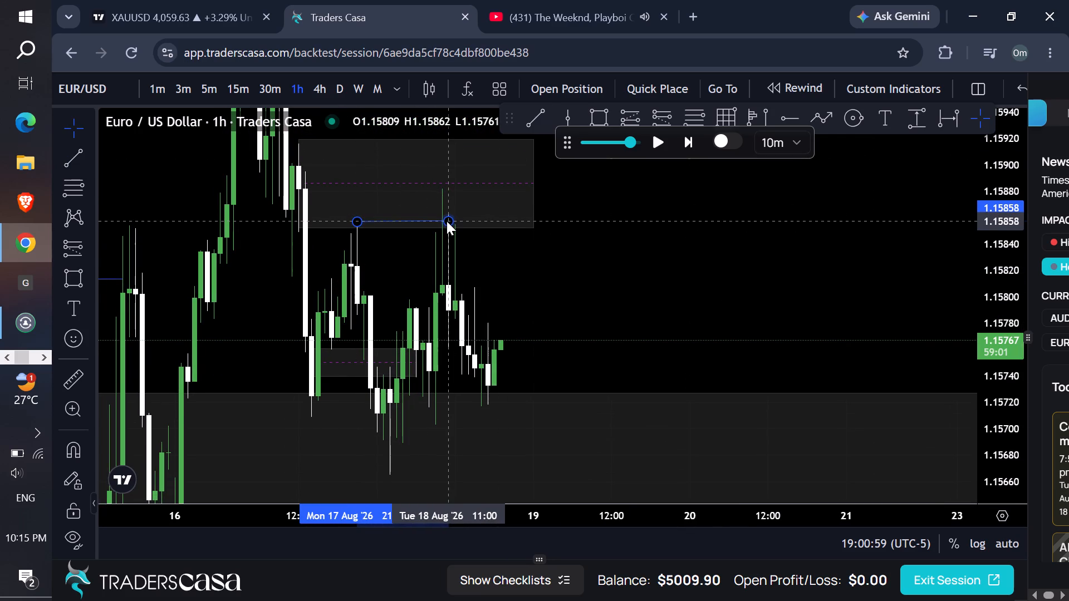
left_click_drag(627, 234, 636, 237)
left_click(761, 247)
Move the small 1.15740–1.15761 rectangle zone back to start on 16 Aug, with its lower edge at about 1.15662.
left_click_drag(1011, 221, 949, 298)
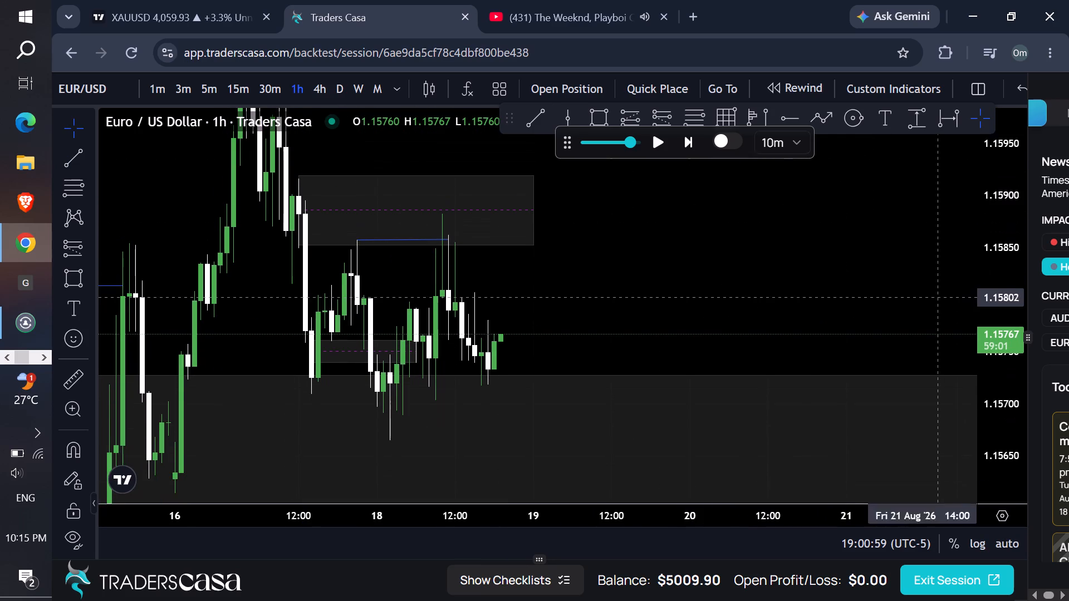
left_click_drag(804, 297, 846, 286)
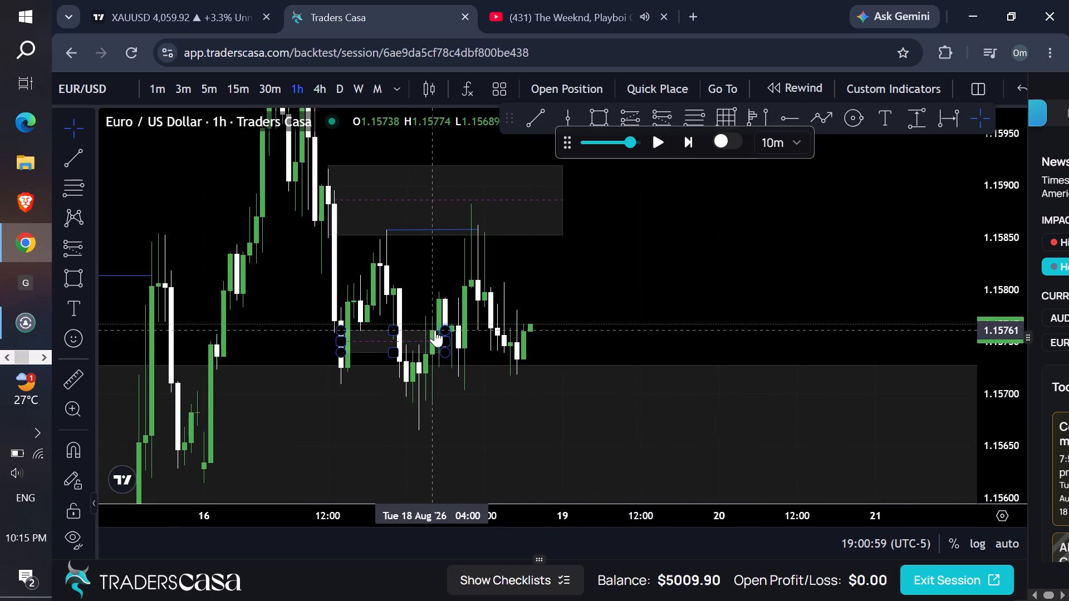
left_click_drag(435, 331, 300, 412)
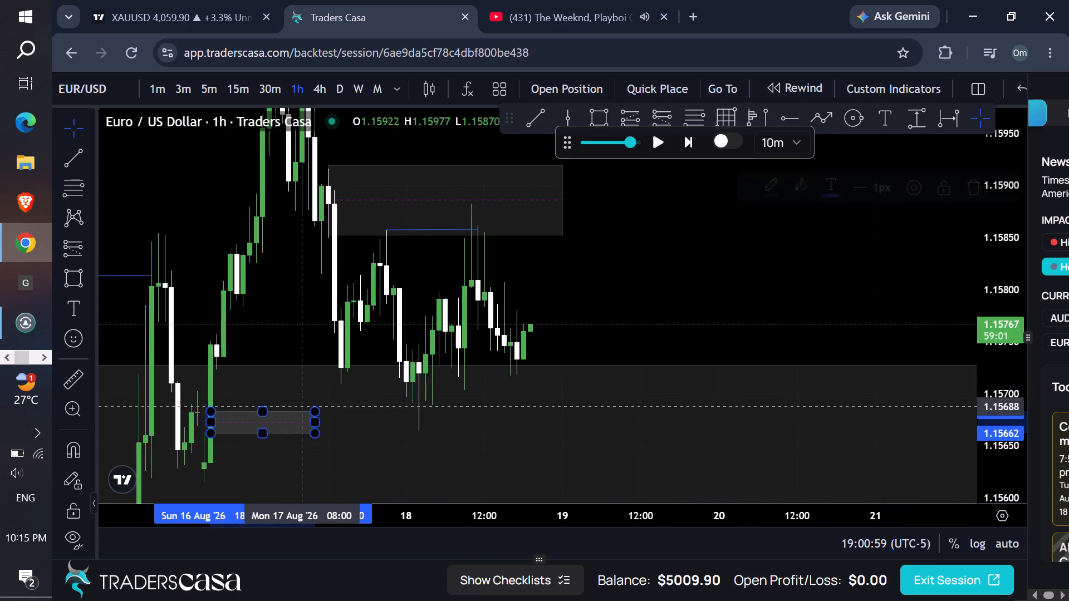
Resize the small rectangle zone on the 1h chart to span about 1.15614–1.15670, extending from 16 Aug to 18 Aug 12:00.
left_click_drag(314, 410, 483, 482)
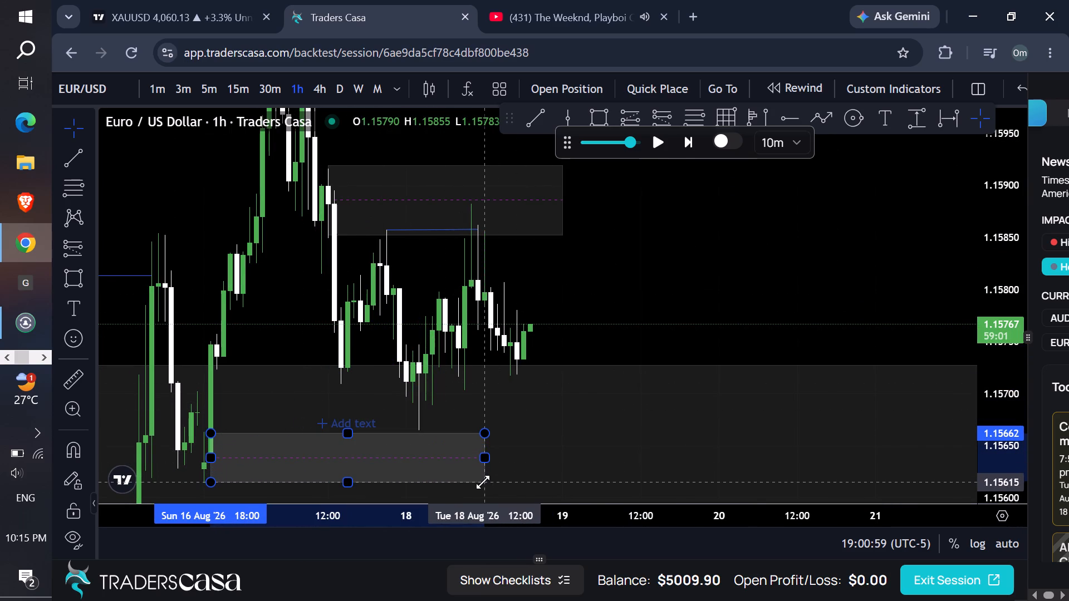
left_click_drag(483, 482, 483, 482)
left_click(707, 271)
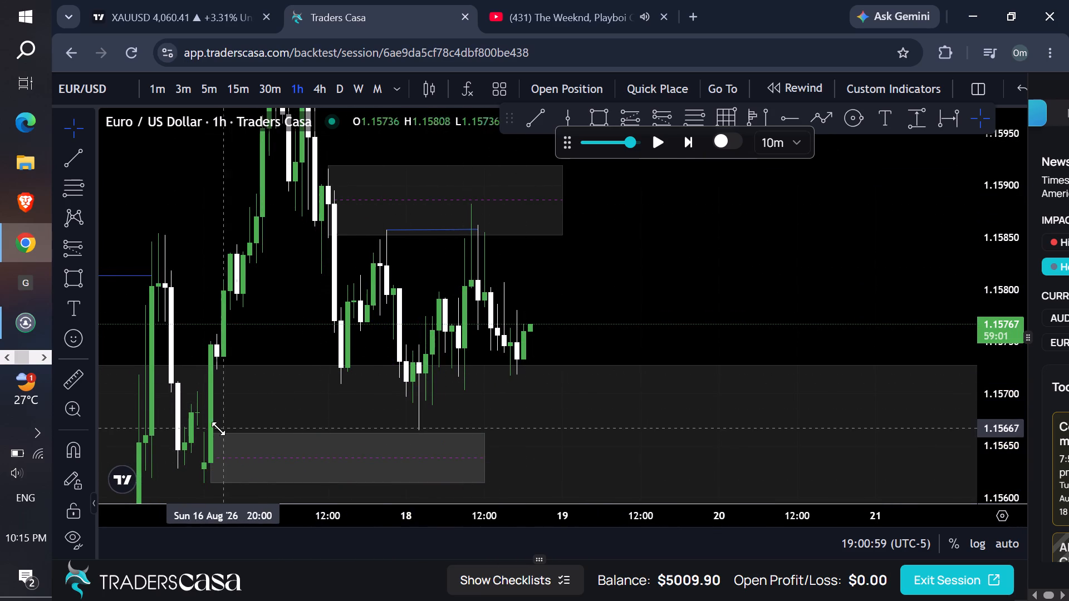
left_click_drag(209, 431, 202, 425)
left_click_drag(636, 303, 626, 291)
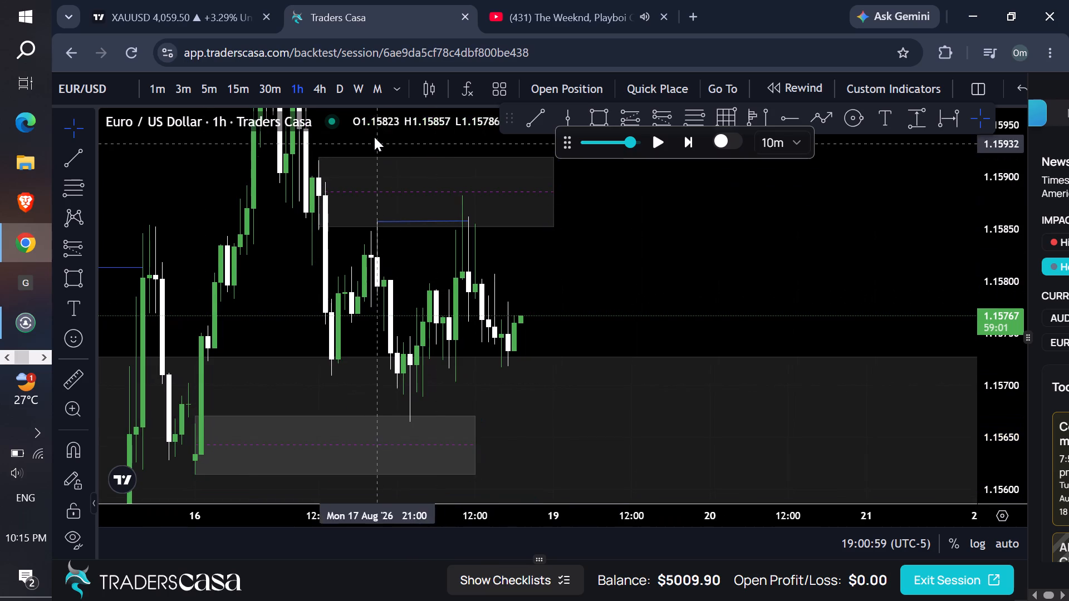
Delete the small 1.15614–1.15670 rectangle zone from the daily chart.
left_click(334, 87)
left_click_drag(712, 270, 679, 222)
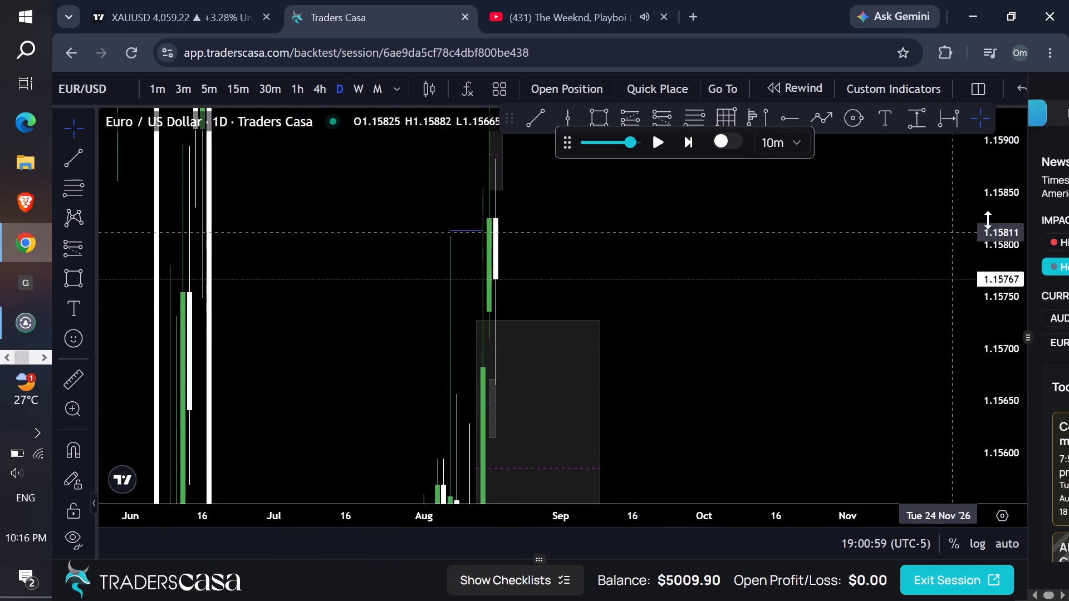
left_click_drag(992, 221, 748, 493)
left_click(494, 335)
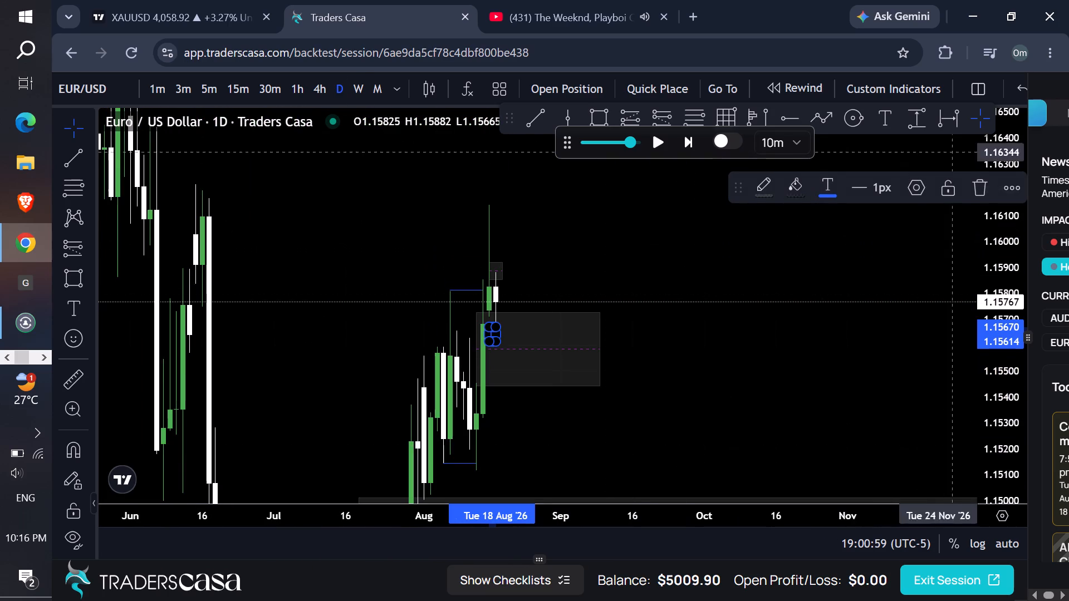
left_click(991, 181)
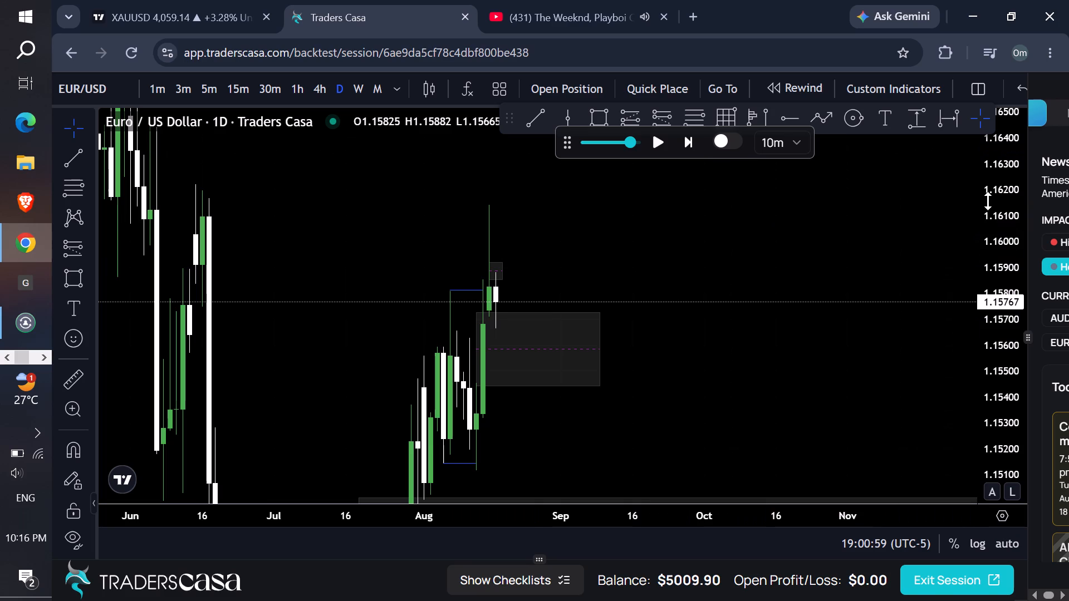
Reveal the other running applications on the Windows taskbar.
left_click(42, 358)
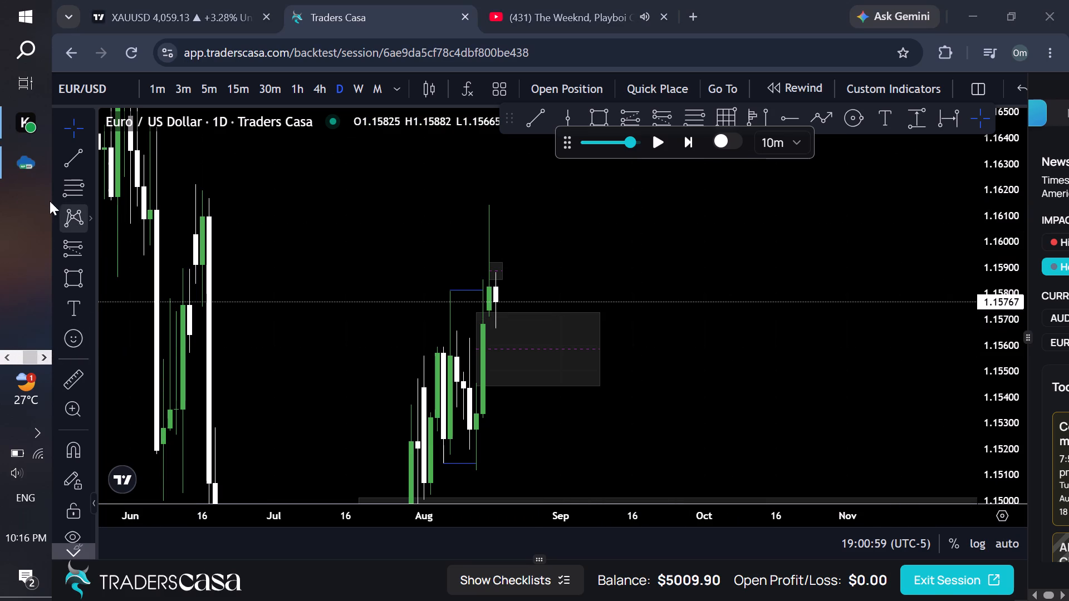
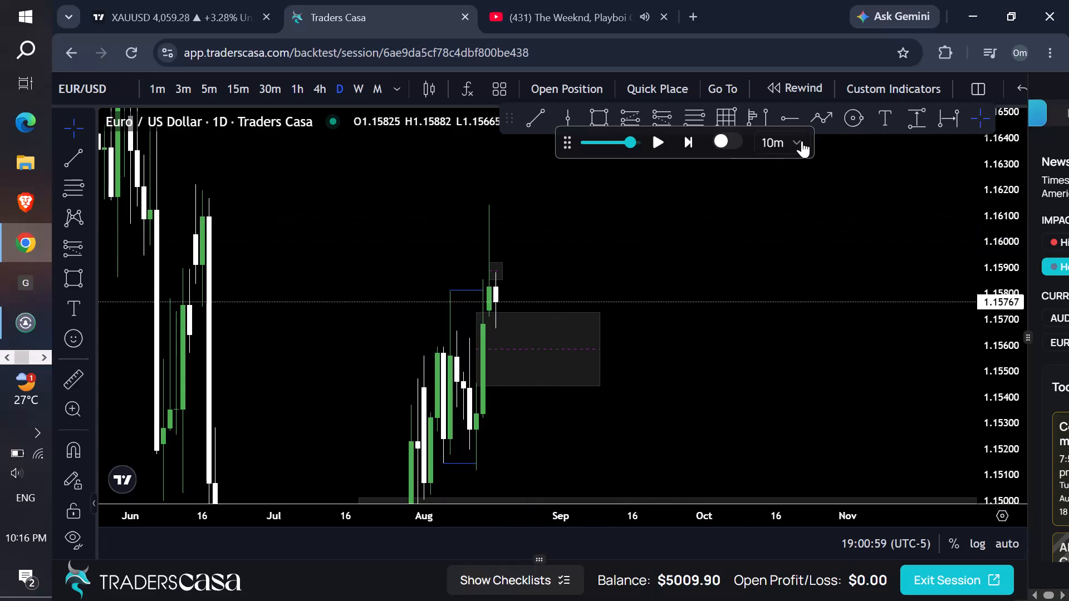
Set the replay interval to 15m.
left_click(796, 307)
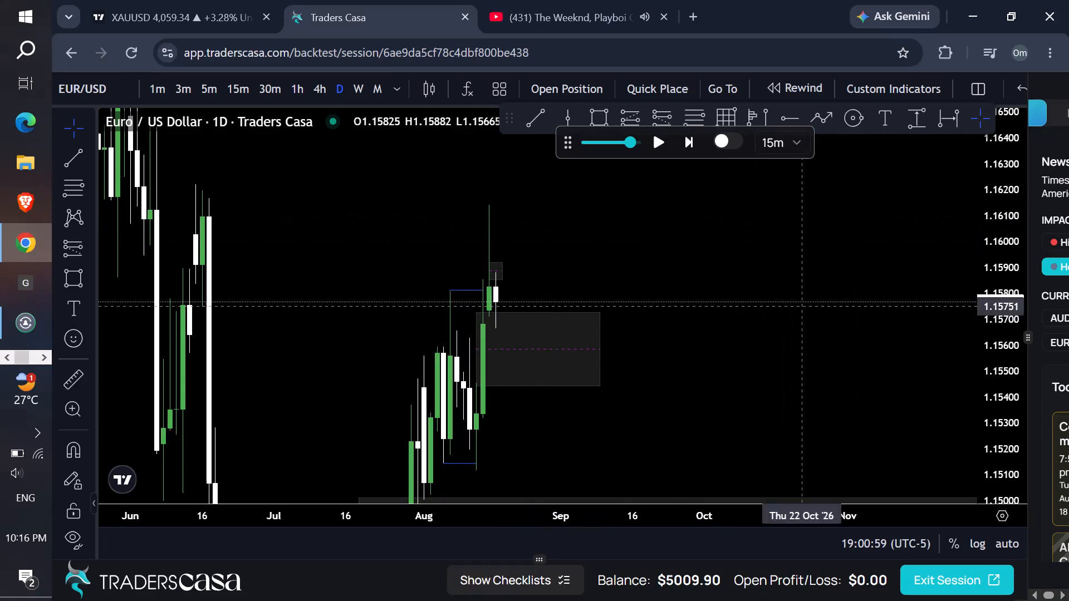
Delete the short blue line near 1.15858 and the small 1.15852–1.15919 rectangle at 18 Aug on the daily chart.
left_click_drag(977, 250, 960, 349)
left_click_drag(1000, 254, 878, 395)
left_click_drag(774, 380, 905, 254)
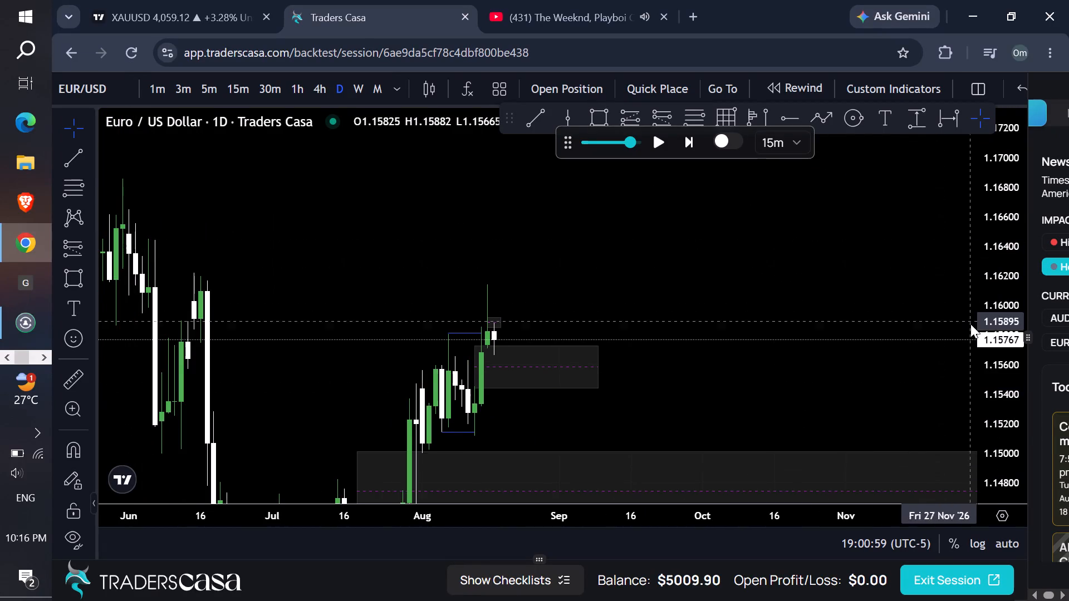
left_click_drag(1002, 370, 904, 263)
left_click_drag(732, 314, 762, 237)
left_click(516, 264)
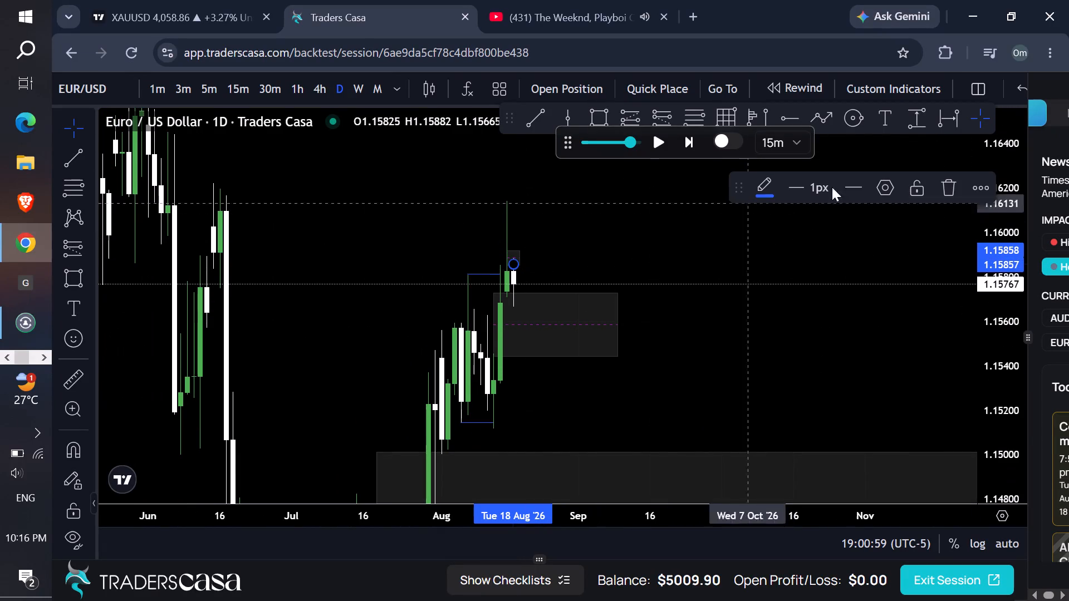
left_click(952, 185)
left_click(519, 248)
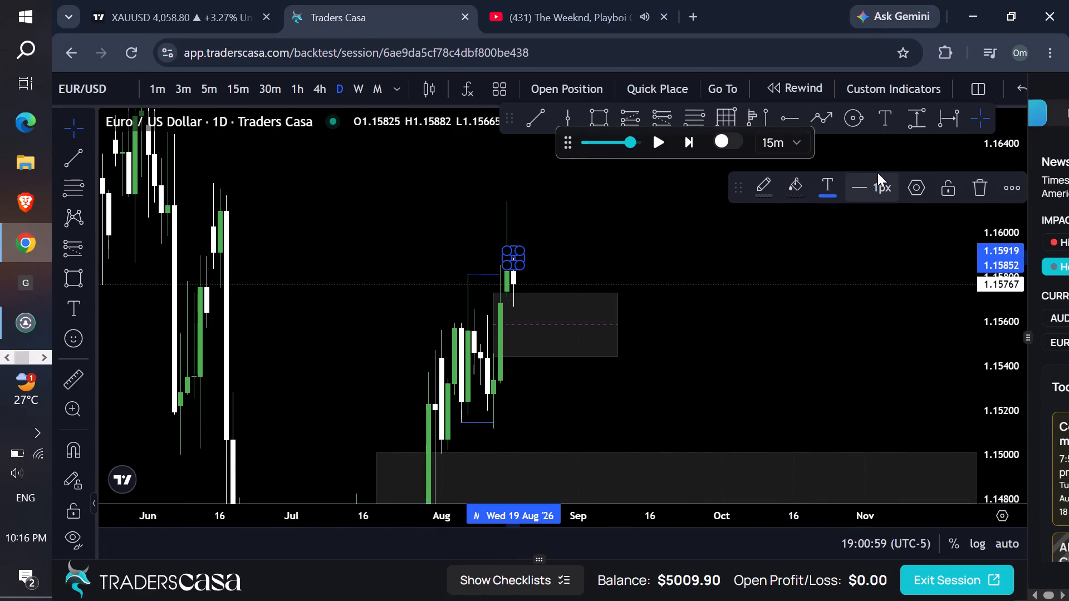
left_click(974, 180)
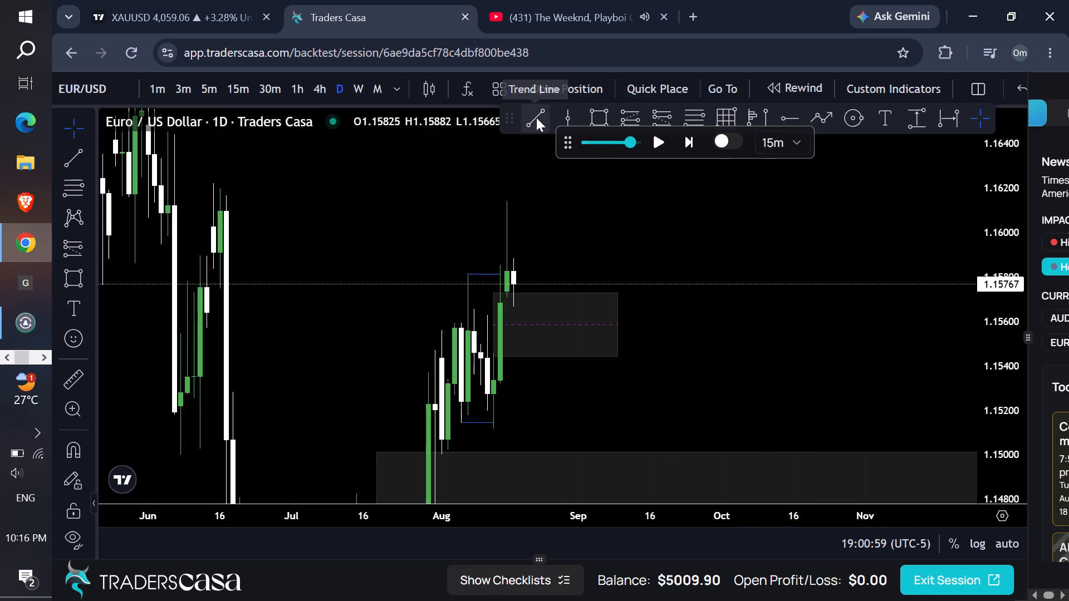
Delete the larger grey rectangle zone just below the current price, starting in mid-August.
left_click(620, 287)
left_click(975, 184)
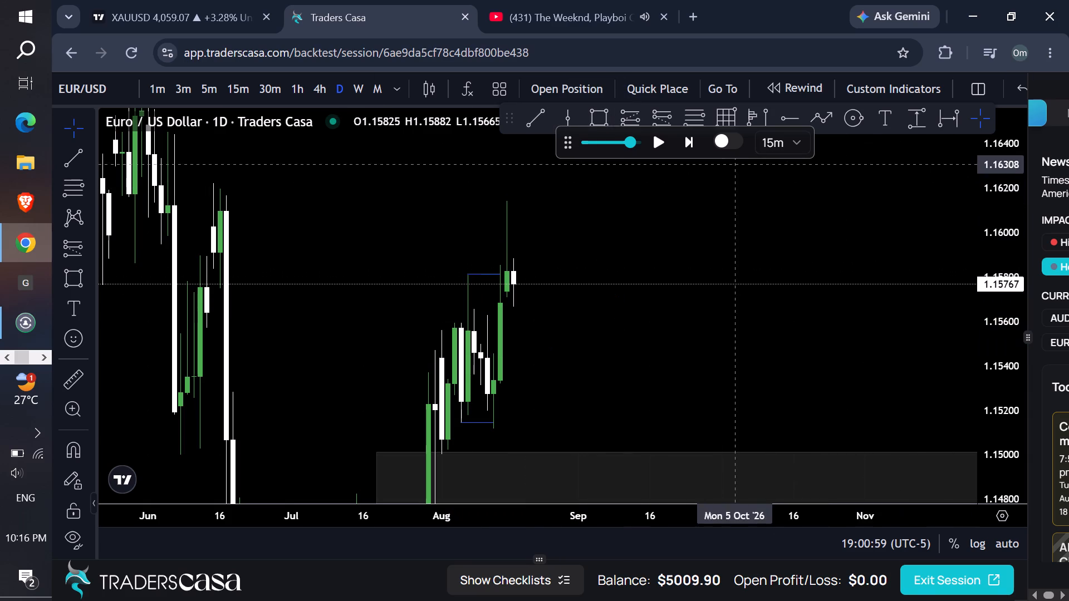
Replay price forward in 15m increments on the daily chart into the 19 Aug candle.
left_click(656, 149)
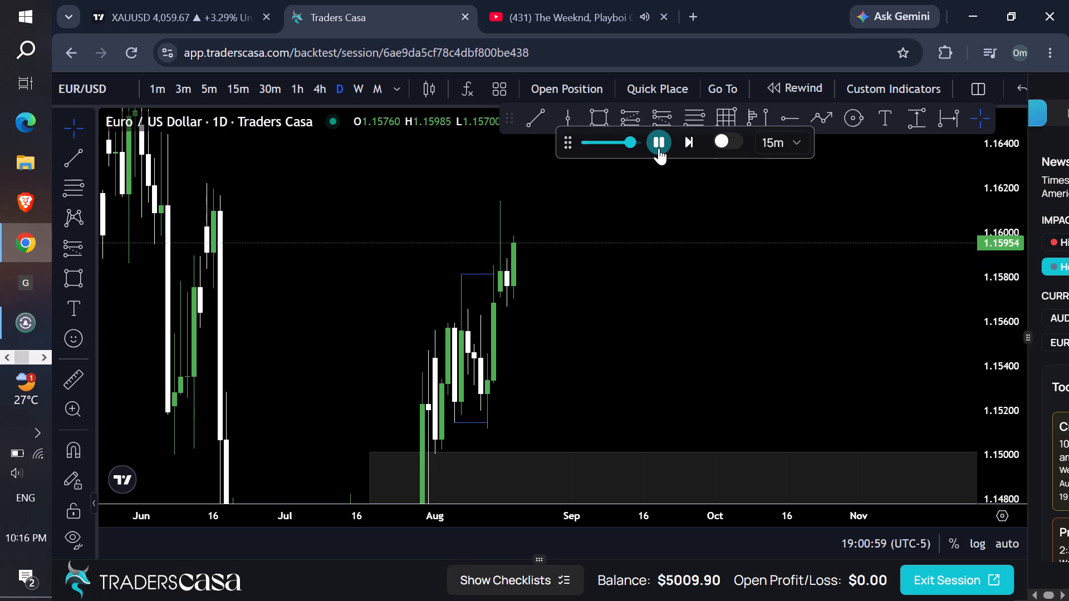
left_click_drag(1016, 417, 827, 141)
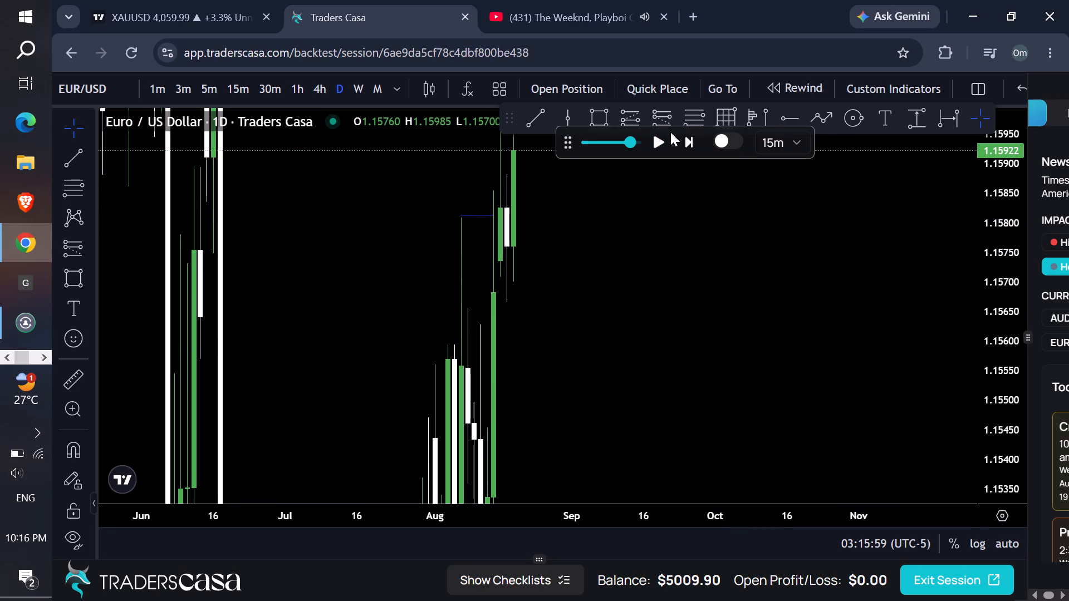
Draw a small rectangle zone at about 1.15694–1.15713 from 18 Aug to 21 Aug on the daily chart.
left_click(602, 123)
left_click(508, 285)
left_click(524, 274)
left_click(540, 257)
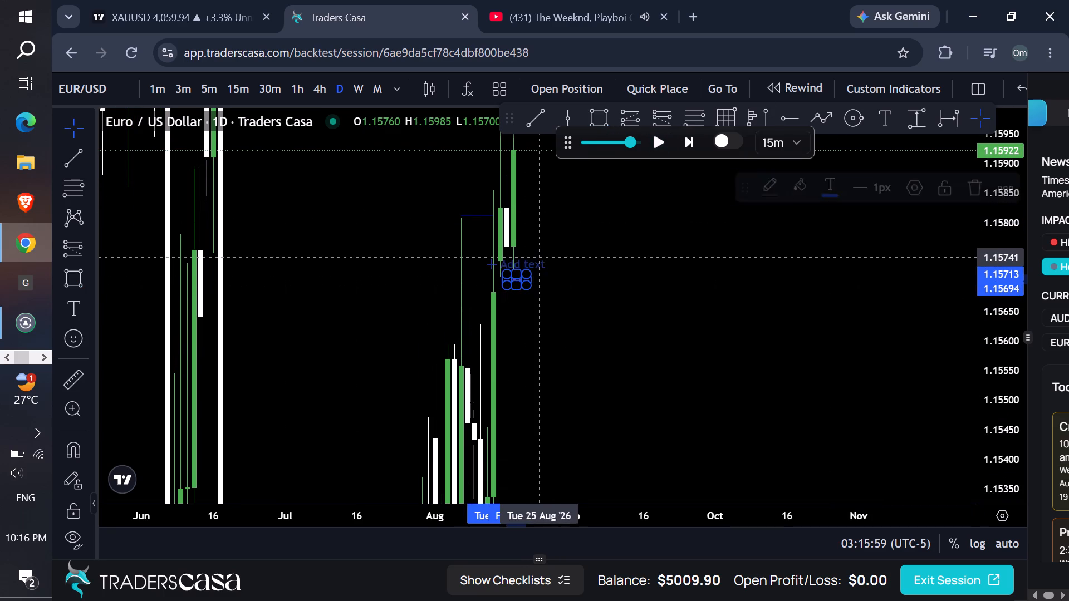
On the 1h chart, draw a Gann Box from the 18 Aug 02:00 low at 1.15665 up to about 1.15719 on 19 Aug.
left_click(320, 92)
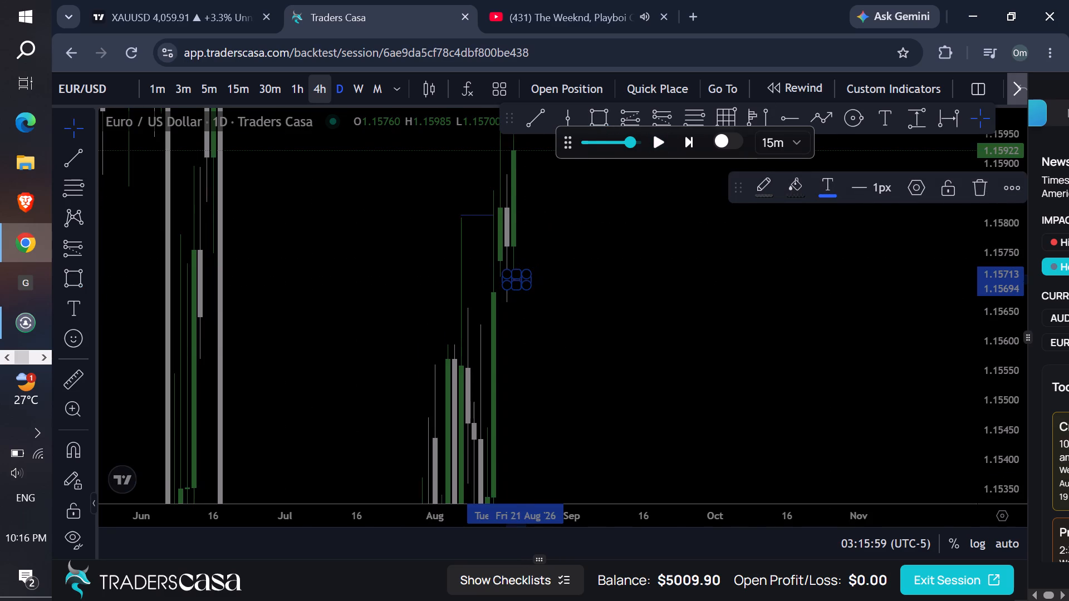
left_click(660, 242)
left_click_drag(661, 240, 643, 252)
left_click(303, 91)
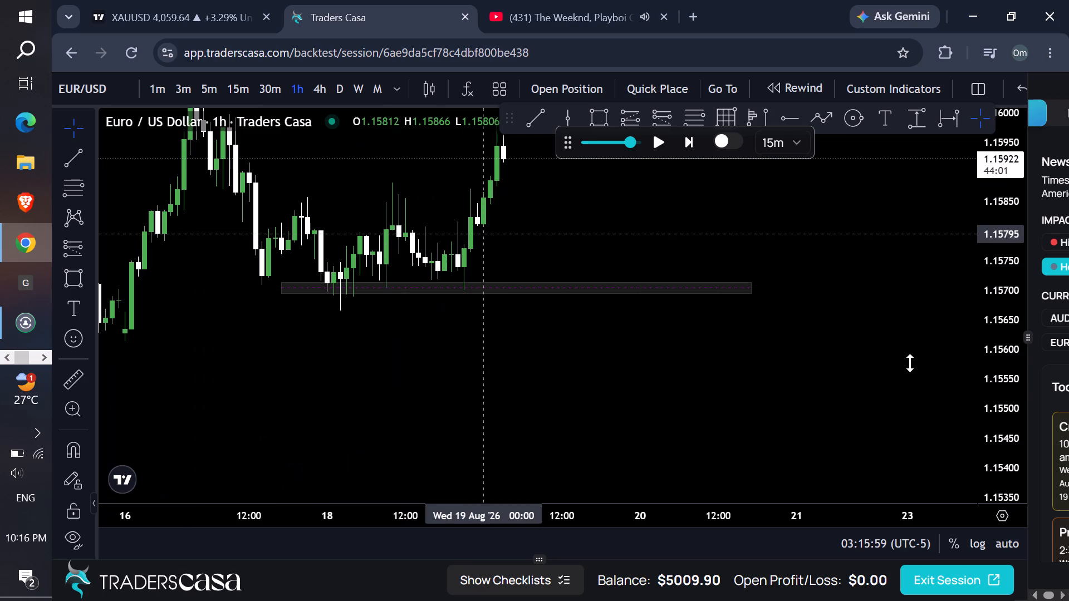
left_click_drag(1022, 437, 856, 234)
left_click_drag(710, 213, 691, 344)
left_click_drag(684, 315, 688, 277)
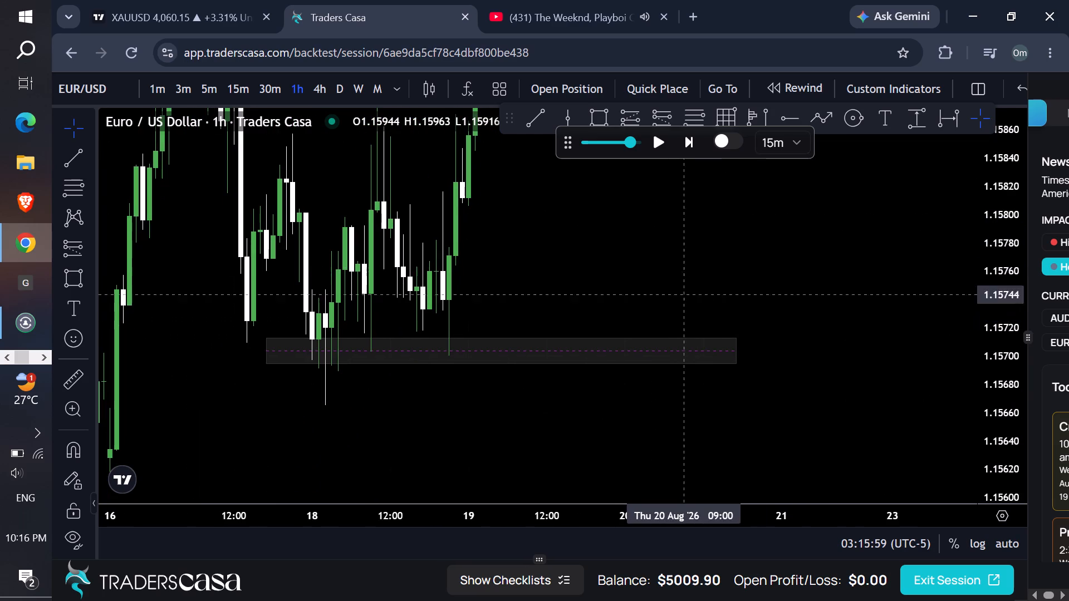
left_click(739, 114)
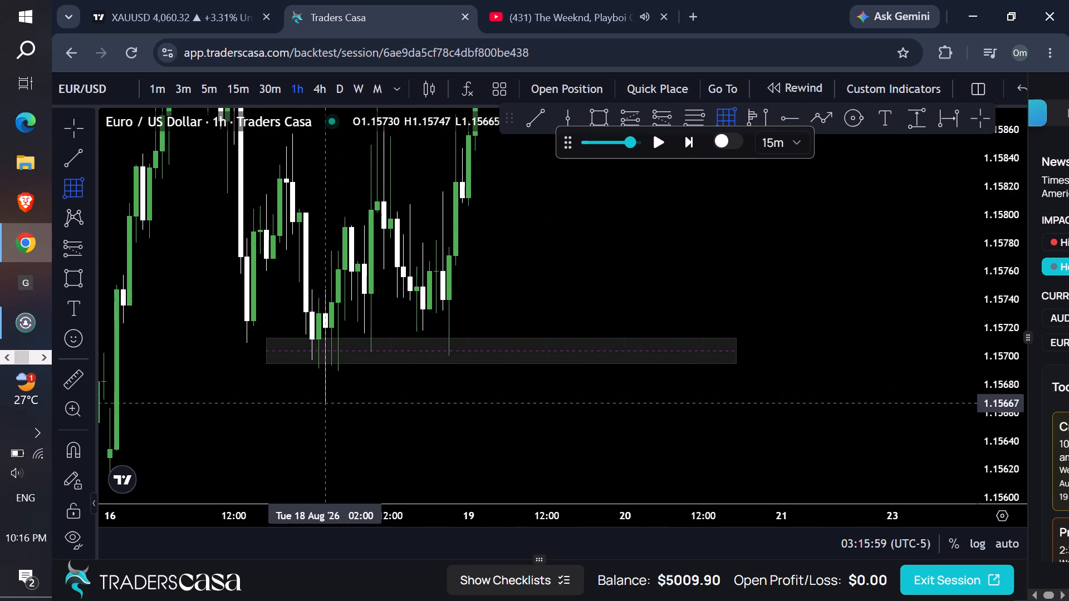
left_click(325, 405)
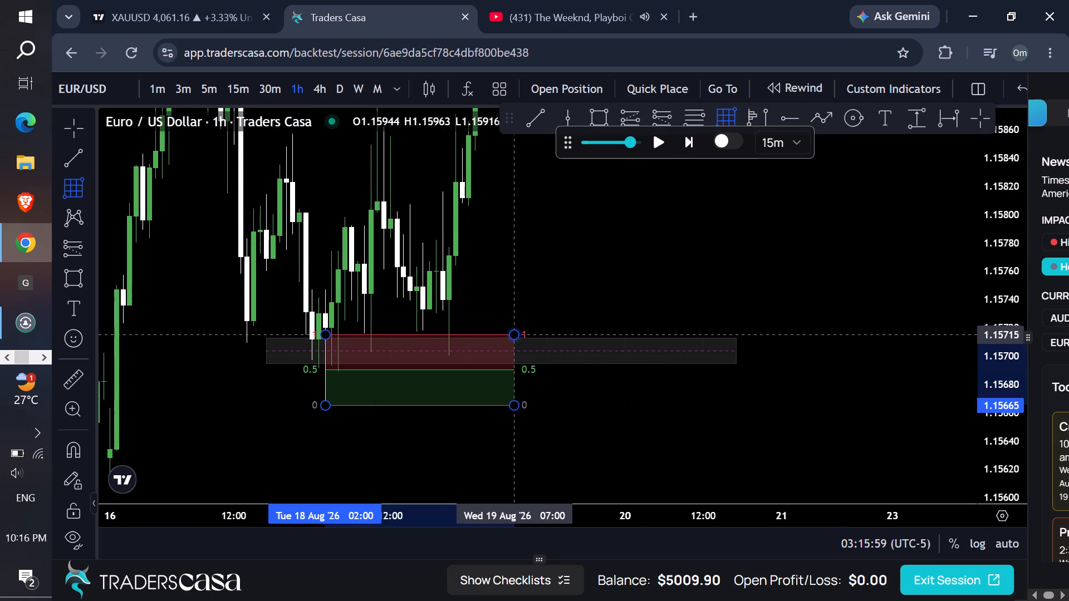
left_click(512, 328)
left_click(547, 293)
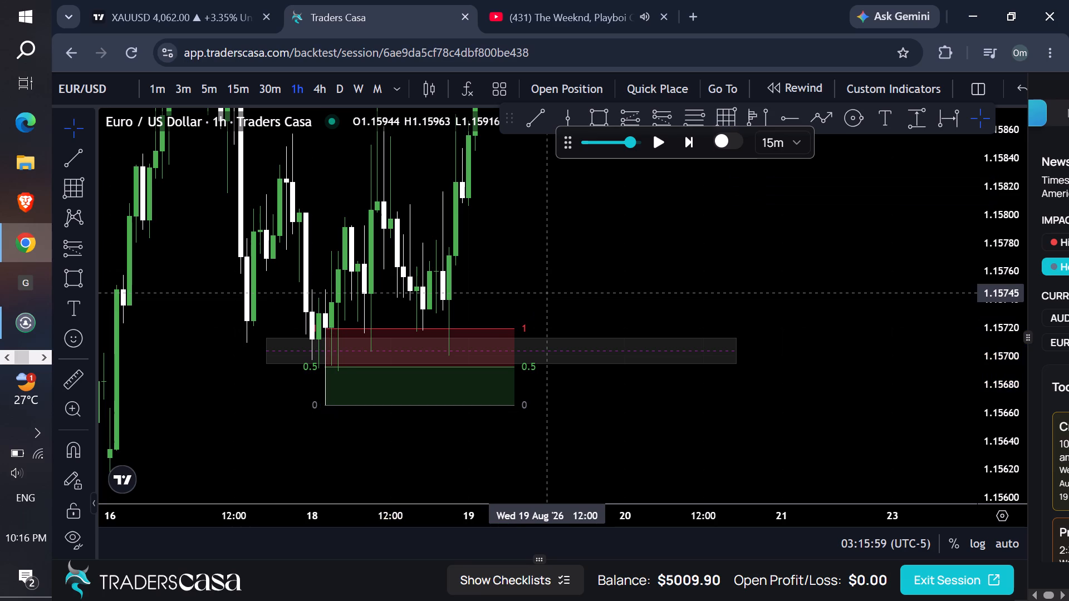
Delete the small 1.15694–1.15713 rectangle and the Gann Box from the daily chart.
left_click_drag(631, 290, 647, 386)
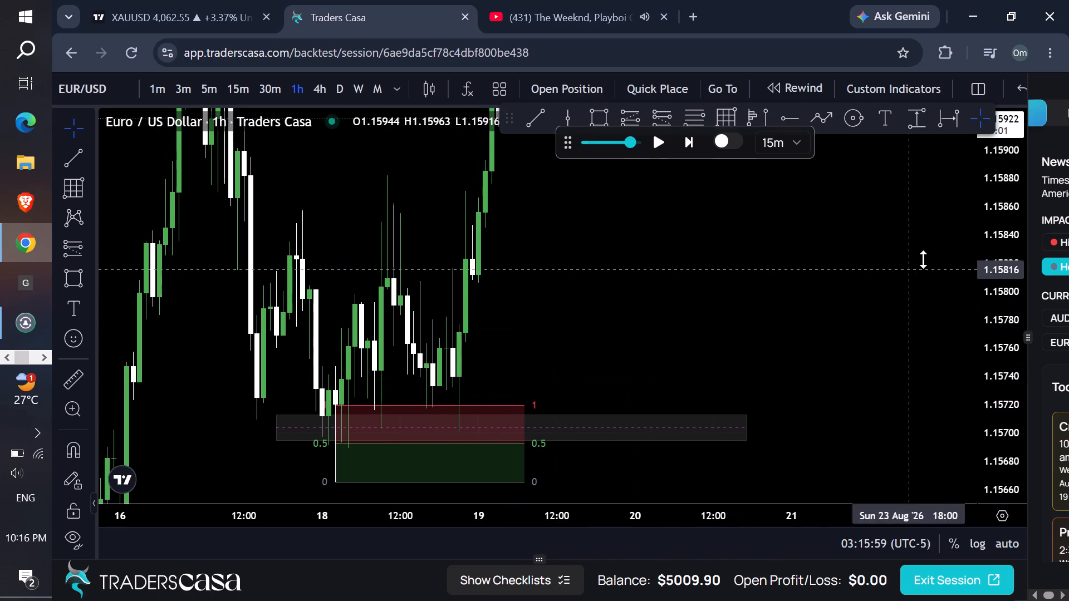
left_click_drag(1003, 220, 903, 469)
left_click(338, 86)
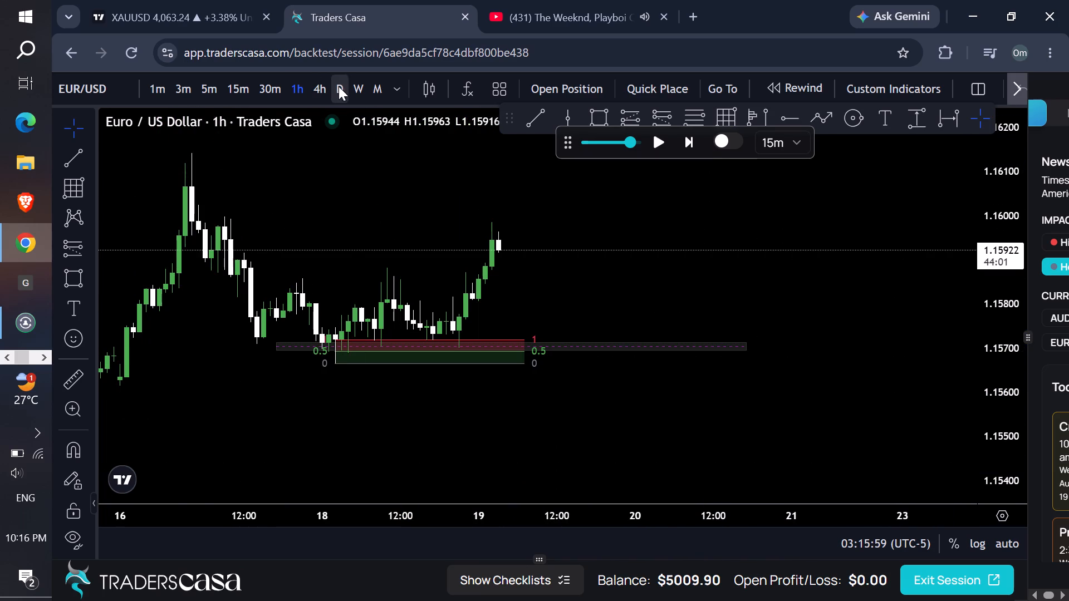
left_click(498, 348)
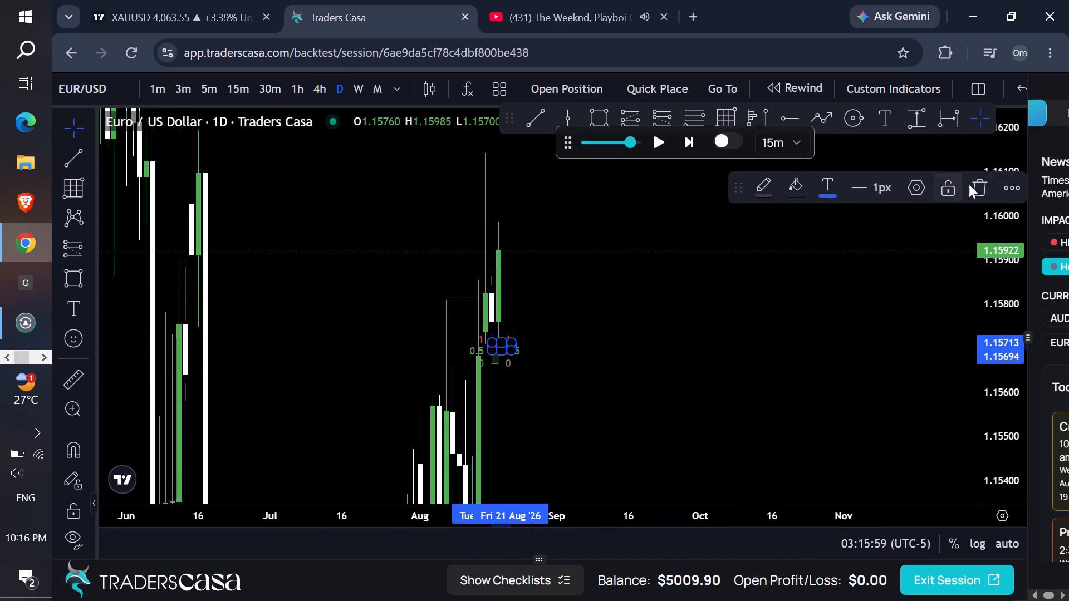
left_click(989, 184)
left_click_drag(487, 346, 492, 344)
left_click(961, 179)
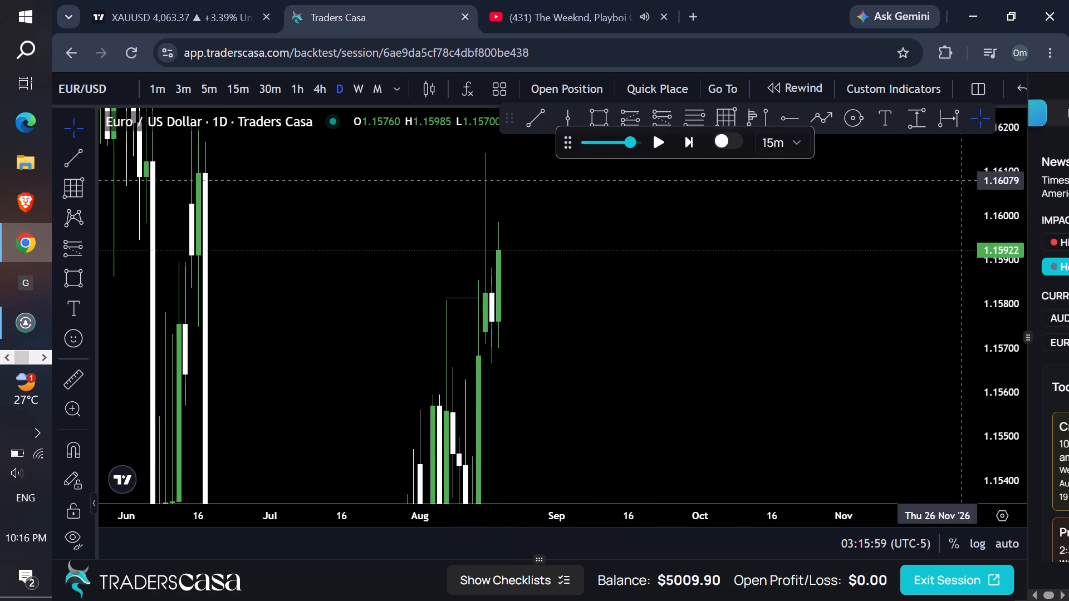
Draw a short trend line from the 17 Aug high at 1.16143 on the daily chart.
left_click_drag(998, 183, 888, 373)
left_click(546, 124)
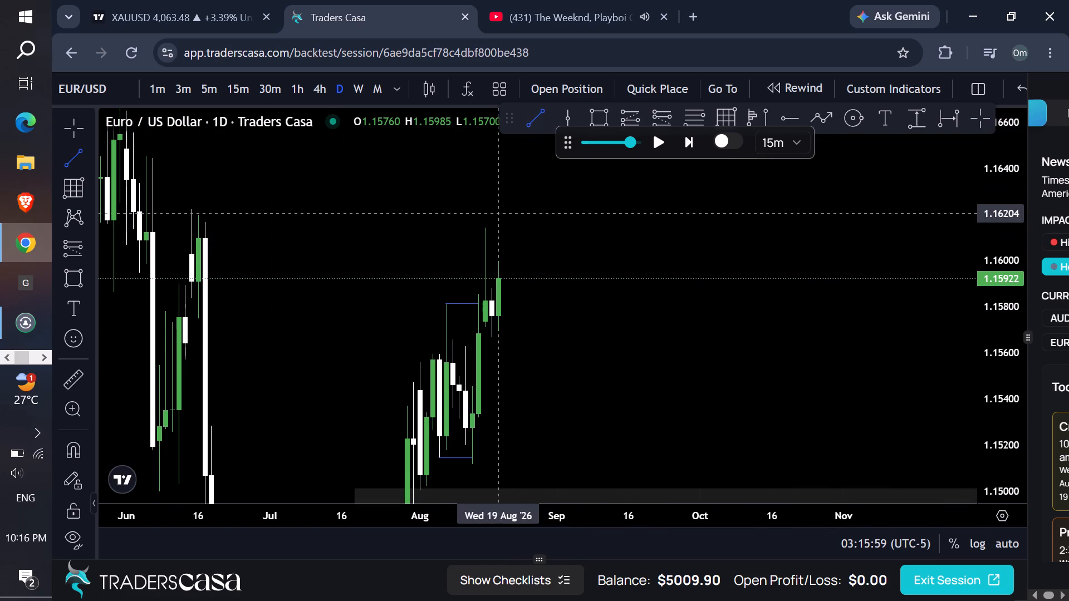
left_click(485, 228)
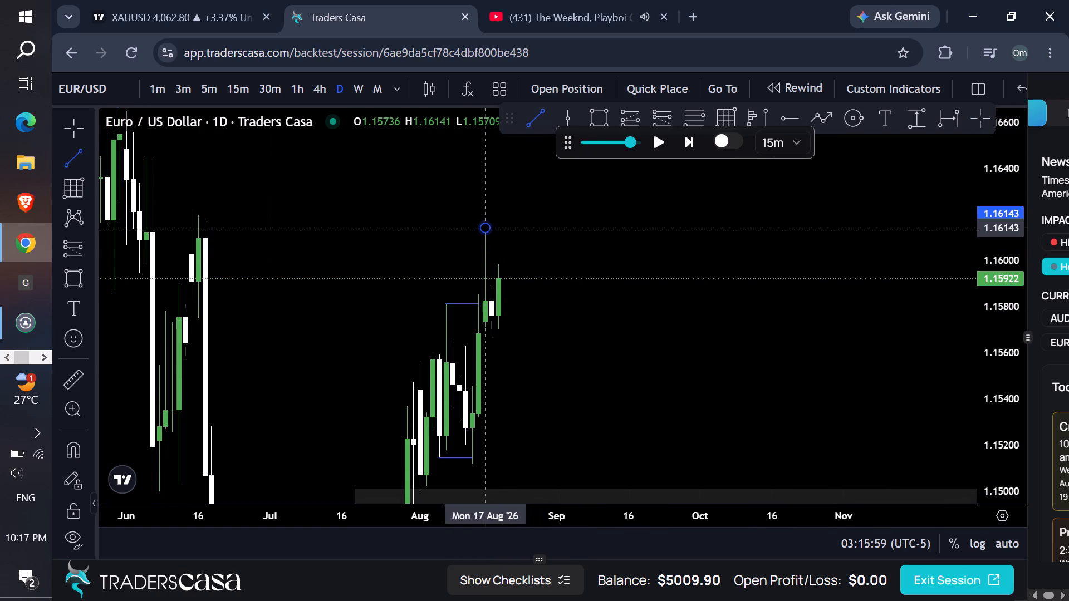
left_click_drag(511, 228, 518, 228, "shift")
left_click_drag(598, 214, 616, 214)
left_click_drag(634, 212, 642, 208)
Replay price forward in 15m increments through the 1.16143 high on the daily chart.
left_click(655, 147)
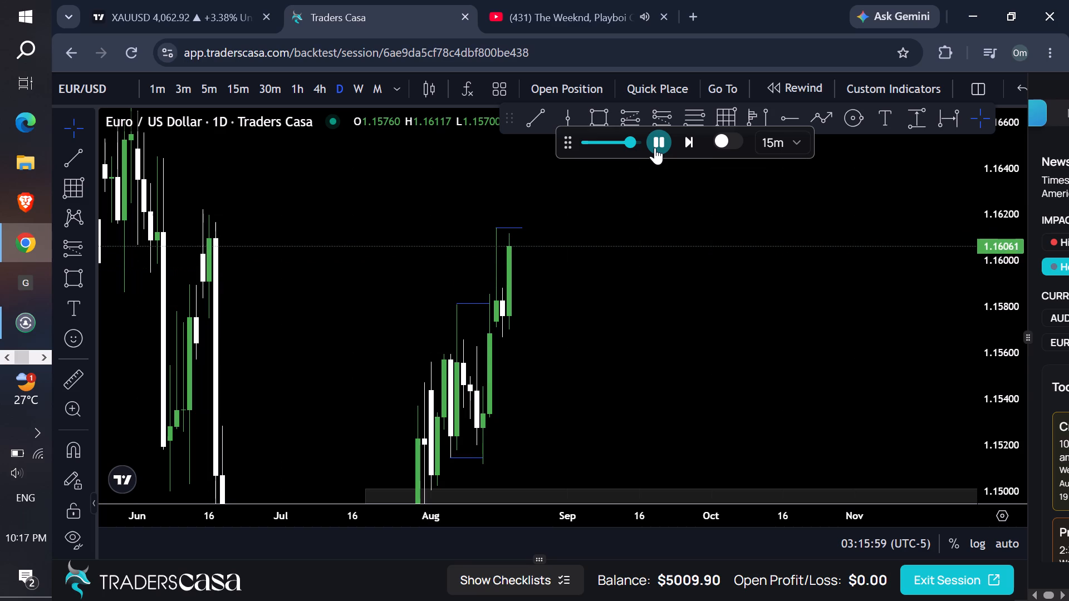
left_click_drag(996, 190, 854, 408)
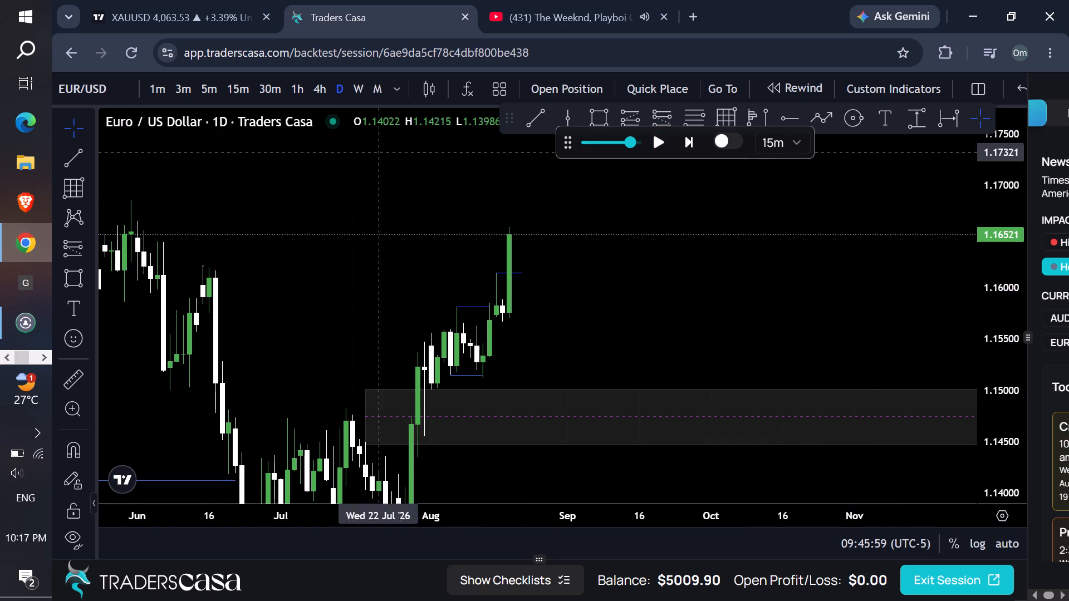
On the weekly chart, place a horizontal ray at the 25 May candle's high at 1.16863.
left_click(355, 89)
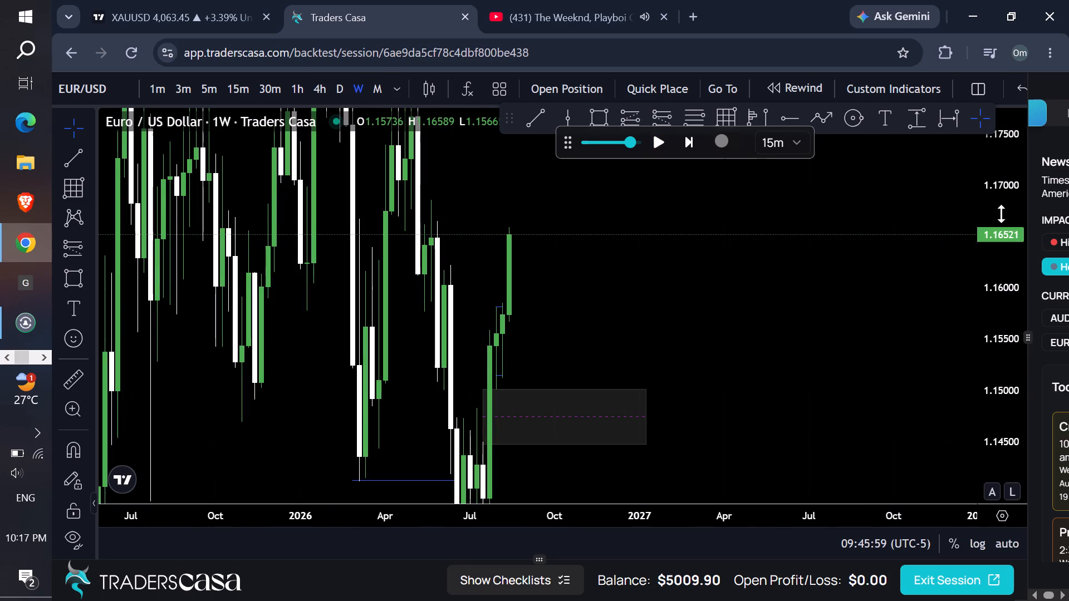
left_click_drag(1017, 212, 927, 341)
left_click_drag(792, 275, 783, 306)
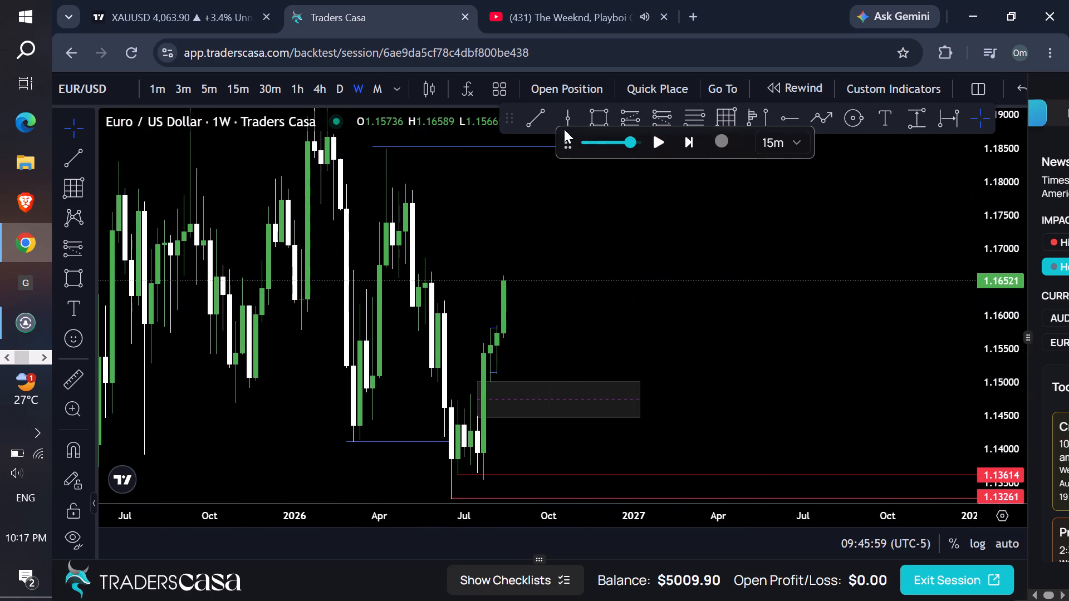
left_click(777, 115)
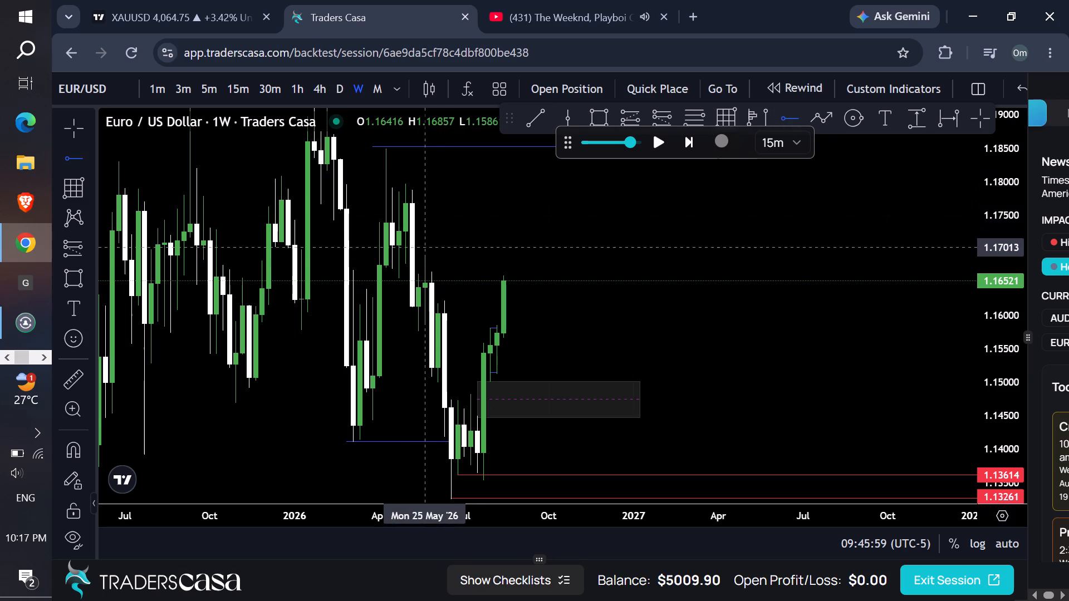
left_click(424, 258)
left_click(496, 243)
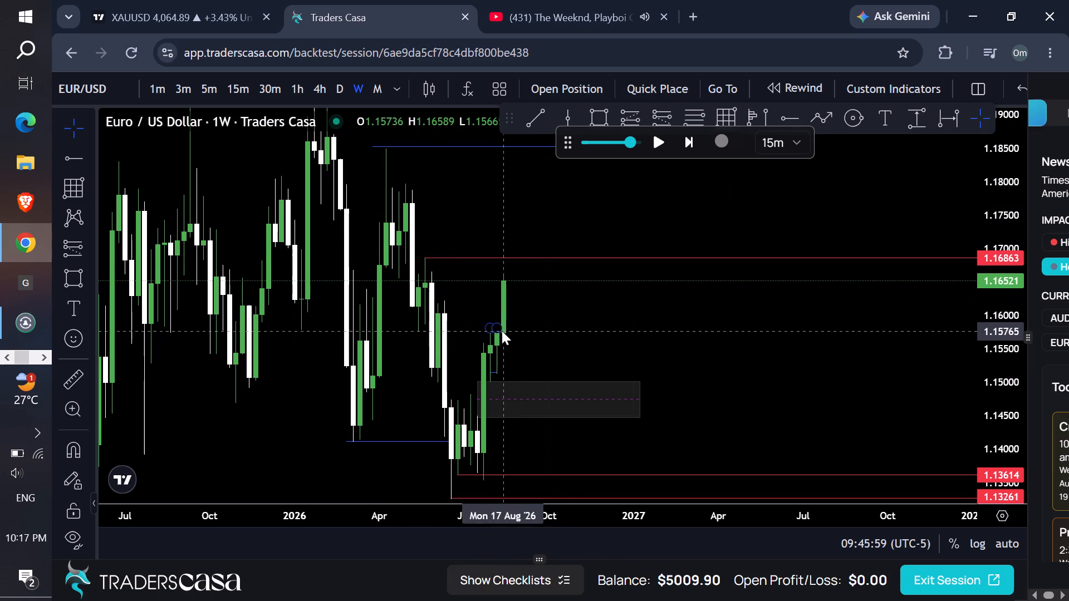
Delete the two short blue lines marking the high and low of the early-August range.
left_click(502, 327)
left_click(953, 185)
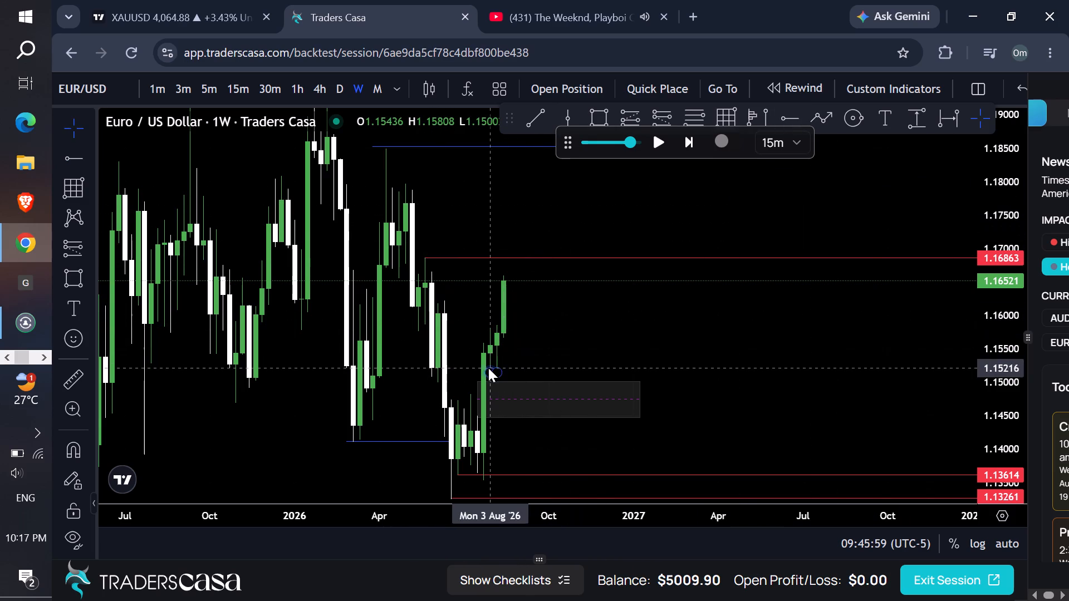
left_click(491, 373)
left_click(944, 193)
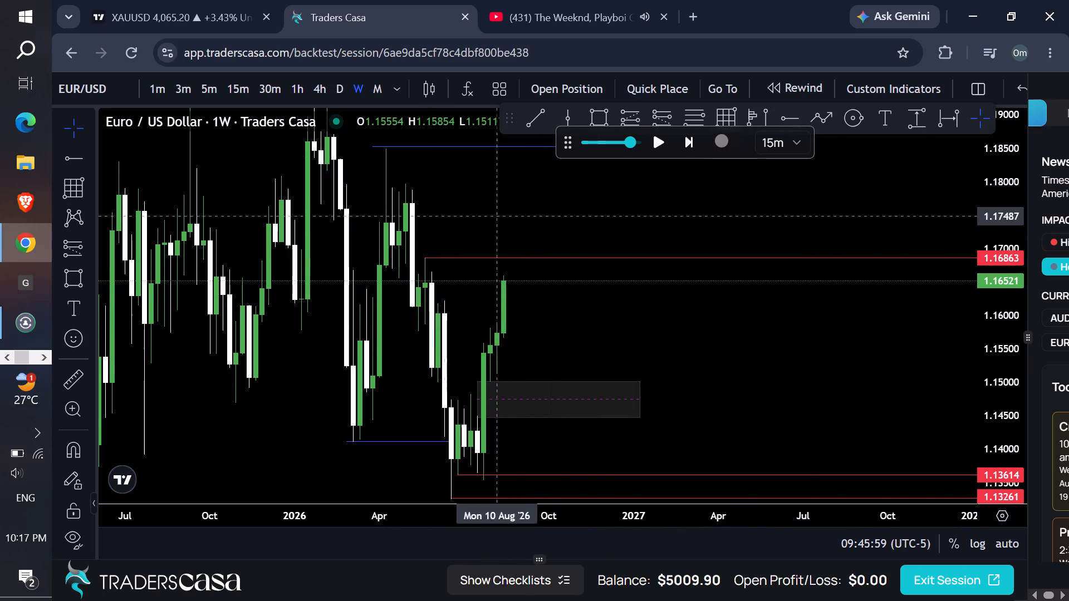
Replay price forward on the daily chart until it trades through the 1.16863 ray.
left_click(344, 96)
left_click_drag(1013, 451, 985, 393)
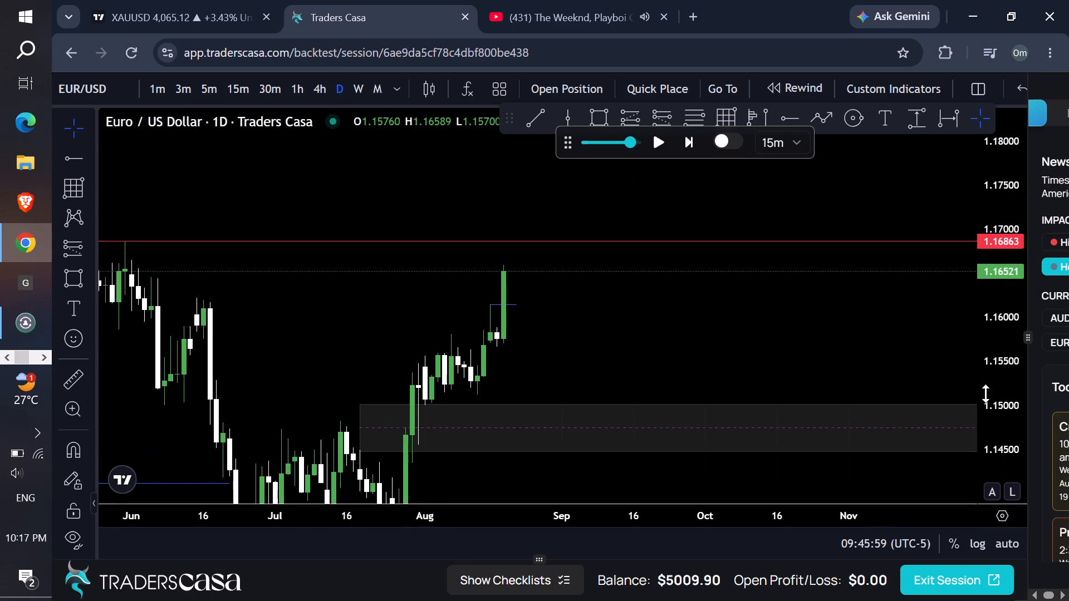
left_click_drag(985, 393, 915, 298)
scroll(752, 296, "down", 3)
scroll(753, 284, "up", 1)
left_click(659, 145)
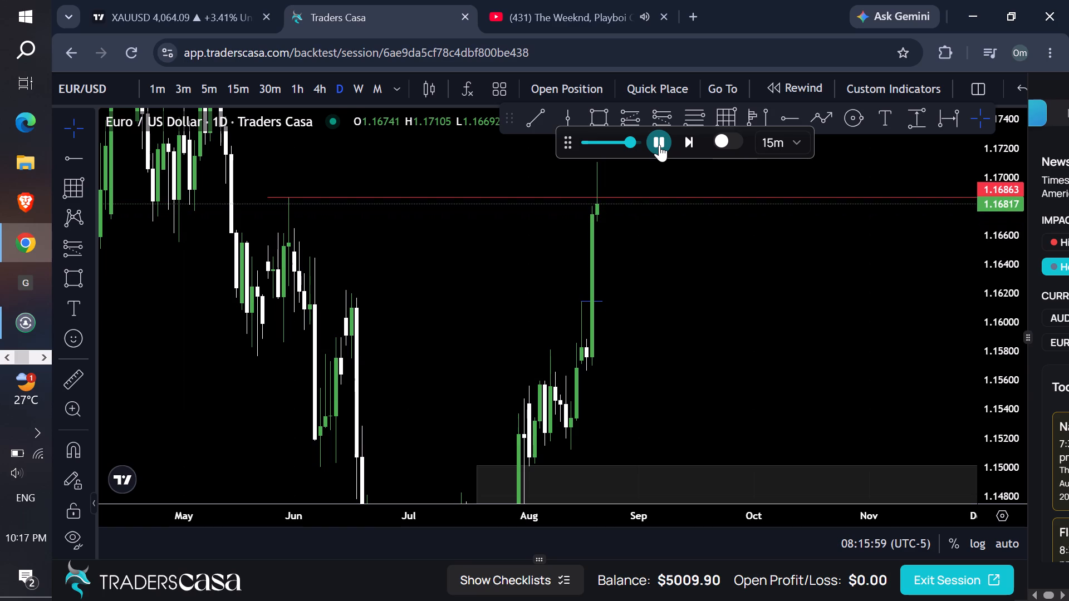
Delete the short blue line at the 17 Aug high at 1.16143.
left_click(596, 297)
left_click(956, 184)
Examine the price action around the 1.16863 ray on the 4h and 1h charts.
left_click_drag(851, 263, 848, 352)
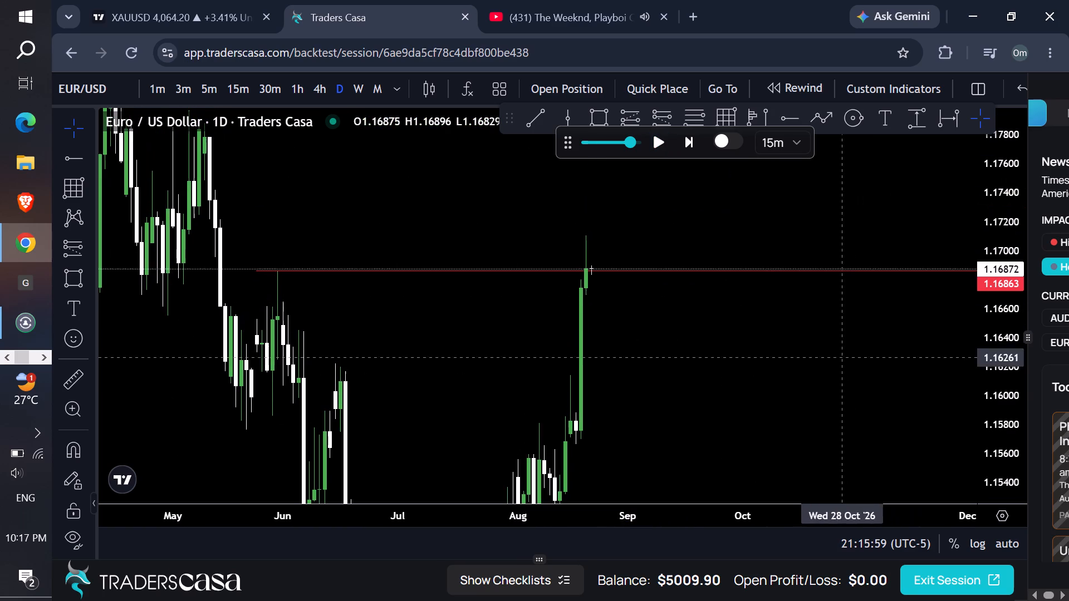
left_click(325, 90)
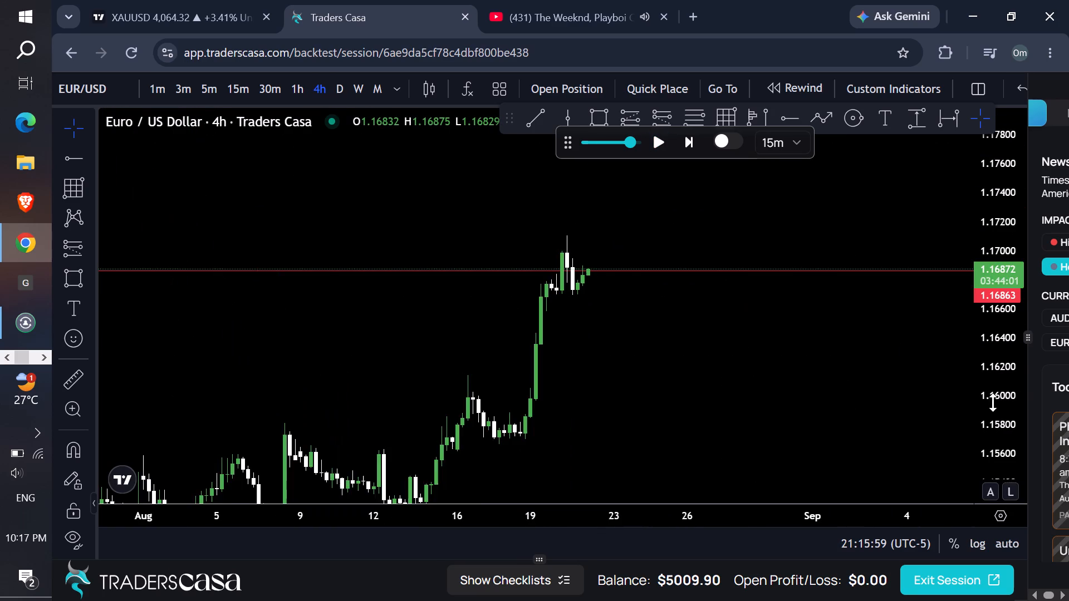
left_click_drag(996, 406, 885, 173)
left_click_drag(774, 270, 757, 422)
left_click(306, 98)
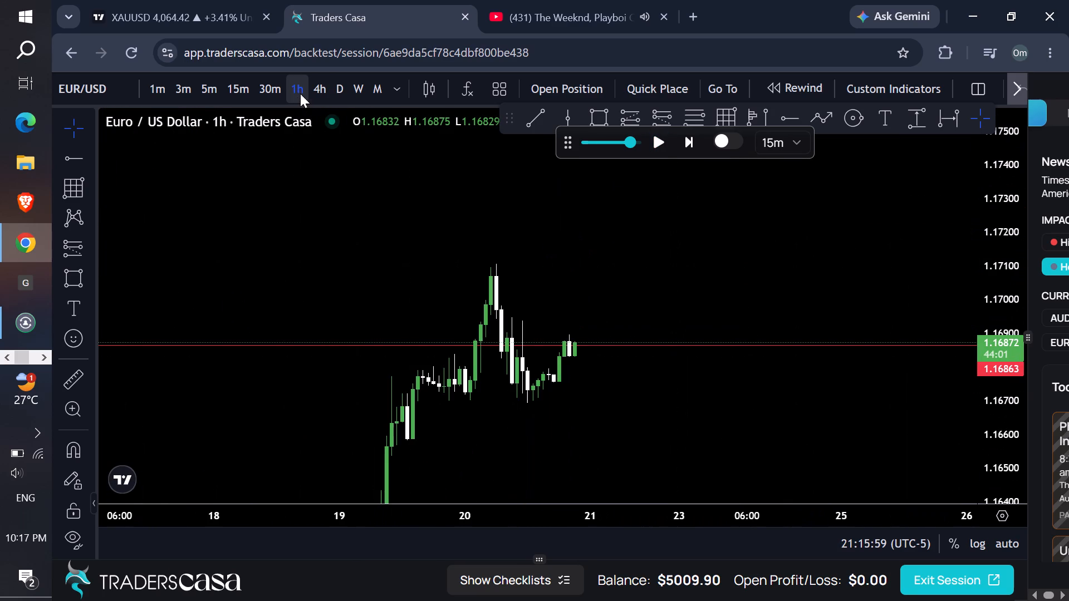
left_click(299, 92)
left_click_drag(1000, 436, 934, 342)
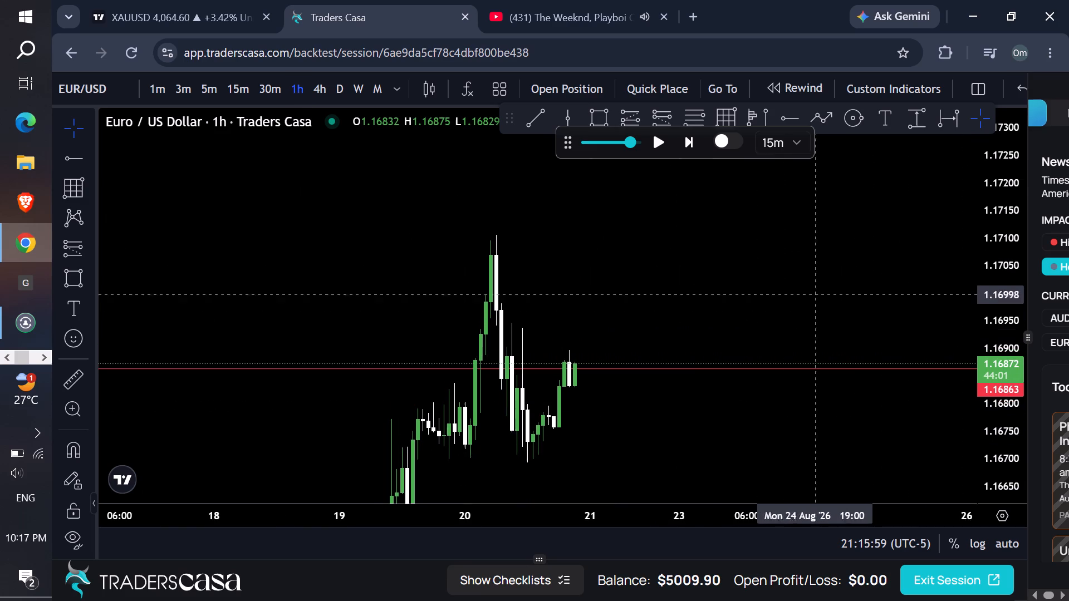
Replay price forward on the 1h chart through 21 Aug until it falls back below the 1.16863 ray.
left_click_drag(779, 289, 724, 216)
left_click(661, 134)
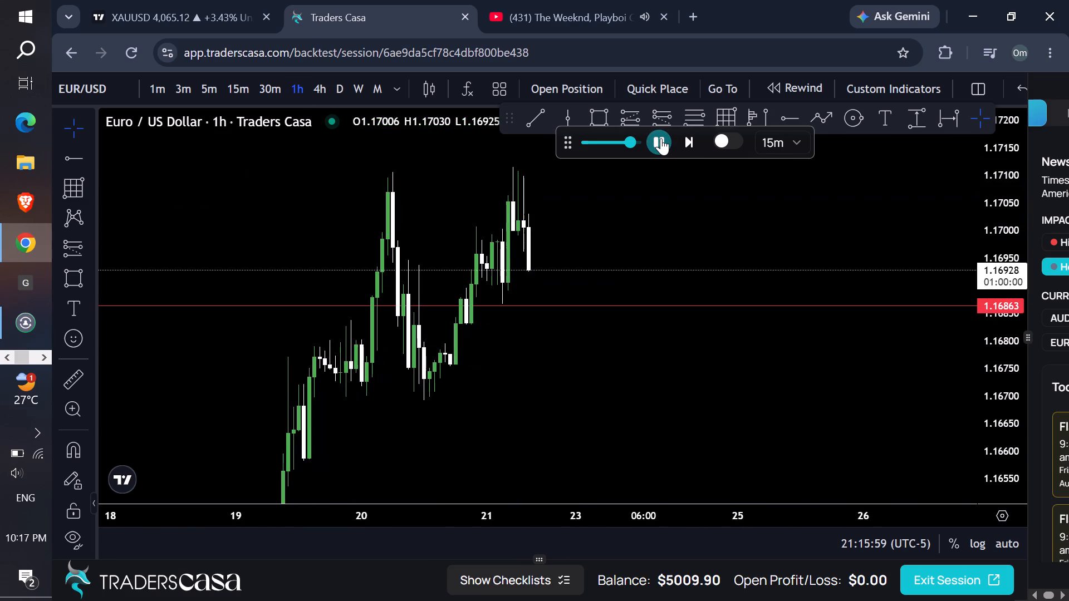
double_click(661, 138)
left_click(661, 138)
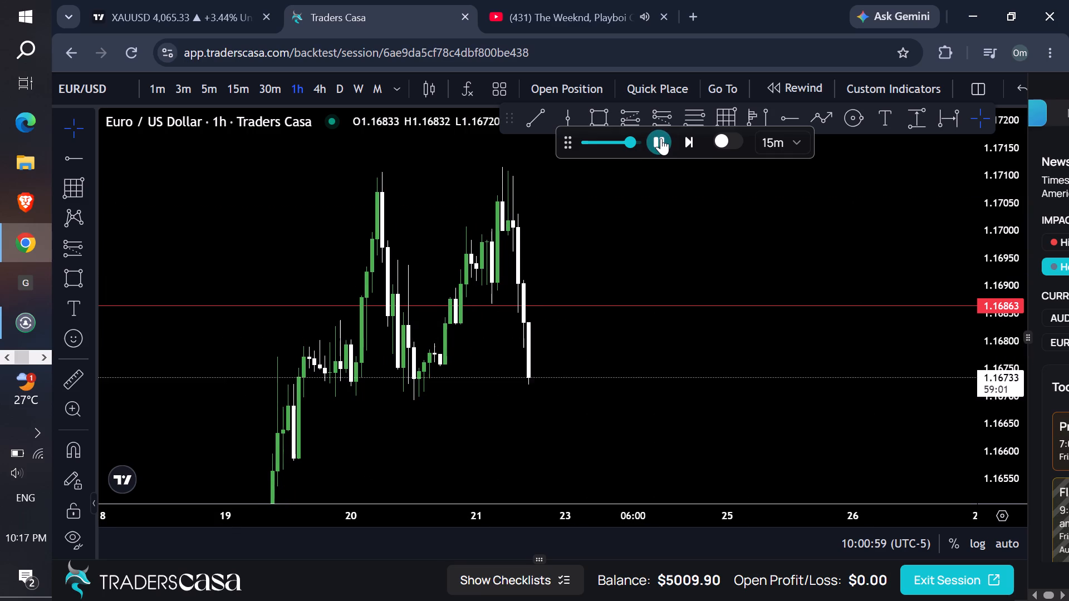
double_click(661, 138)
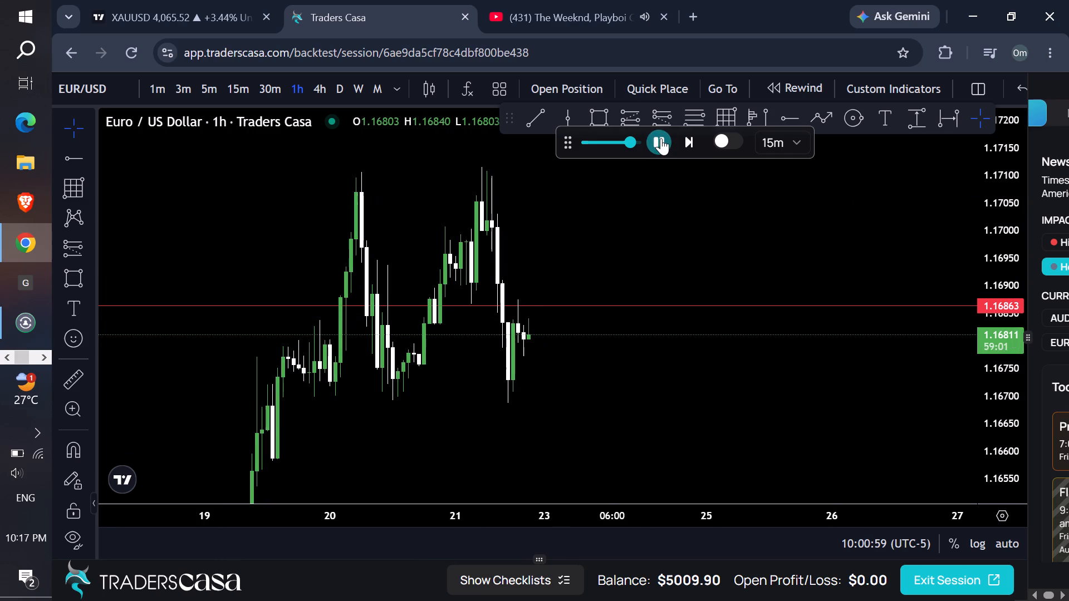
left_click(661, 138)
Draw a rectangle zone on the 1h chart from the 21 Aug 07:00 candle, spanning 1.16969 to about 1.16900.
left_click(322, 90)
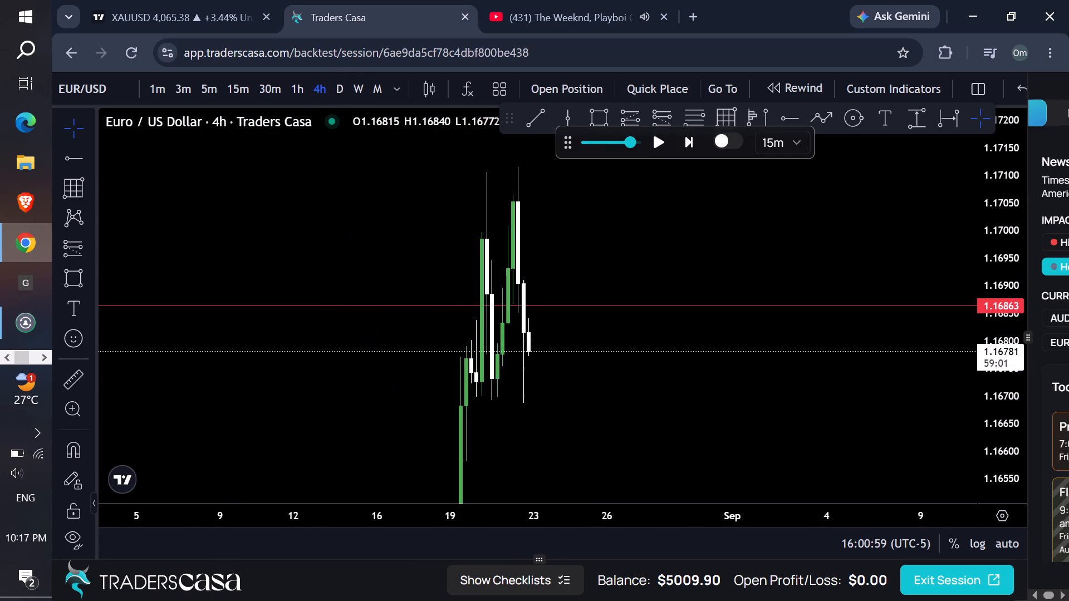
left_click_drag(727, 271, 662, 253)
left_click(295, 94)
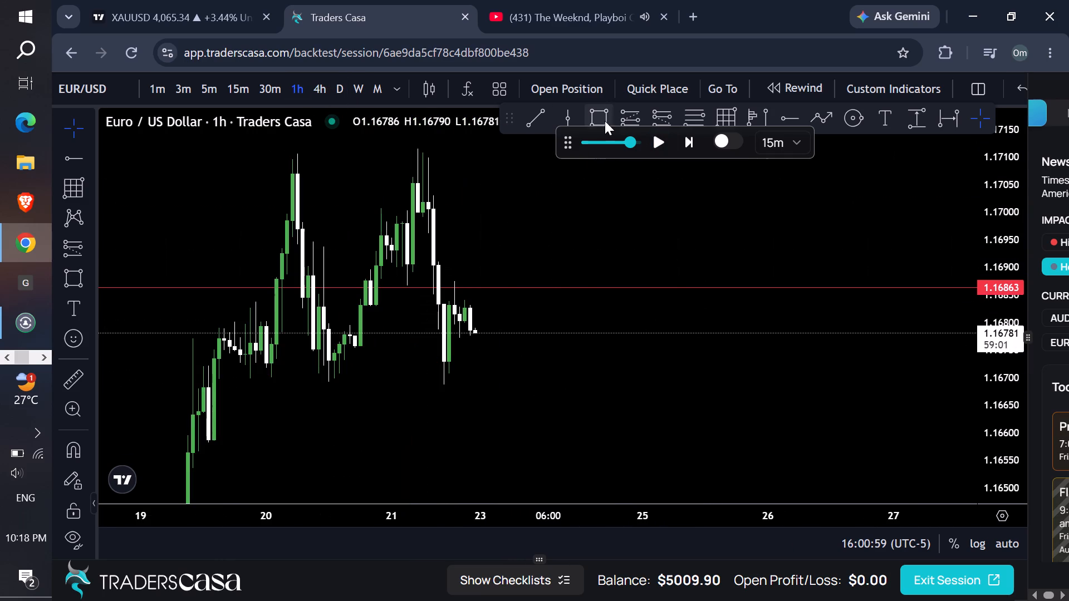
left_click(605, 121)
left_click_drag(429, 229, 440, 229)
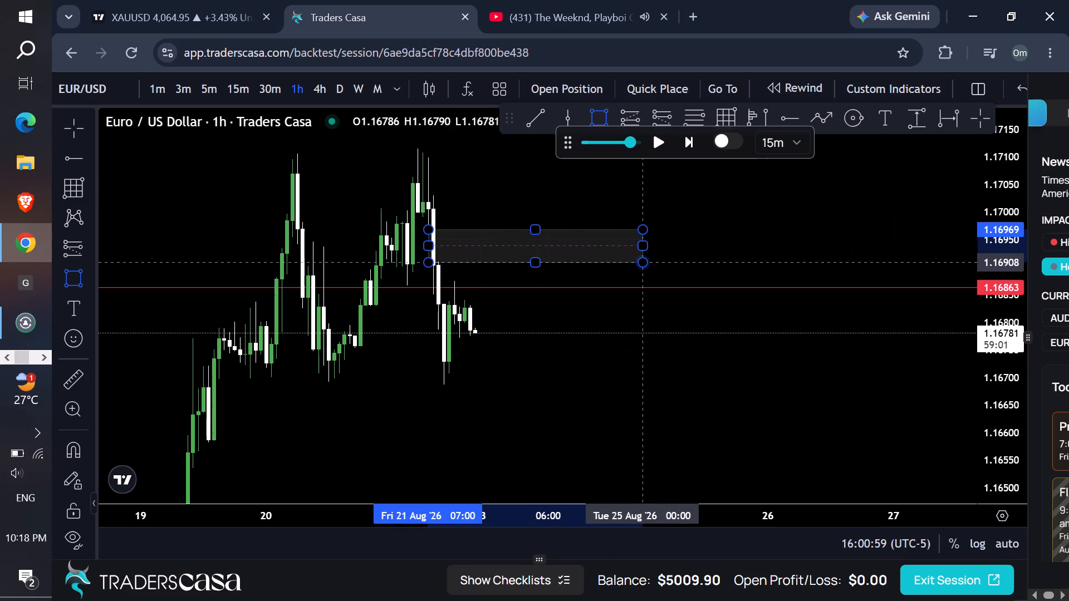
left_click(645, 267)
left_click_drag(717, 253, 718, 244)
Replay price forward on the 1h chart into 24 Aug as it retests the 1.16863 ray.
left_click(658, 146)
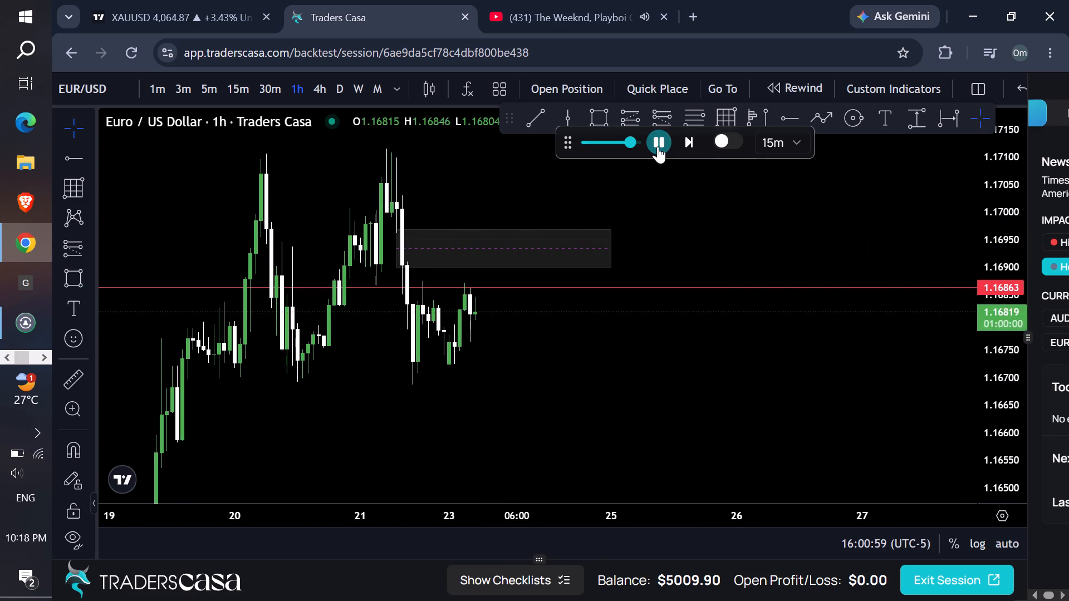
double_click(658, 146)
left_click(658, 146)
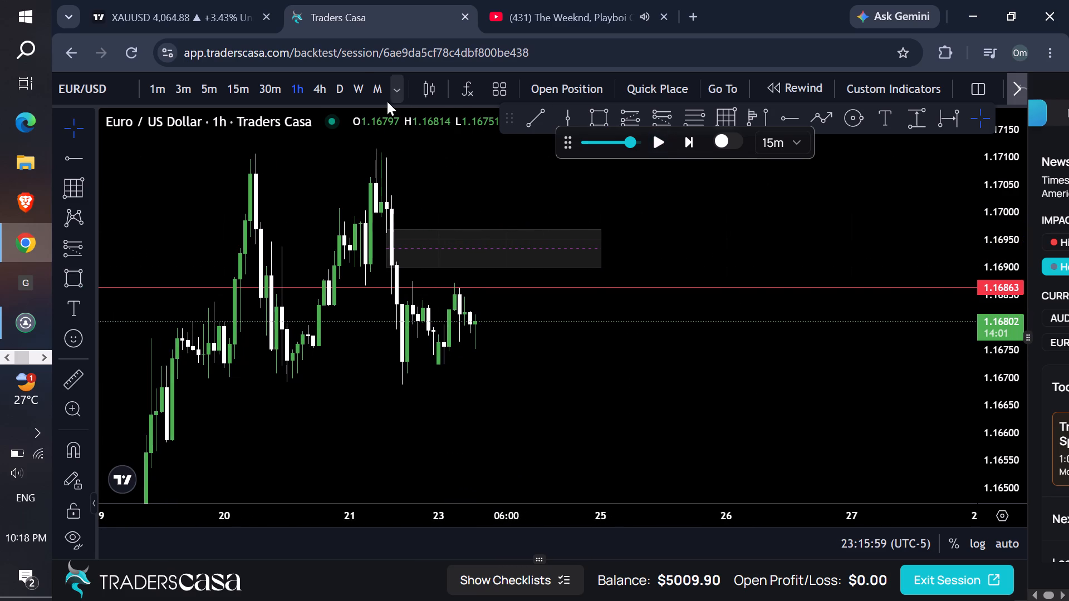
Resize the rectangle zone on the 4h chart to span about 1.16917 down to 1.16840.
left_click(325, 92)
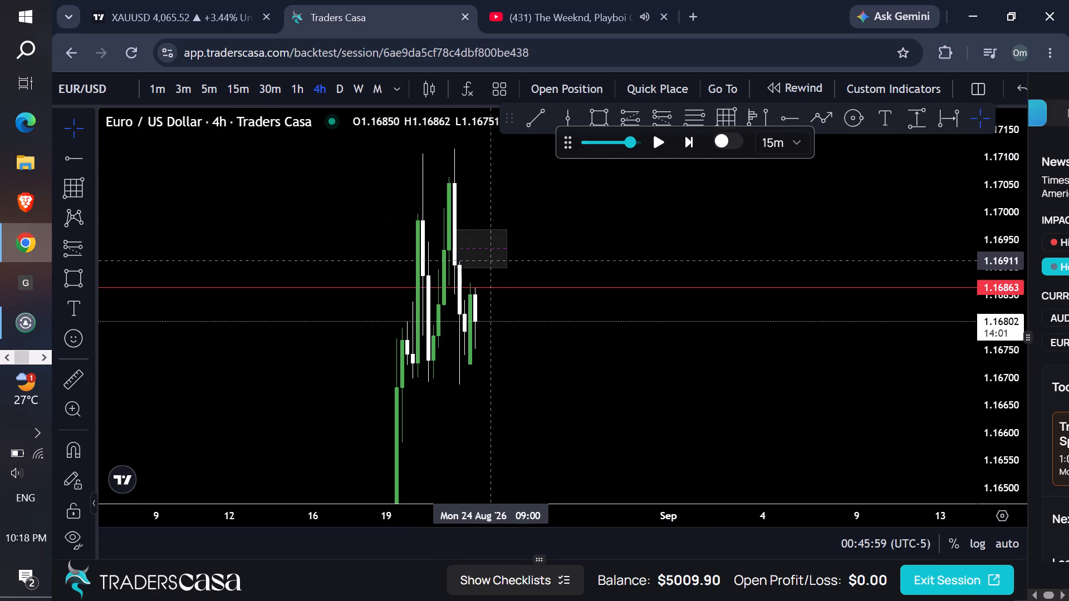
left_click_drag(492, 268, 492, 301)
left_click_drag(457, 267, 450, 258)
Replay price forward on 24 Aug until it breaks below the 21 Aug low, checking the 15m, 4h and 1h charts.
left_click_drag(581, 229, 607, 190)
double_click(652, 143)
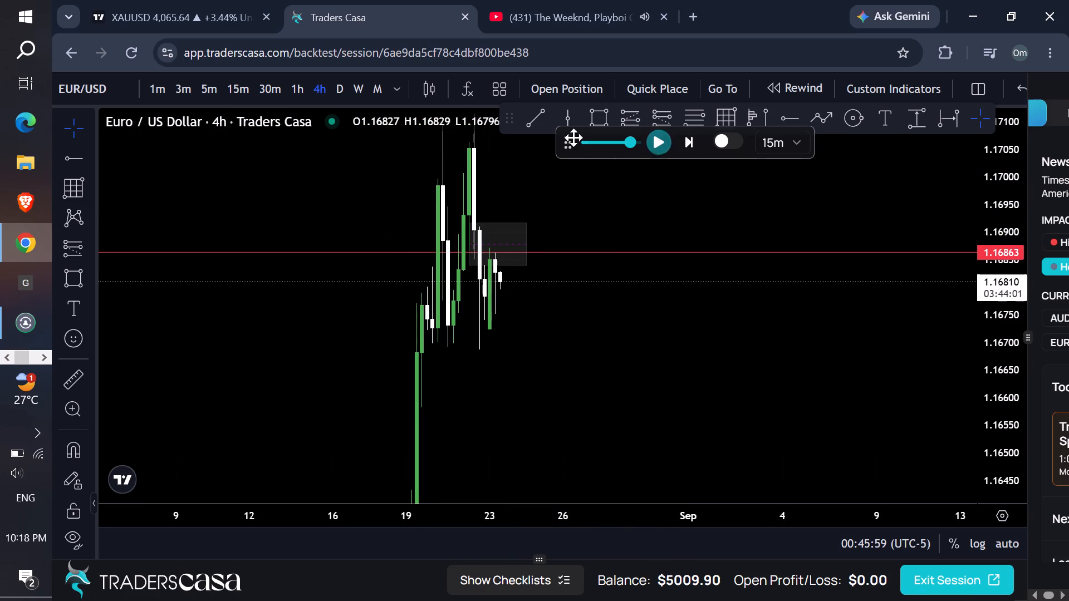
left_click(246, 86)
left_click_drag(1002, 449, 997, 427)
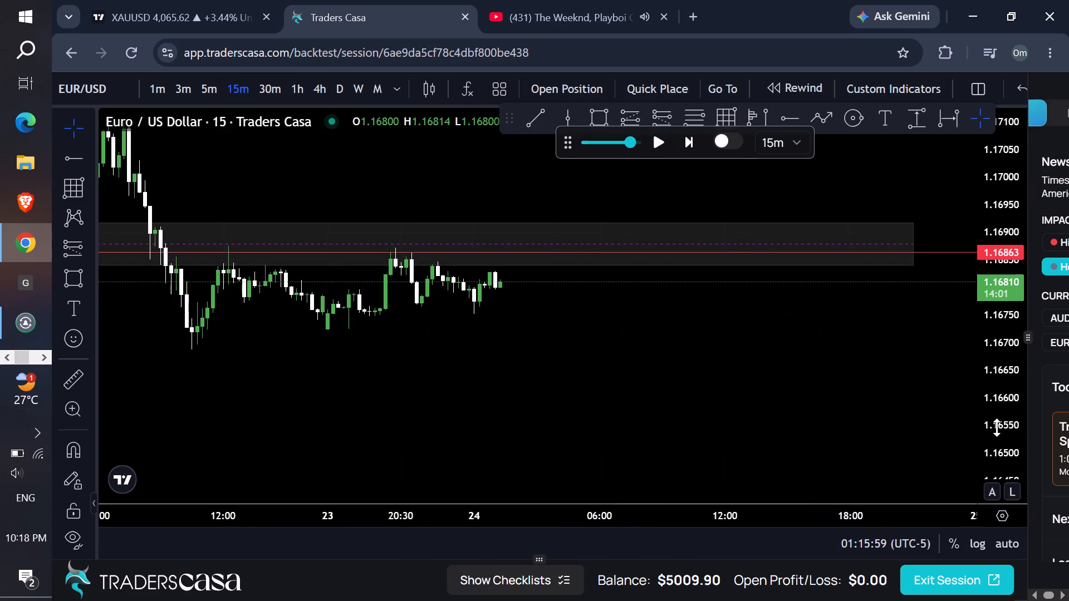
left_click_drag(997, 427, 833, 160)
left_click_drag(658, 239, 663, 324)
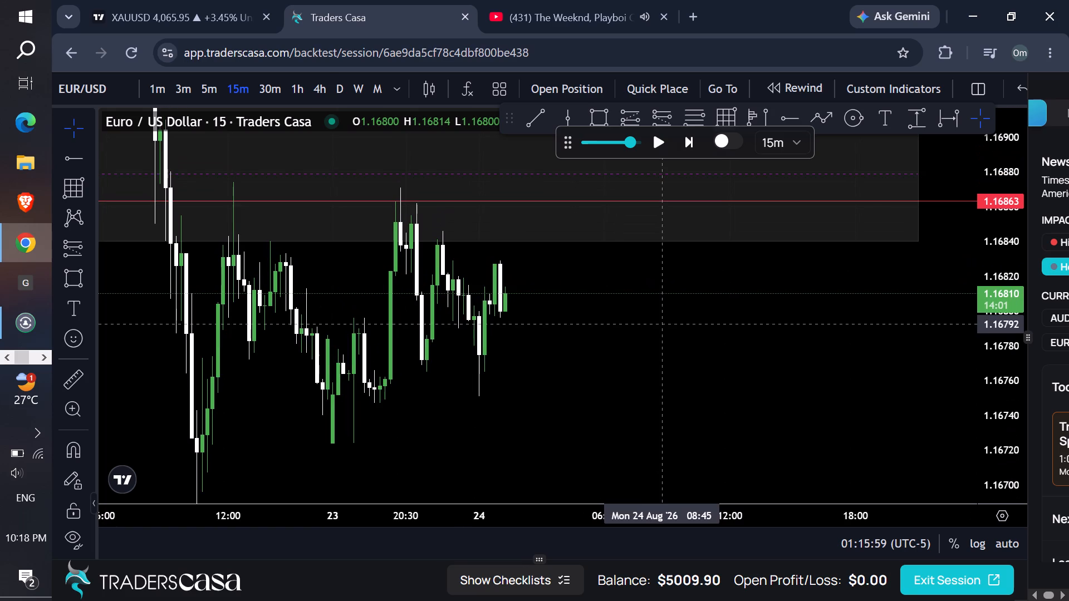
left_click(313, 89)
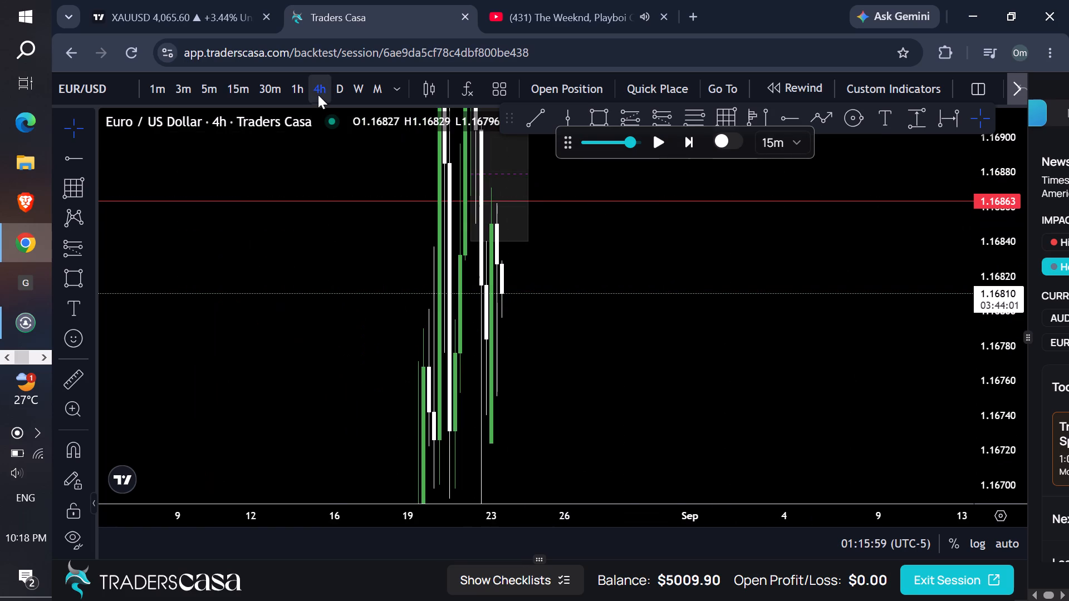
left_click(302, 88)
left_click_drag(719, 309, 683, 274)
left_click(656, 139)
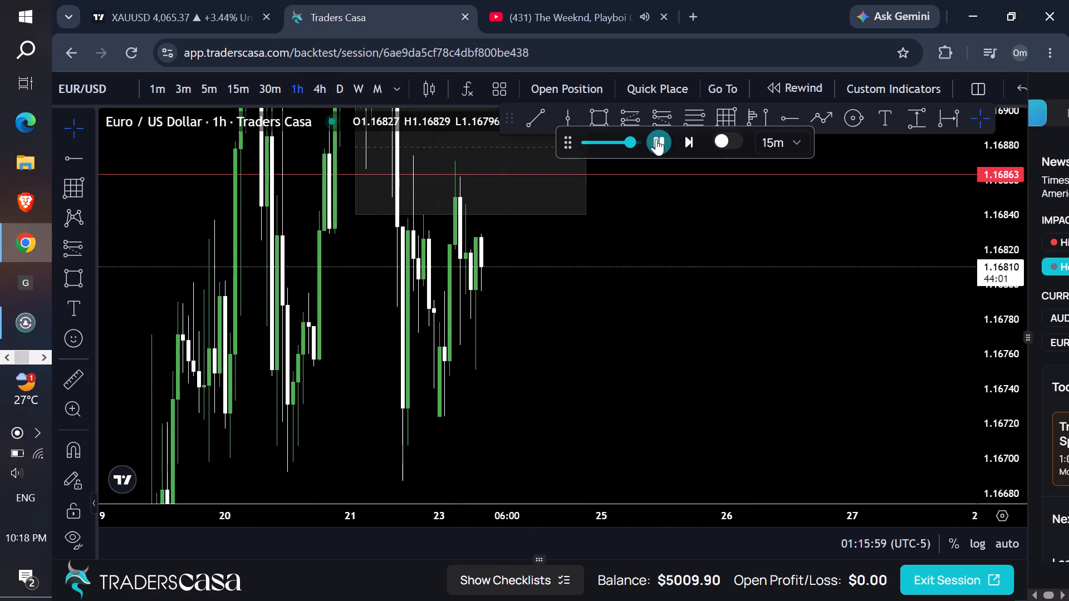
triple_click(656, 139)
left_click(656, 139)
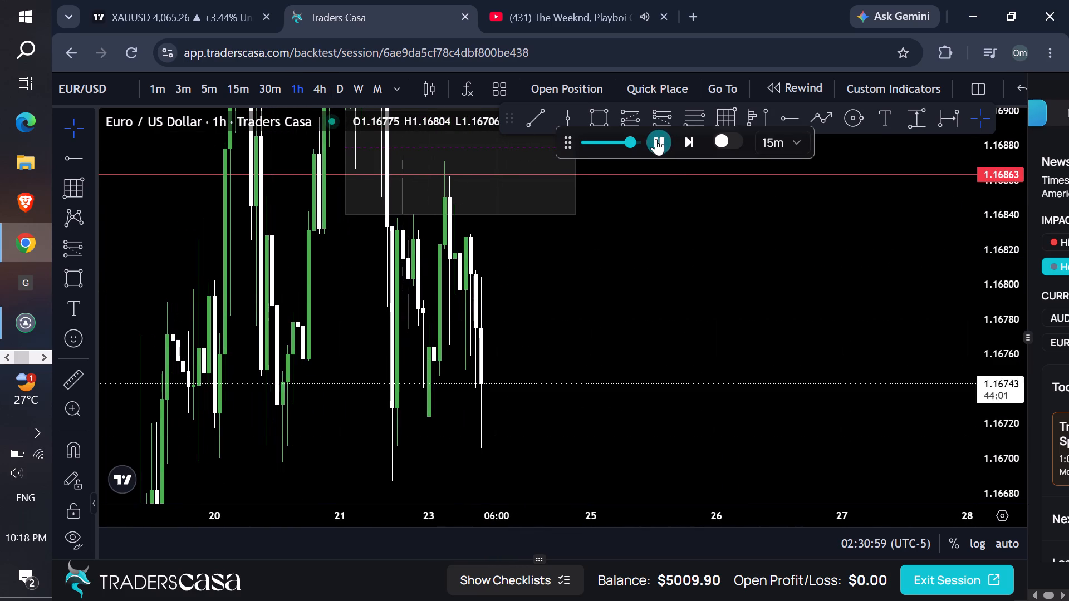
left_click(656, 139)
Replay price forward on the 4h chart to about 07:45 on 24 Aug.
left_click_drag(1009, 230, 881, 519)
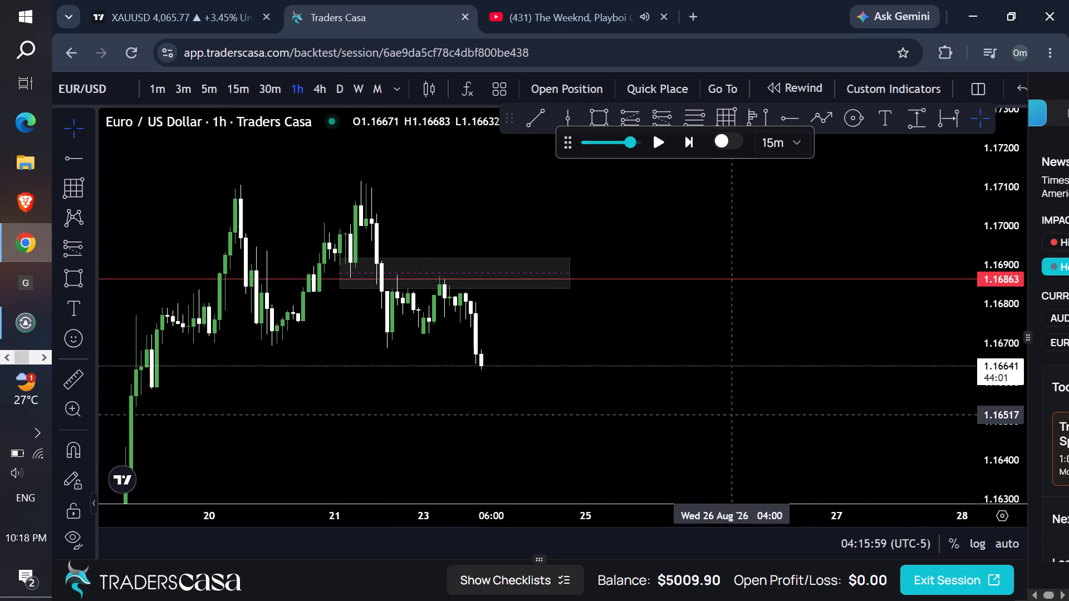
left_click(323, 90)
left_click_drag(690, 310, 686, 247)
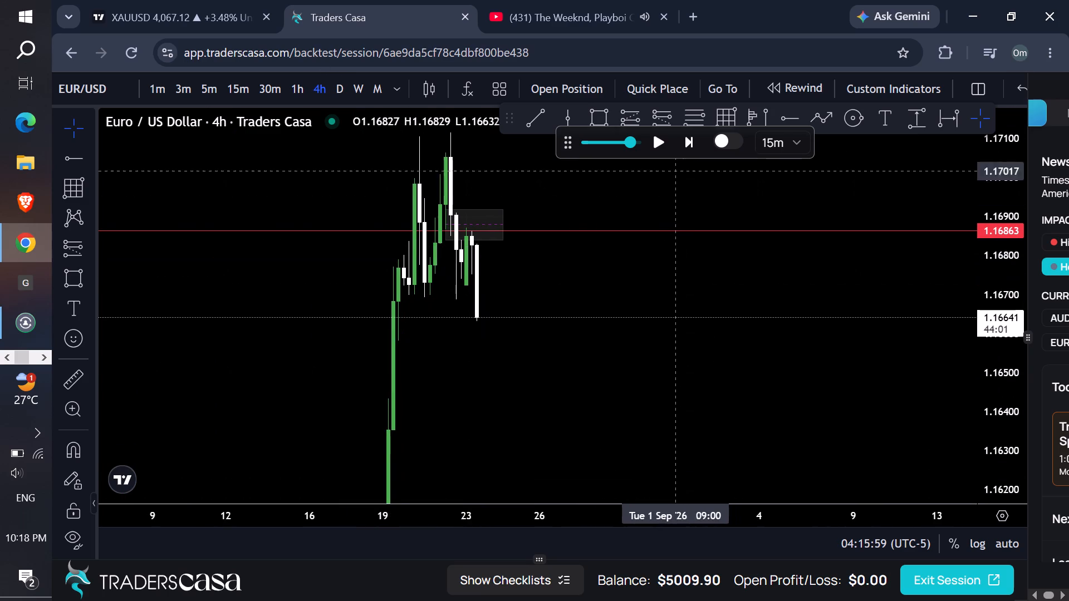
left_click(658, 144)
left_click(658, 144)
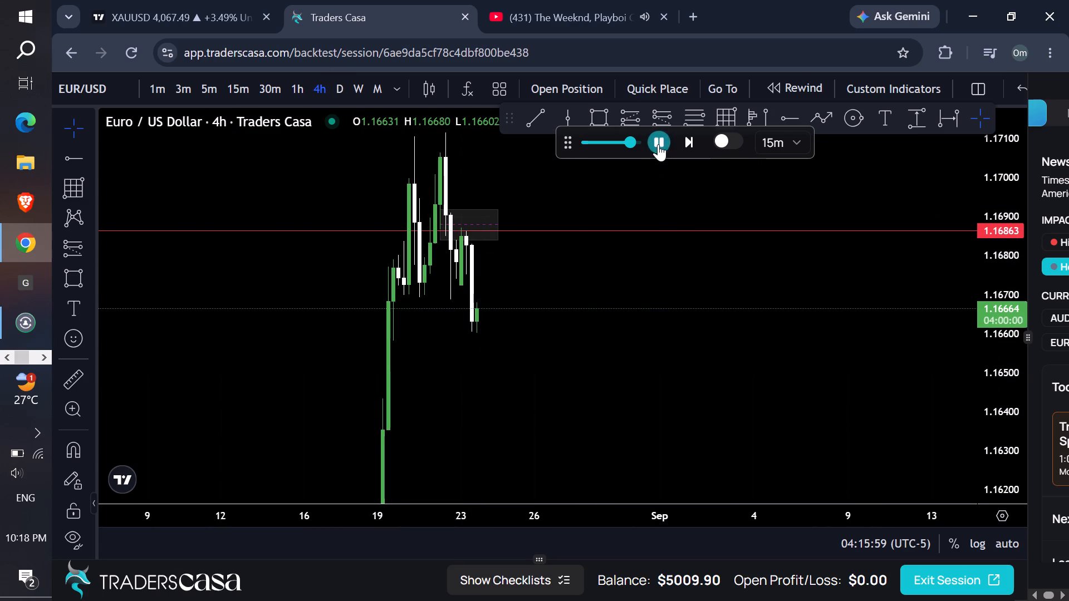
Set the replay step to 2m and advance the 1h chart to about 08:04 on 24 Aug.
left_click(296, 95)
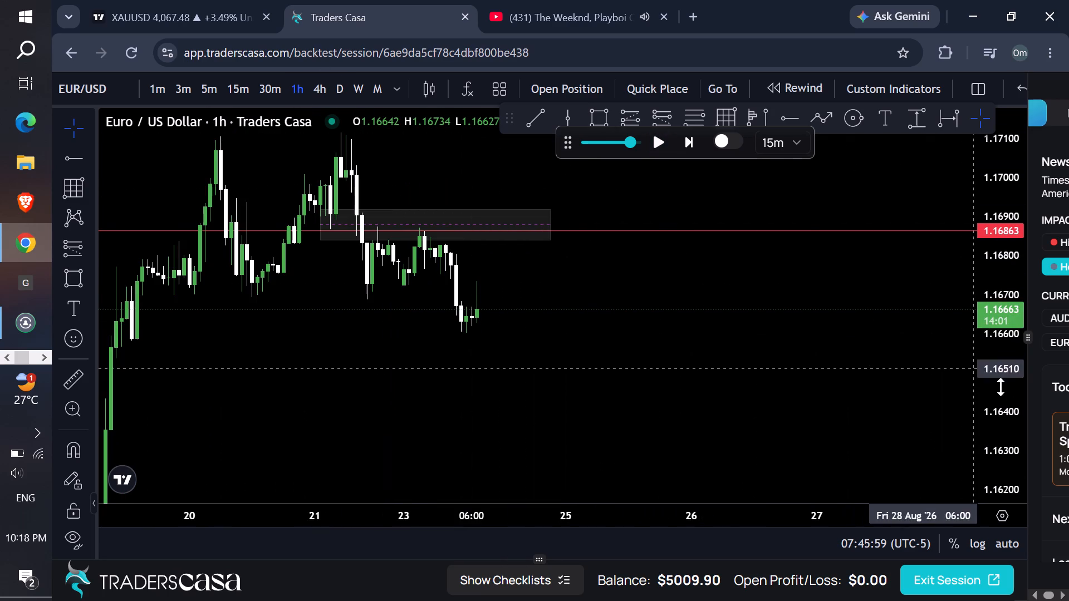
left_click_drag(1005, 393, 891, 206)
left_click(790, 149)
left_click(790, 199)
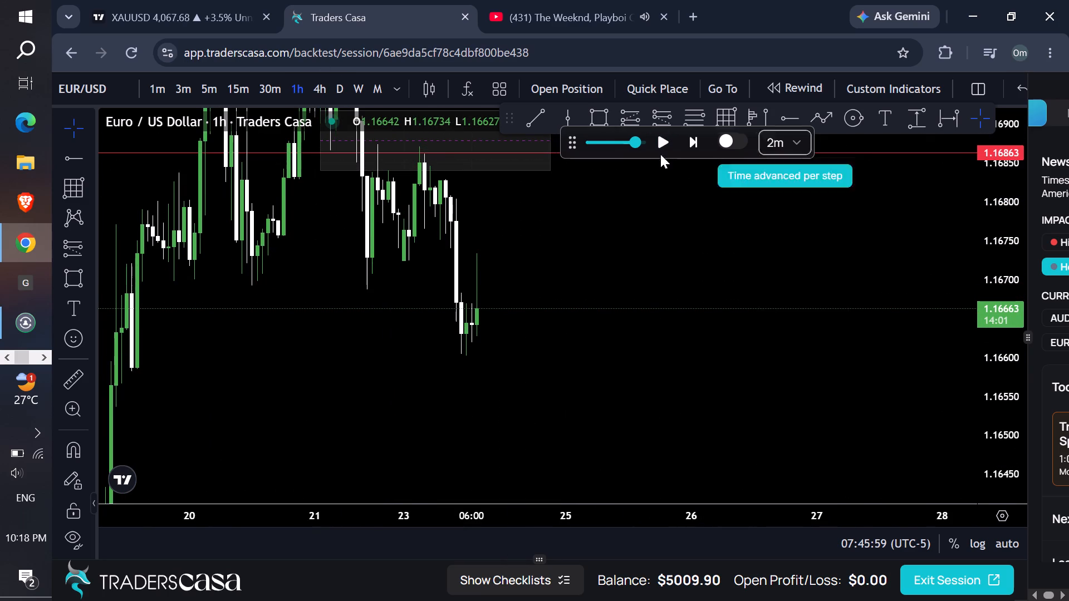
triple_click(661, 149)
left_click(661, 147)
double_click(661, 147)
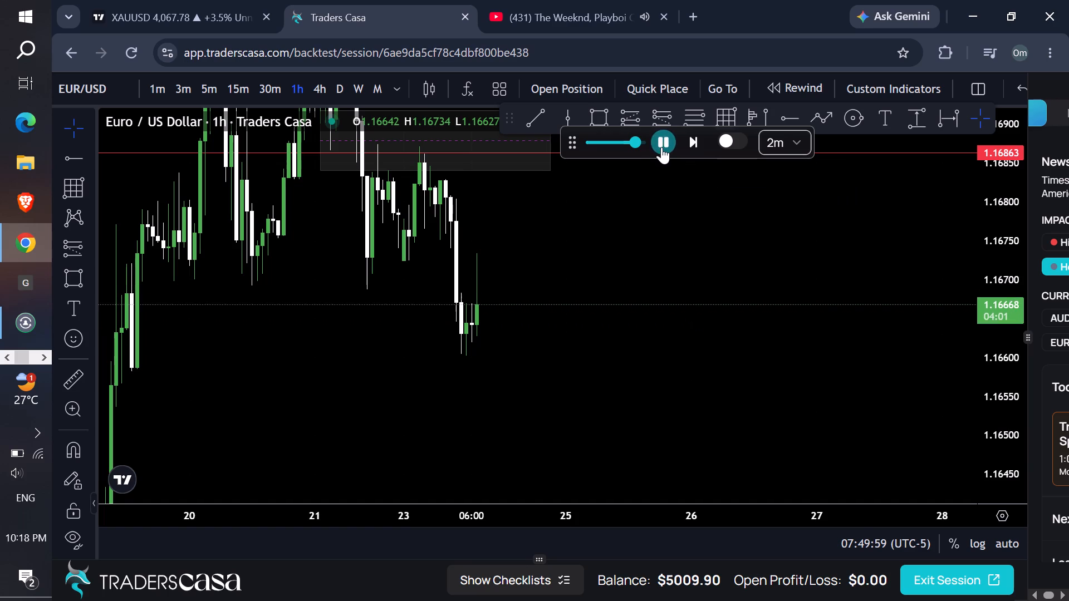
double_click(661, 147)
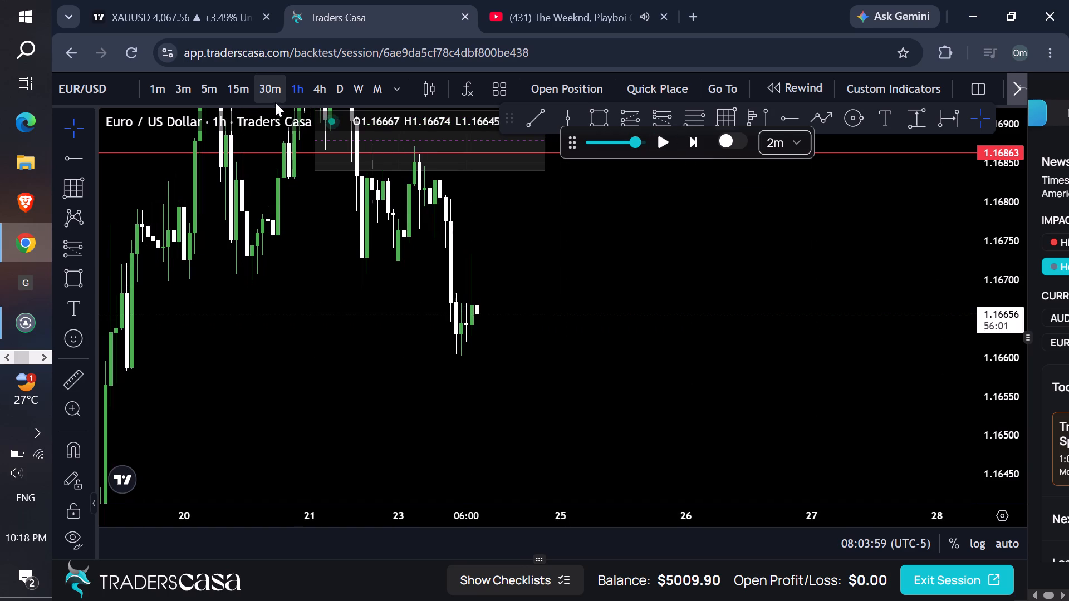
Draw a short position at the latest 5m candle with entry 1.16656 and stop at 1.16709.
left_click(242, 95)
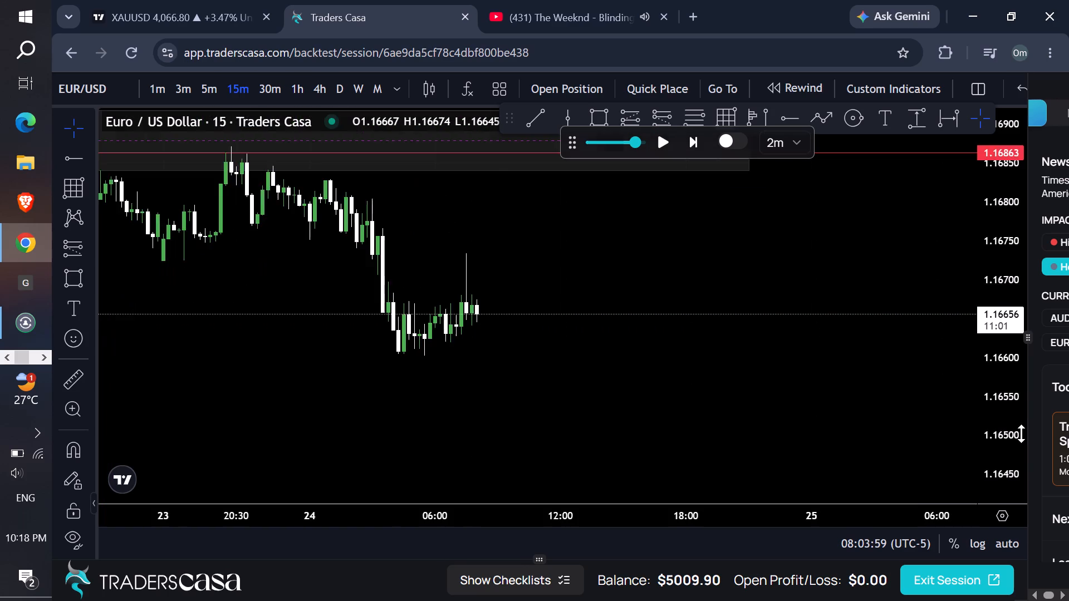
left_click_drag(1021, 433, 859, 224)
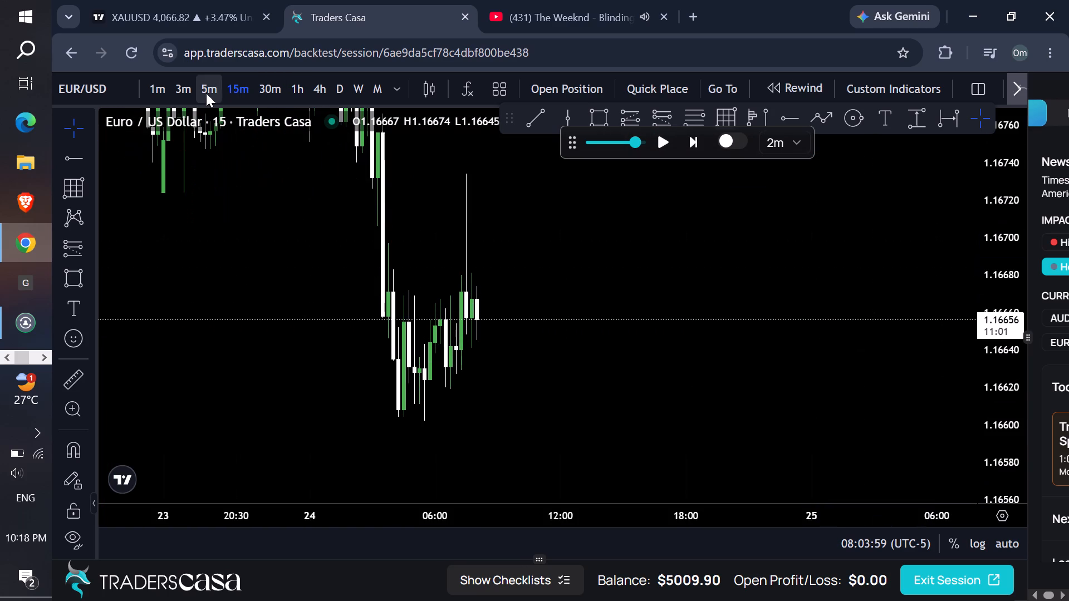
left_click(206, 93)
left_click_drag(571, 208, 568, 225)
left_click(659, 119)
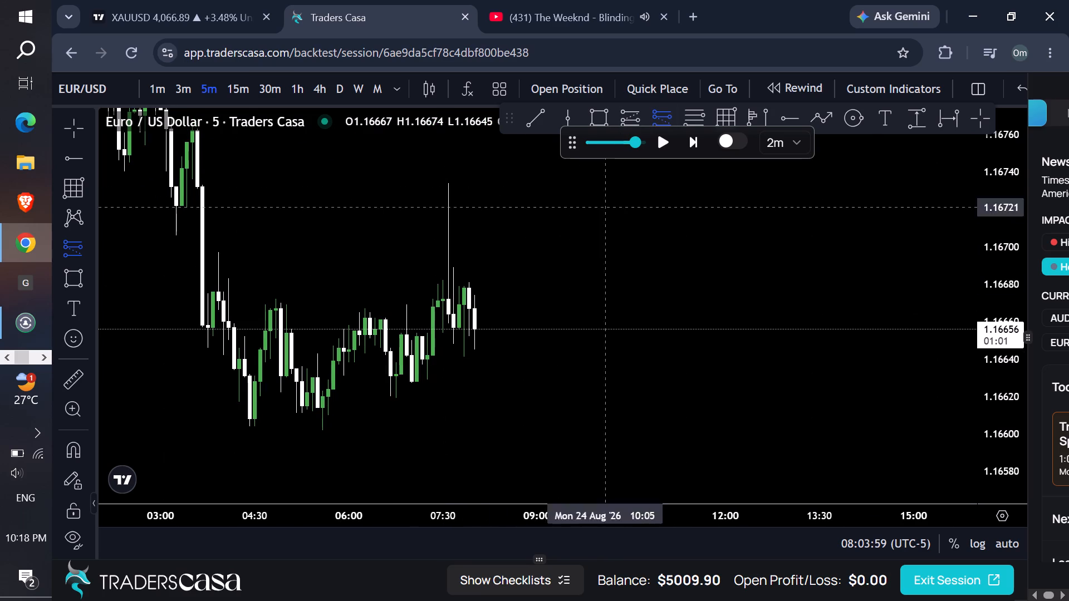
left_click(475, 329)
left_click_drag(477, 252, 492, 233)
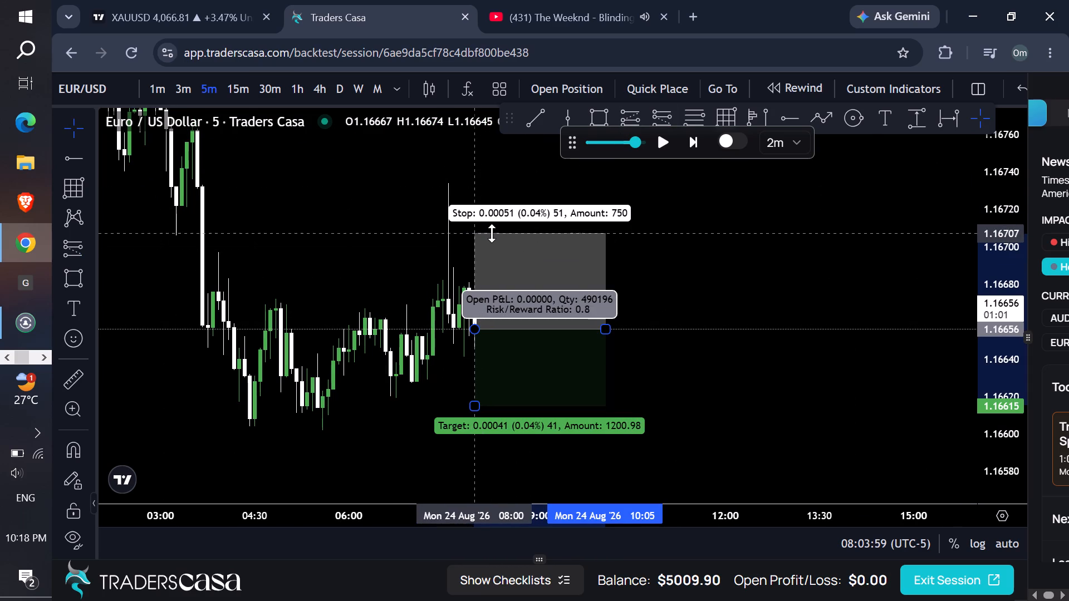
left_click_drag(492, 233, 496, 230)
Extend the short position's target down to 1.16390.
scroll(781, 242, "down", 4)
left_click_drag(981, 216, 962, 306)
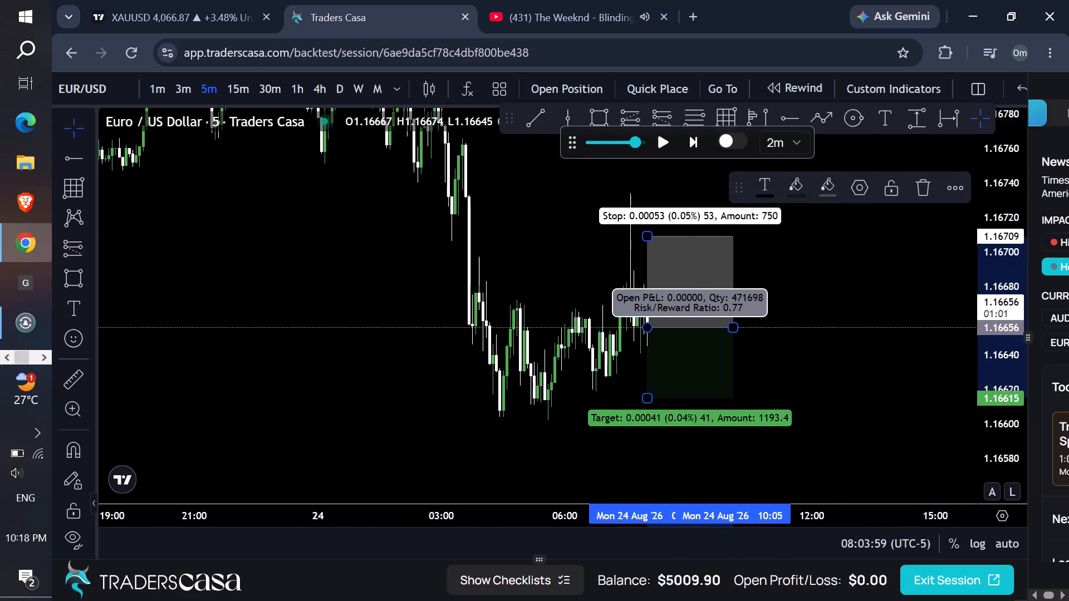
left_click_drag(962, 306, 856, 517)
left_click_drag(649, 330, 648, 410)
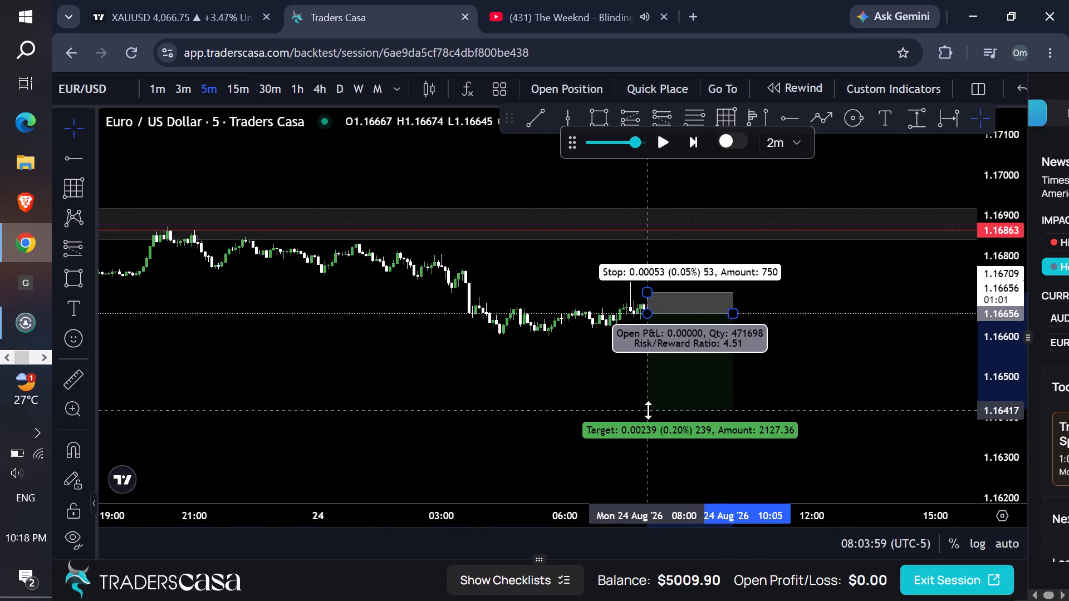
left_click_drag(648, 410, 649, 421)
Place a market sell at 1.16656 with take profit 1.1639, stop loss 1.16709 and 1% risk.
left_click(541, 85)
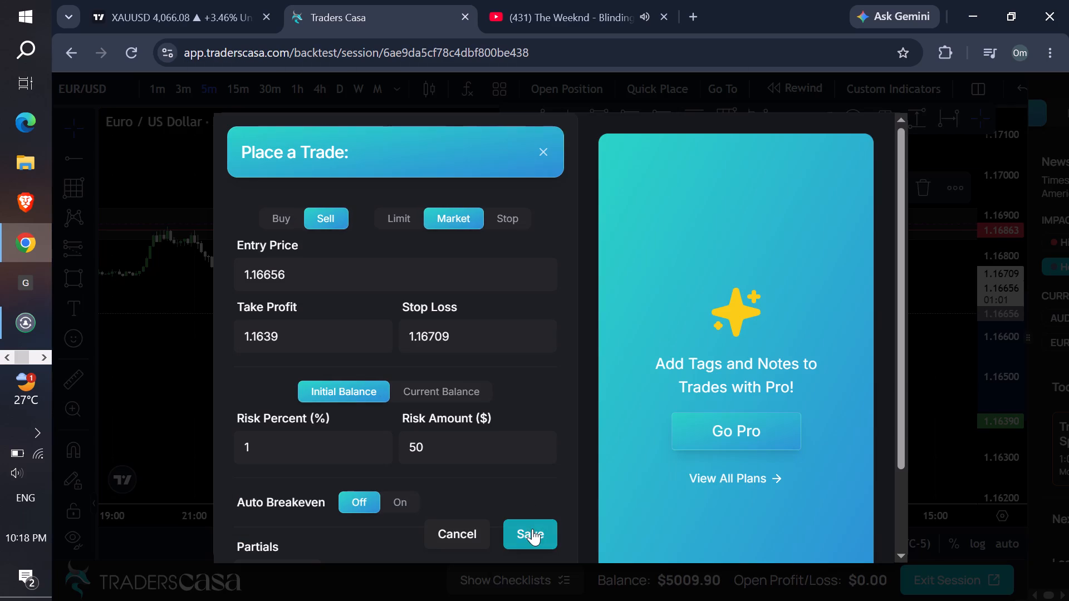
left_click(532, 529)
Replay price forward on the 1h chart until the short trade closes.
left_click(291, 86)
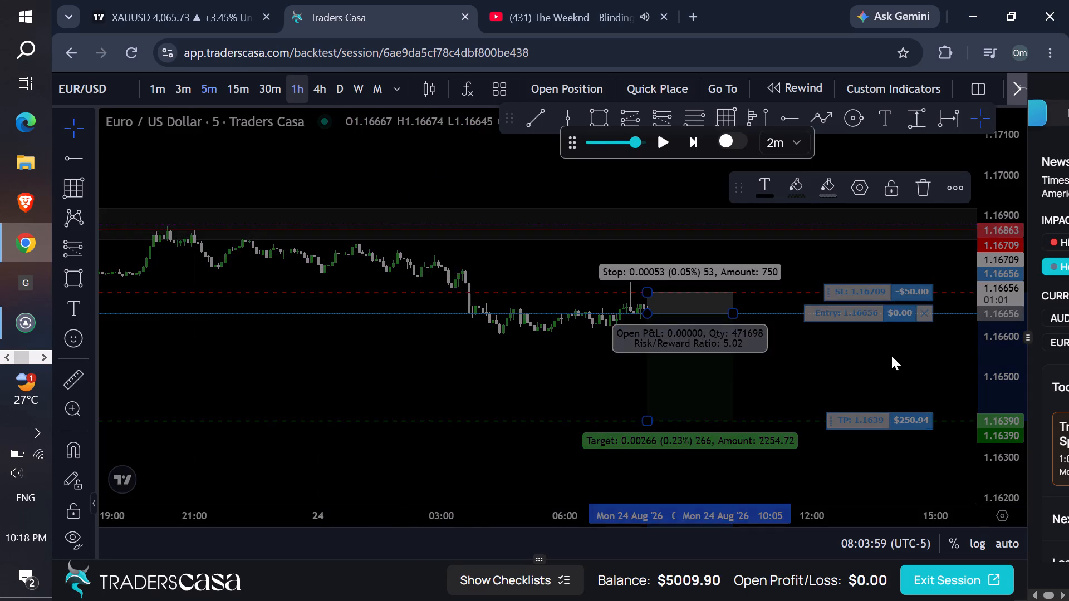
left_click_drag(996, 406, 969, 361)
left_click(938, 363)
left_click(661, 146)
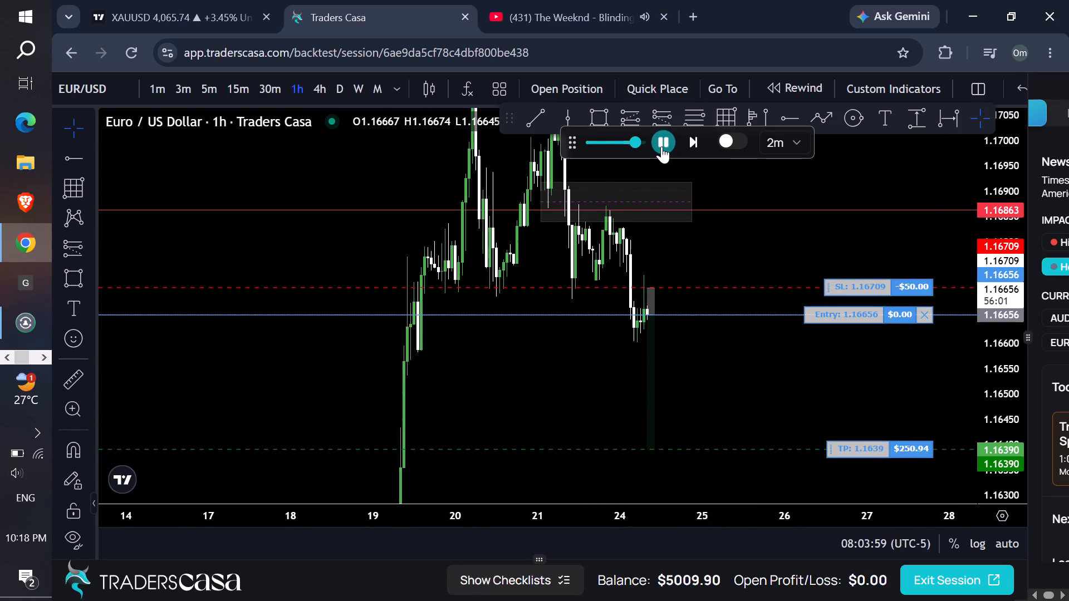
Delete the short position drawing at the 24 Aug entry.
left_click_drag(659, 316, 673, 317)
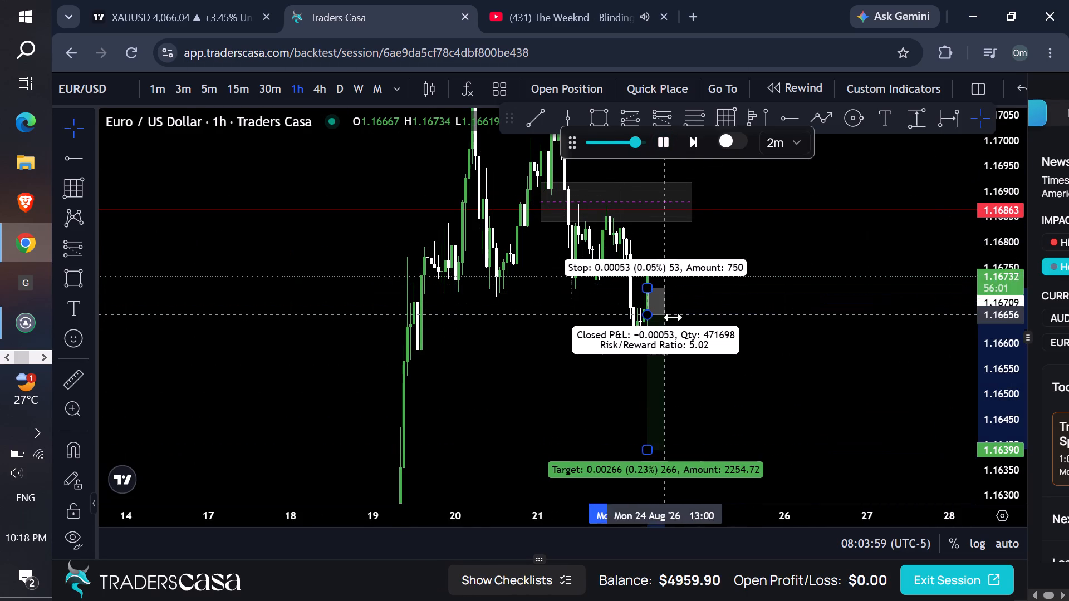
left_click_drag(673, 317, 743, 318)
left_click(916, 198)
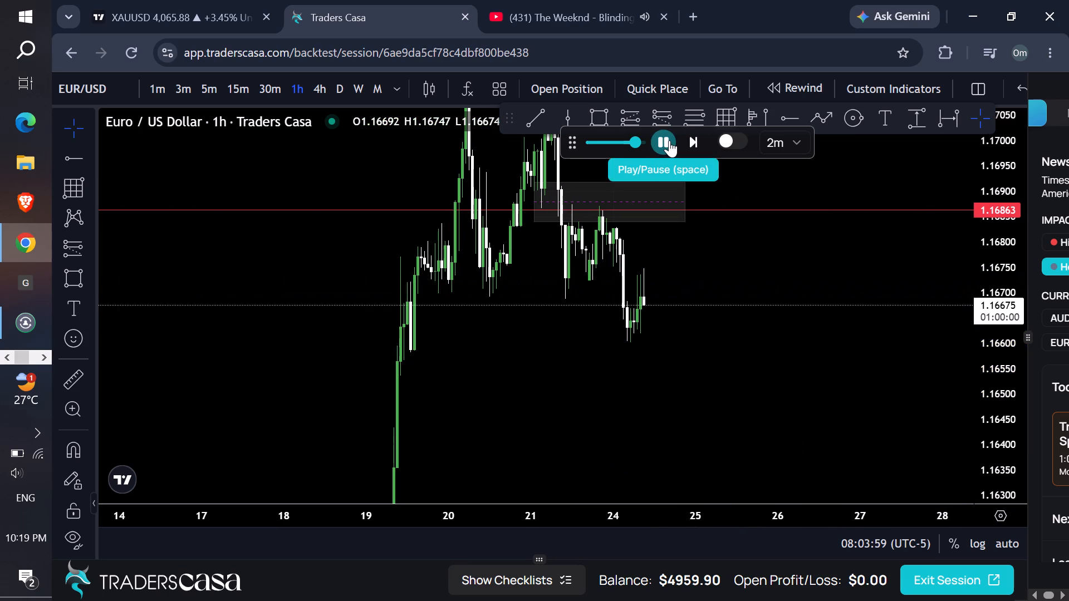
Replay price forward to about 10:00 on 24 Aug and switch to the 15m chart.
left_click(669, 140)
left_click(657, 143)
left_click(660, 143)
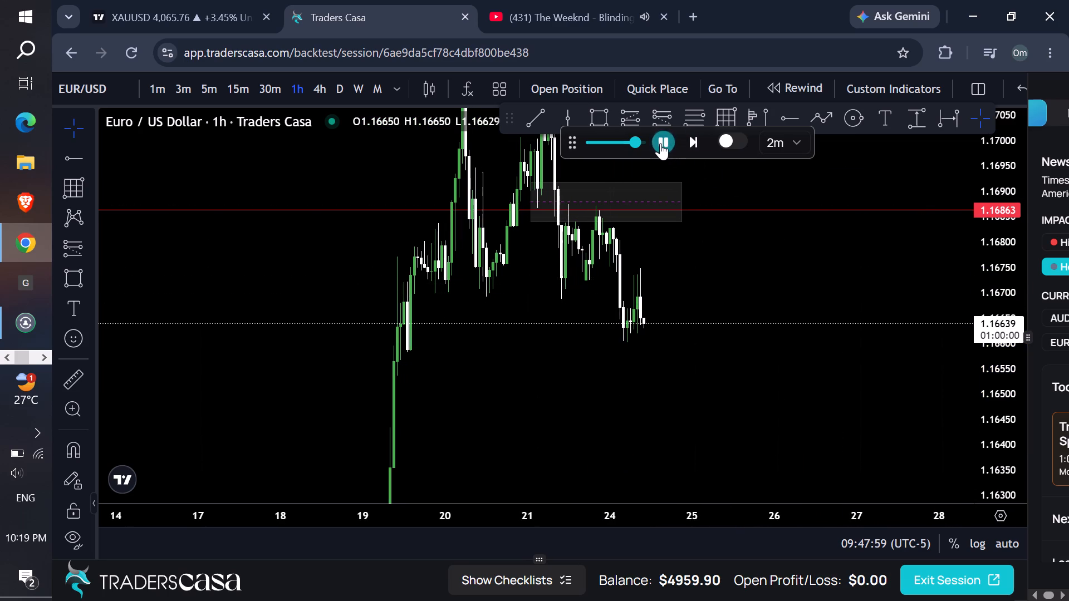
left_click(241, 93)
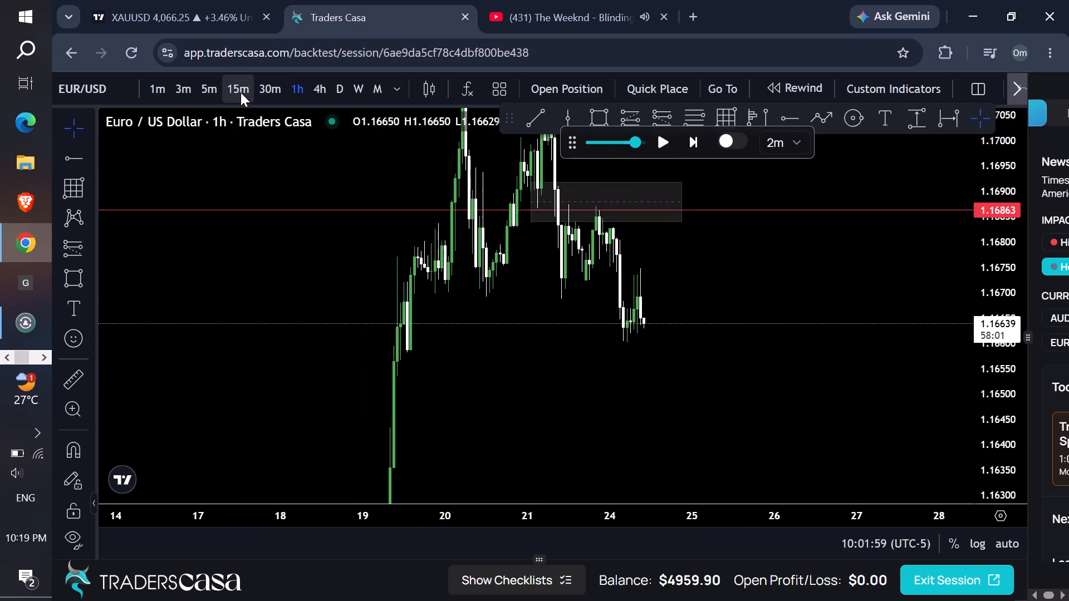
On the 5m chart, draw a short position after the latest candle with entry 1.16668 and stop 1.16721.
left_click_drag(1005, 435, 795, 215)
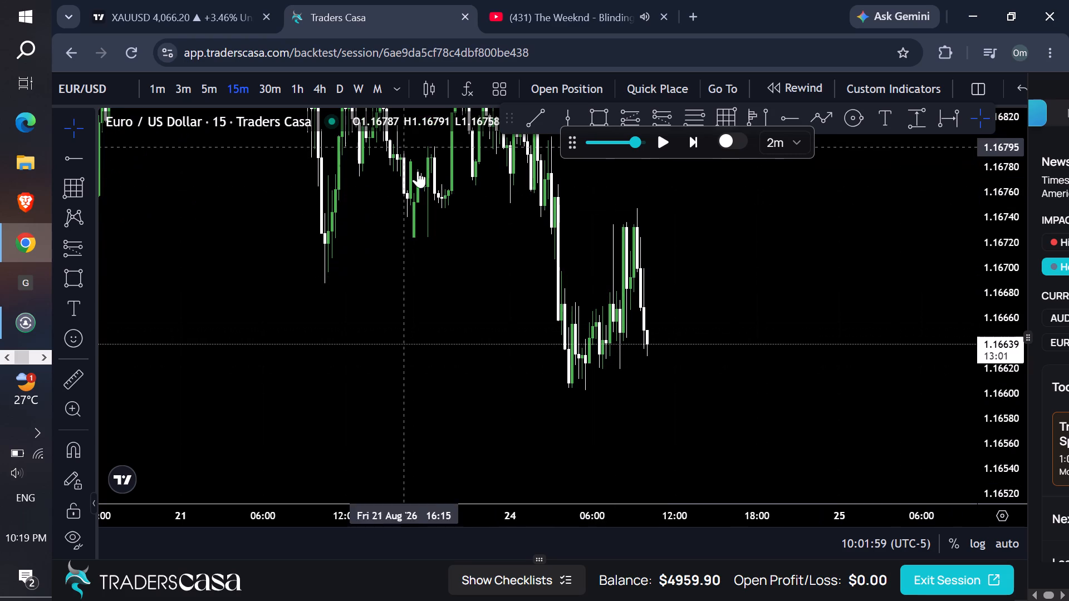
left_click_drag(200, 86, 213, 84)
left_click_drag(756, 260, 735, 260)
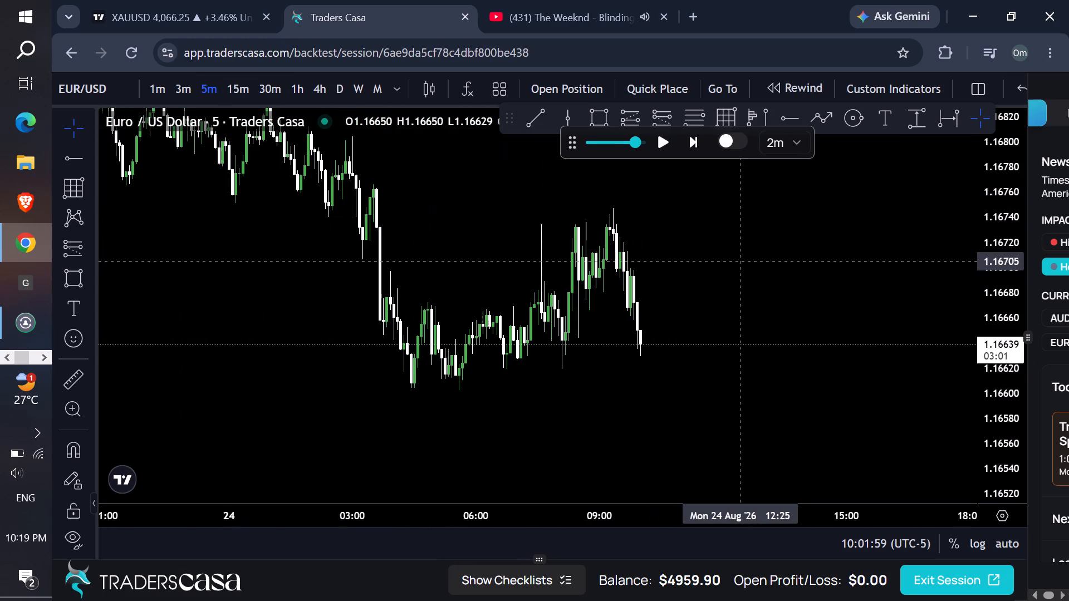
left_click_drag(735, 260, 732, 259)
left_click(670, 120)
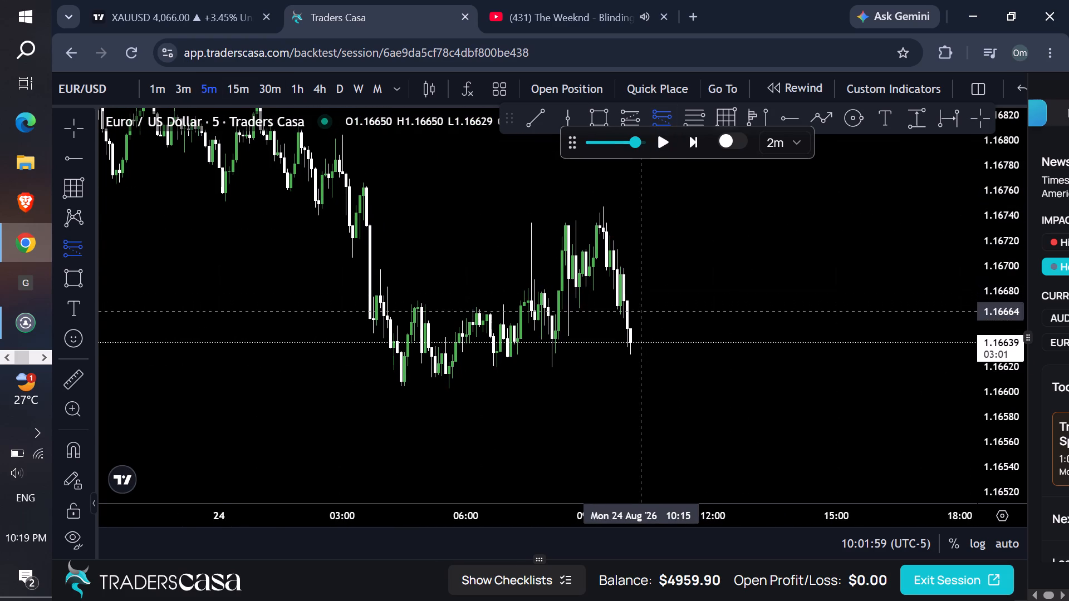
left_click(638, 306)
left_click_drag(638, 245, 649, 239)
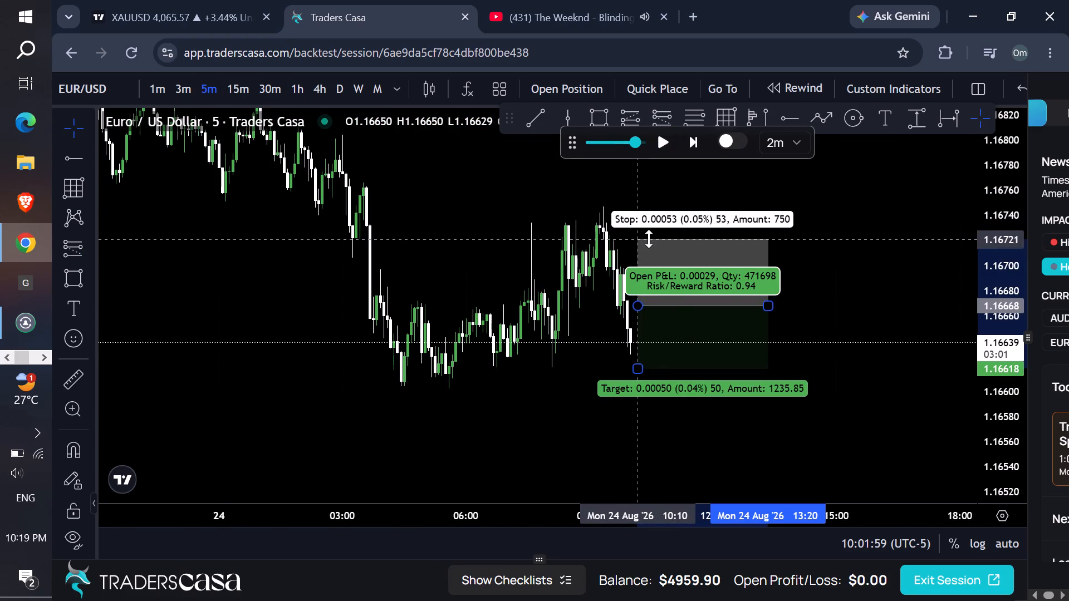
left_click_drag(649, 239, 649, 239)
Extend the short position's target to 1.16297 for a risk/reward ratio of 7.
scroll(821, 234, "down", 1)
scroll(867, 237, "up", 1)
scroll(887, 237, "down", 1)
left_click_drag(999, 229, 779, 534)
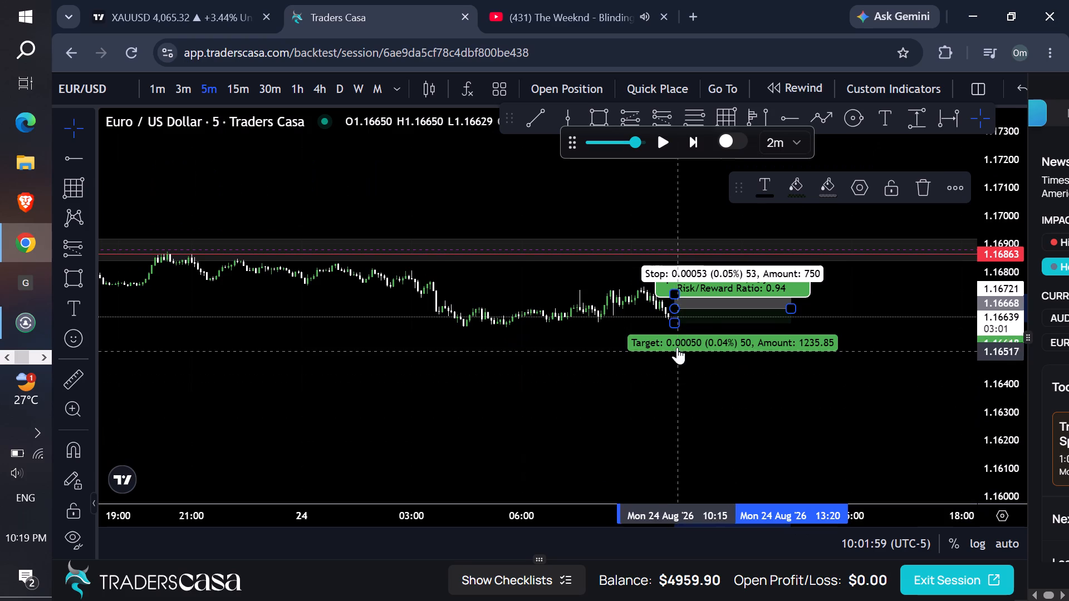
left_click_drag(674, 329, 671, 357)
left_click_drag(672, 341, 673, 356)
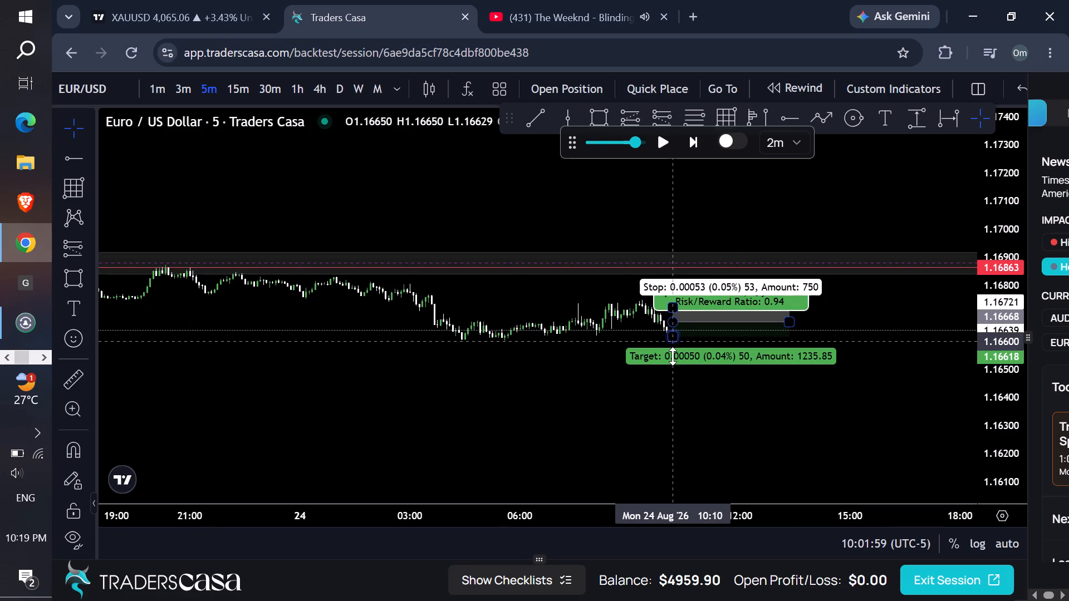
left_click_drag(673, 356, 673, 417)
left_click_drag(673, 415, 673, 418)
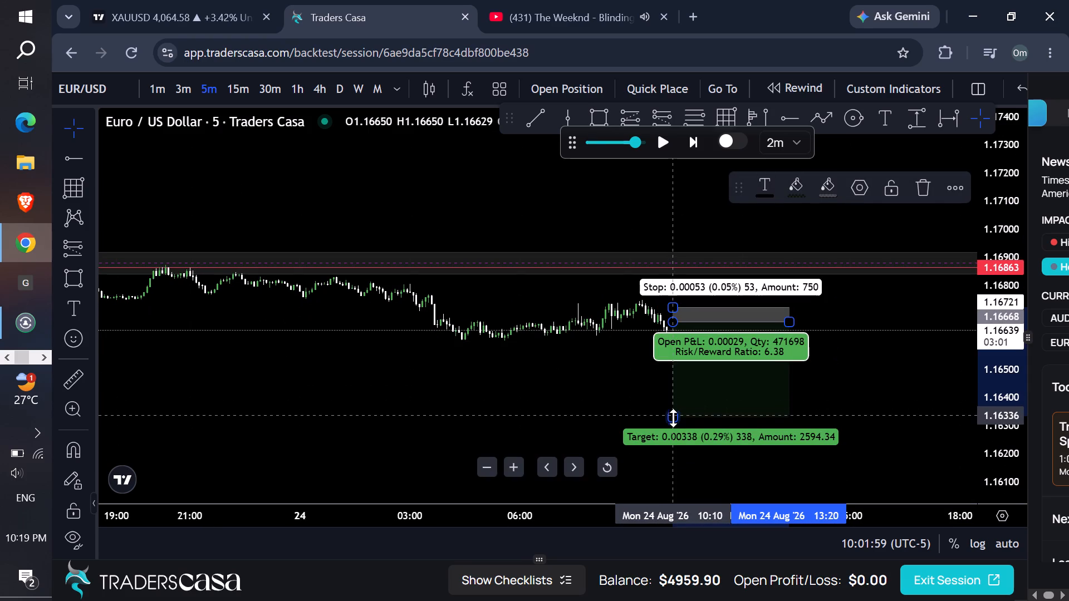
left_click_drag(673, 418, 673, 426)
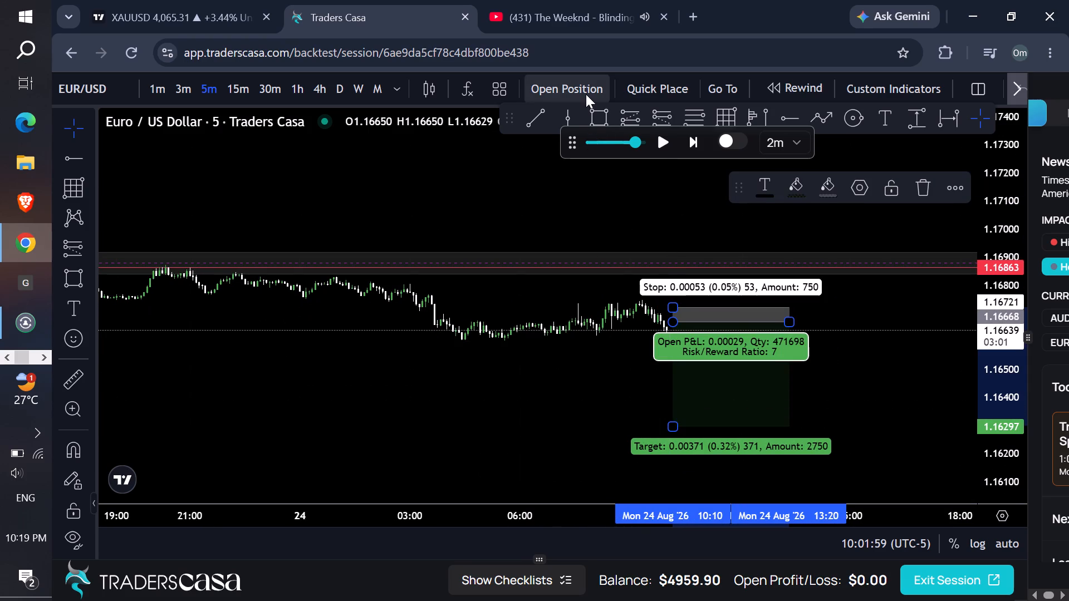
Place a sell order at 1.16668 with take profit 1.16297 and stop loss 1.16721, risking $50.
left_click(589, 94)
left_click(537, 524)
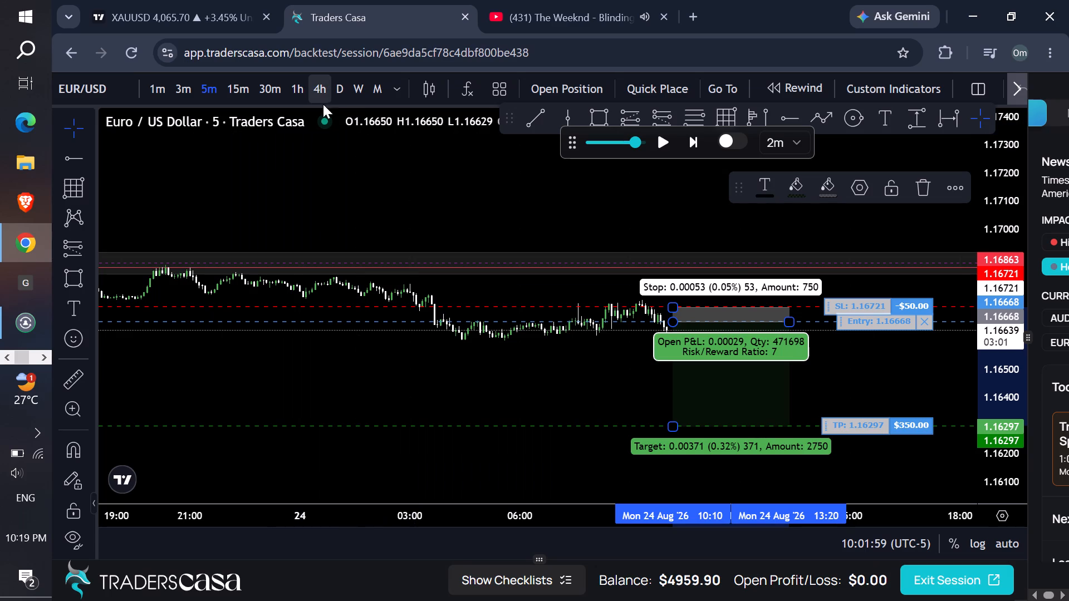
Switch to the 1h chart and replay price forward until the 1.16668 short trade closes.
left_click(303, 100)
left_click_drag(1022, 425, 967, 348)
left_click_drag(896, 382, 886, 382)
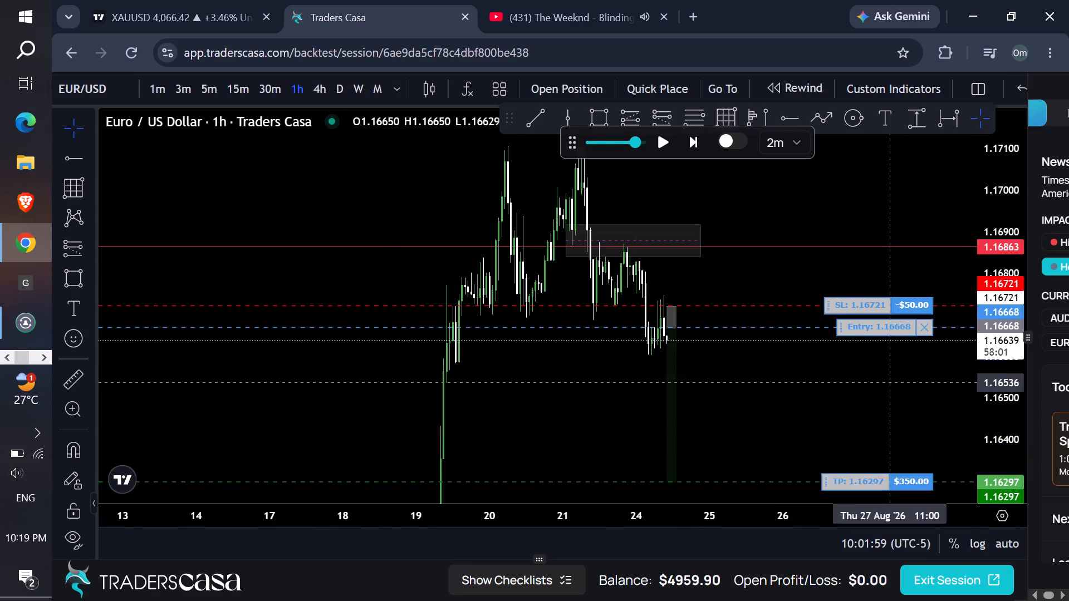
left_click_drag(886, 382, 788, 316)
left_click(665, 149)
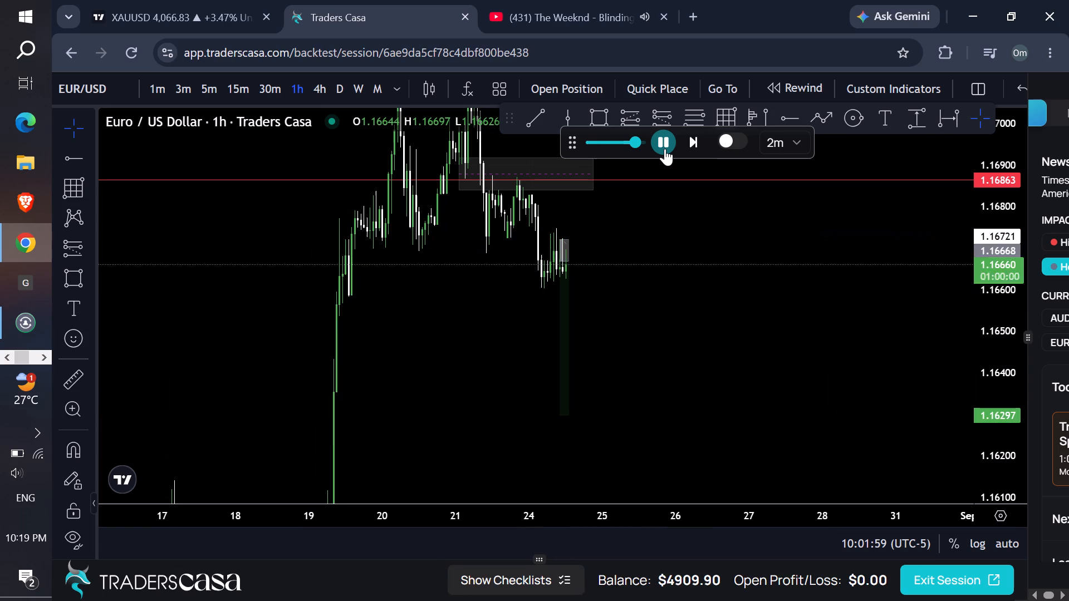
Delete the short position drawing with the 1.16668 entry.
left_click(571, 258)
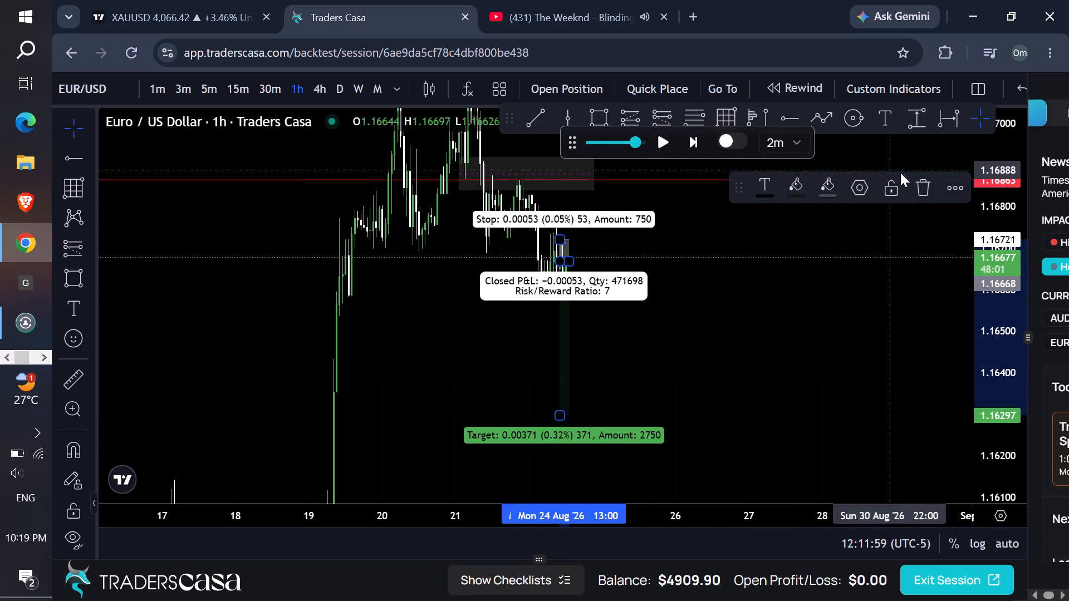
left_click(938, 185)
Switch to the 15m chart and replay price forward to about 13:42 on 24 Aug.
left_click(250, 93)
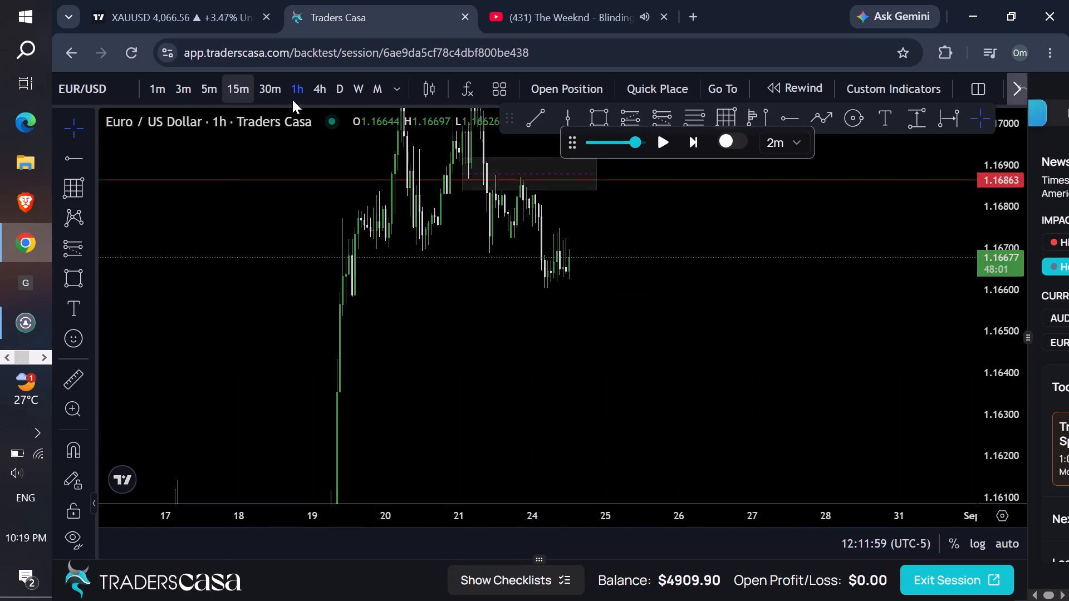
left_click_drag(1013, 406, 903, 229)
left_click_drag(803, 220, 772, 338)
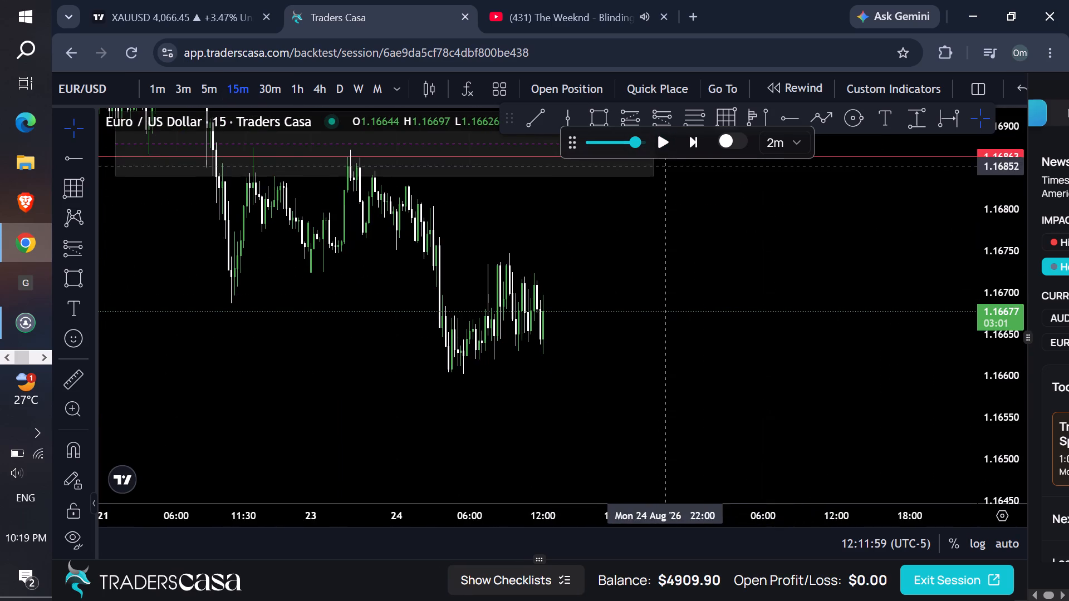
left_click(673, 145)
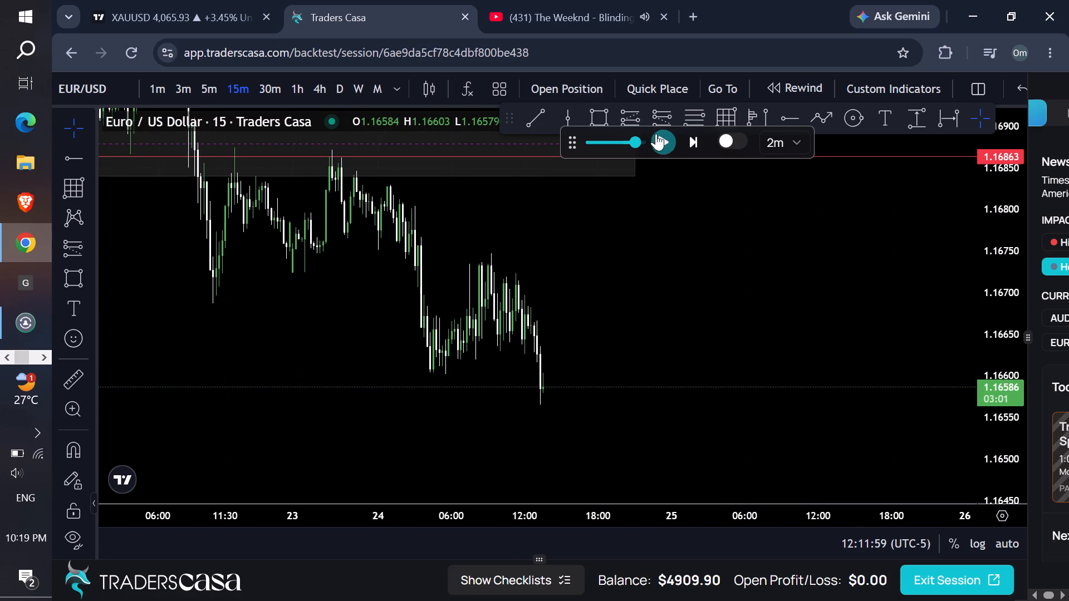
Draw a short position after the latest candle with entry 1.16614, stop 1.16683 and target 1.16062, for a risk/reward ratio of 8.
left_click(655, 116)
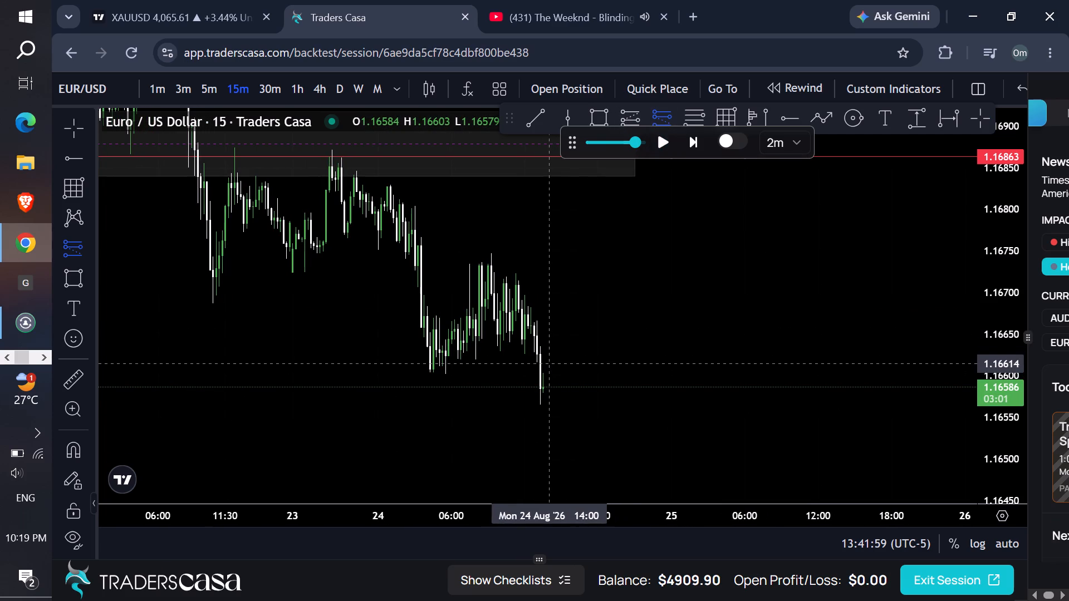
left_click(550, 363)
left_click_drag(554, 272, 555, 307)
scroll(854, 308, "down", 3)
scroll(868, 301, "up", 1)
left_click_drag(992, 254, 904, 499)
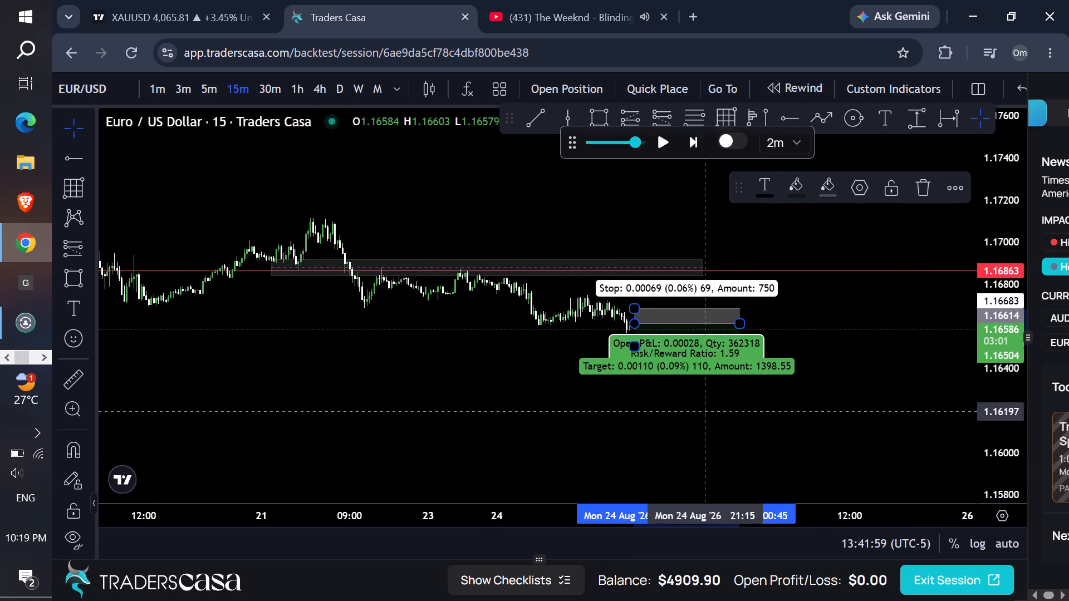
left_click_drag(636, 347, 634, 432)
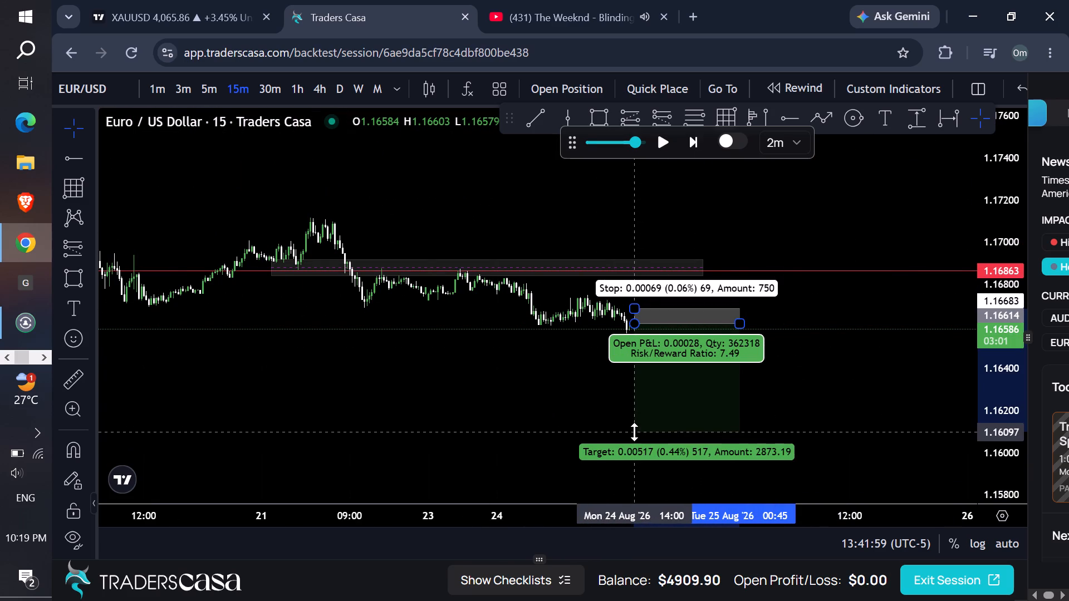
left_click_drag(634, 432, 634, 439)
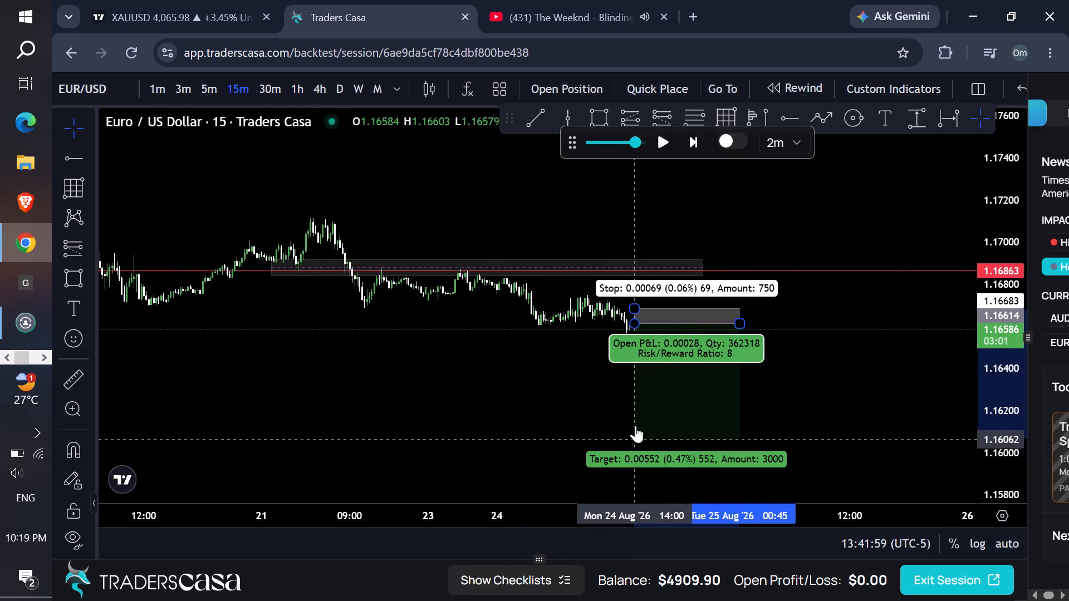
Place a sell limit order at 1.16614 with take profit 1.16062, stop loss 1.16683 and 1% risk.
left_click(574, 94)
left_click(538, 525)
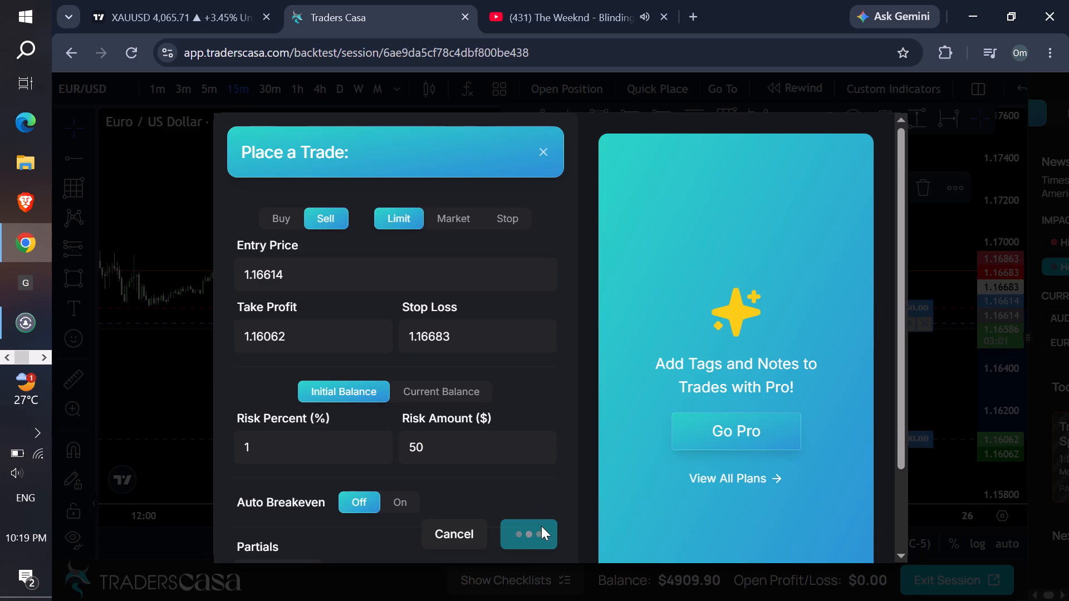
Switch to the 1h chart and replay price forward to about 19:20 on 24 Aug, following the 1.16614 short trade.
left_click(298, 87)
left_click_drag(802, 222, 698, 225)
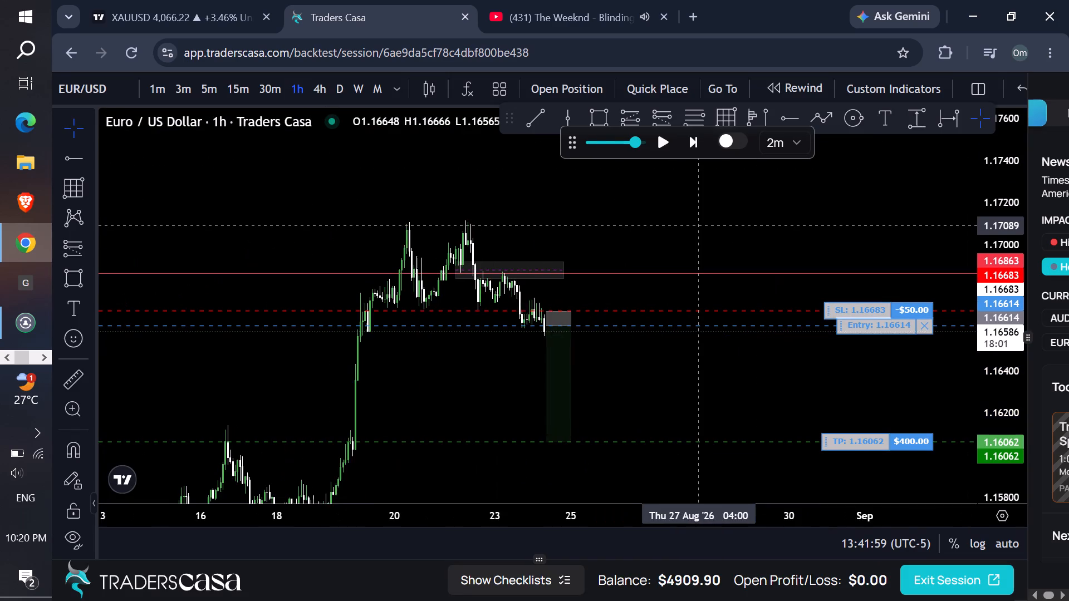
left_click_drag(698, 225, 697, 223)
left_click(661, 140)
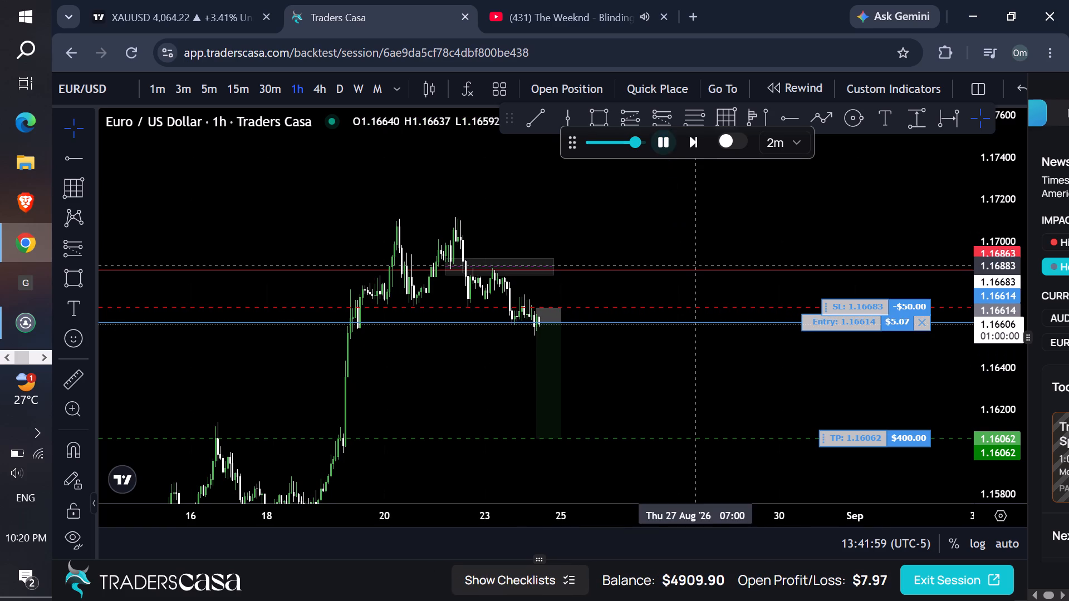
scroll(742, 370, "down", 1)
scroll(763, 391, "up", 1)
scroll(784, 399, "down", 2)
left_click_drag(989, 438, 948, 344)
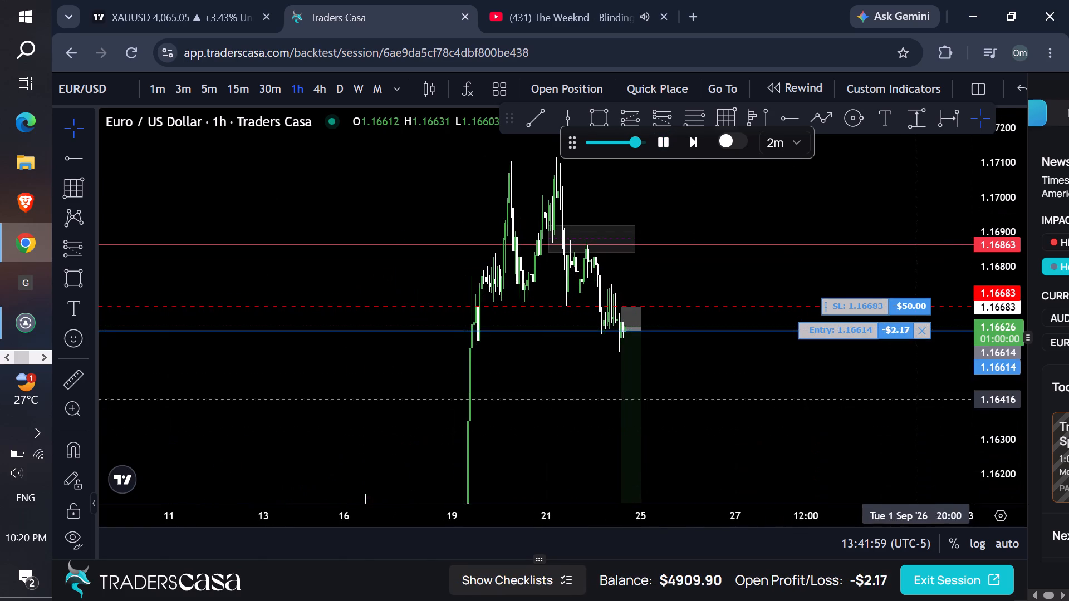
left_click(912, 410)
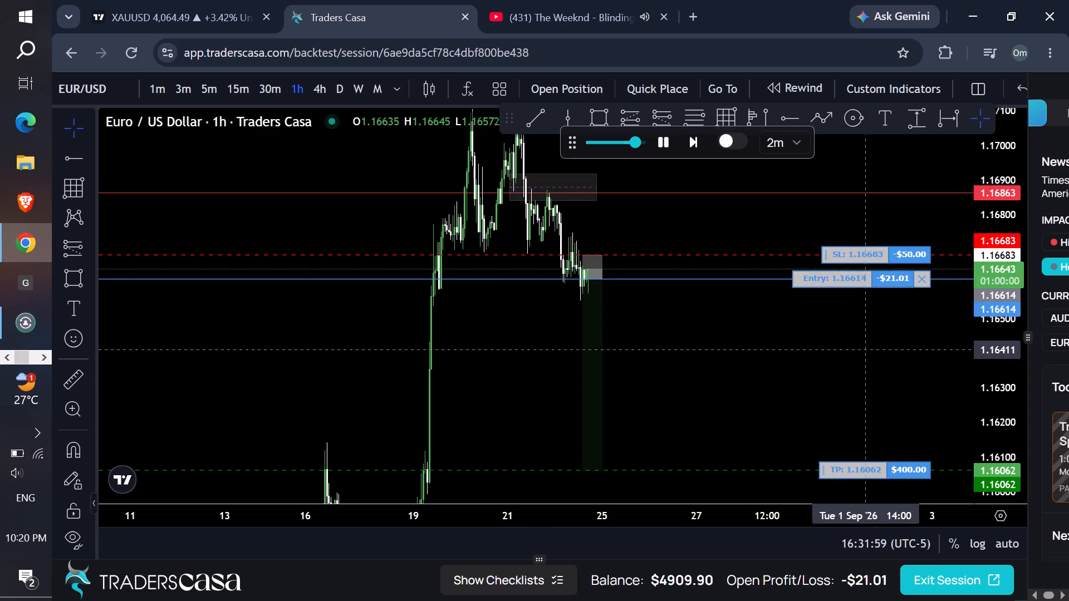
left_click_drag(800, 338, 793, 339)
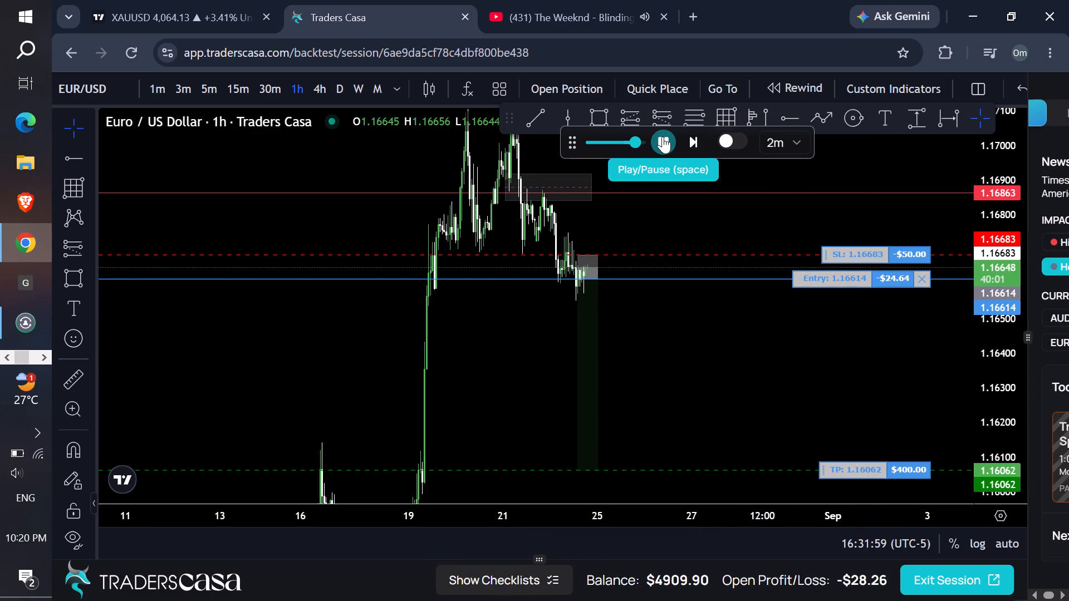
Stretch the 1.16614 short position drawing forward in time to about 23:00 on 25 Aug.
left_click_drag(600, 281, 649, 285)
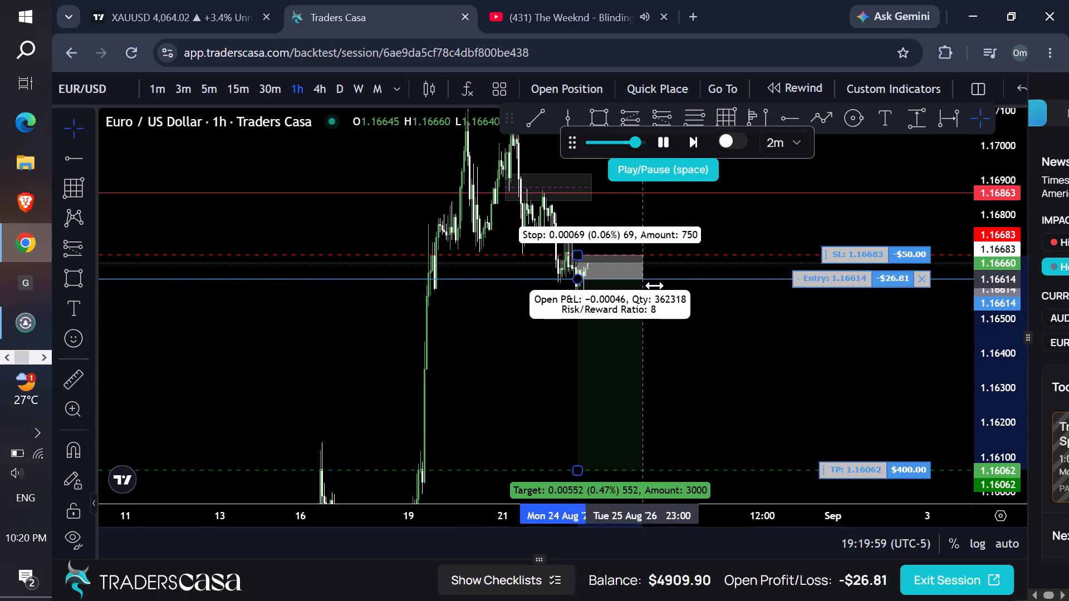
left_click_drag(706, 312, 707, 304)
Delete the short position drawing of the 1.16614 trade and pause the replay at about 20:50 on 24 Aug.
left_click(618, 287)
left_click(924, 189)
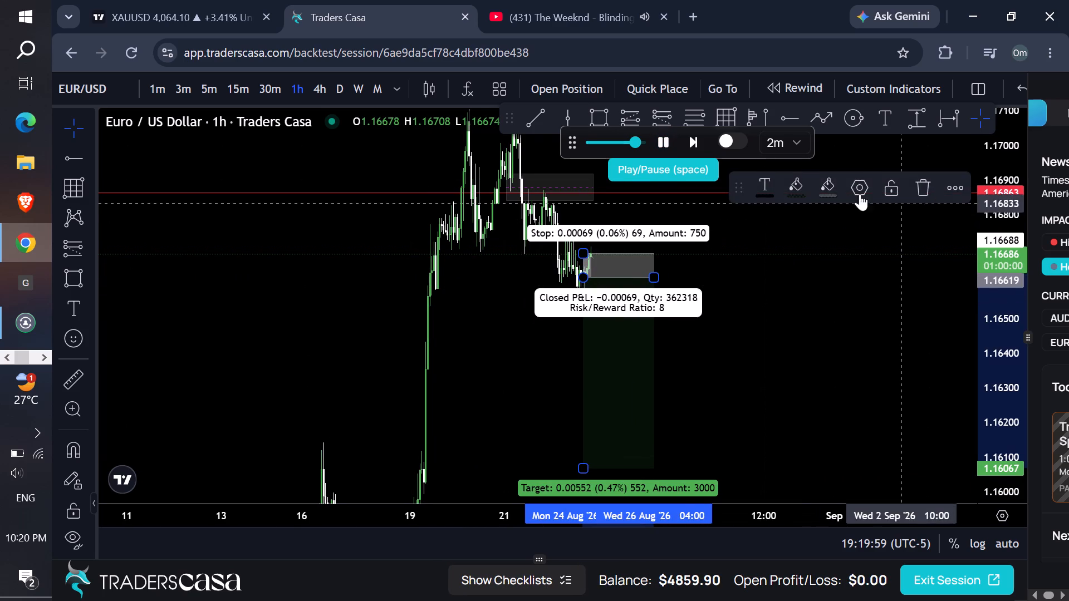
left_click(660, 145)
Switch to the 4h chart and examine the recent EUR/USD swings around the marked zone and the 1.16863 level.
left_click(330, 96)
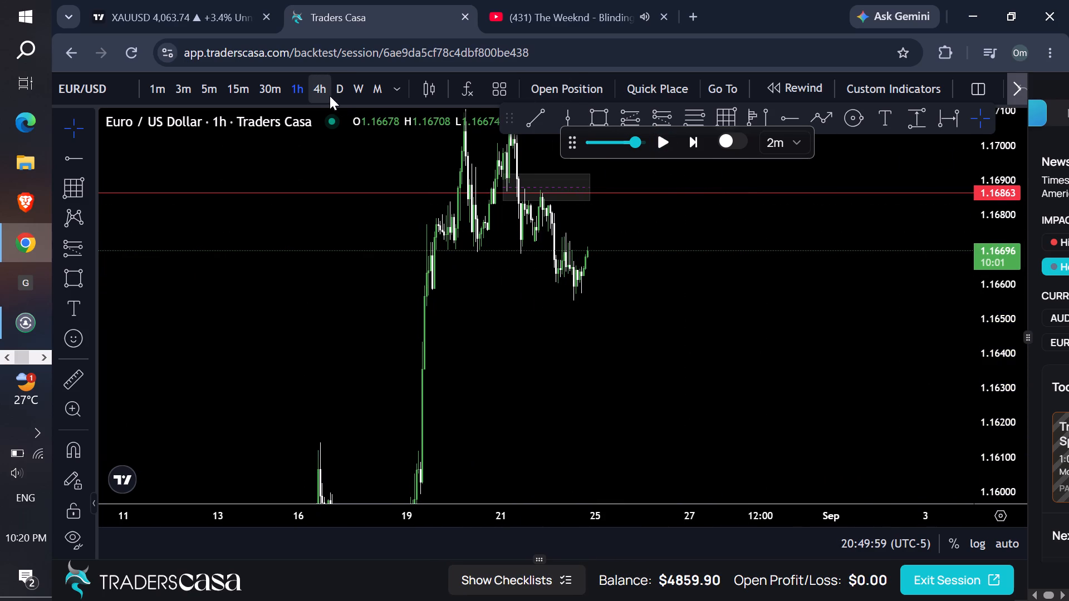
scroll(610, 259, "up", 2)
scroll(610, 259, "down", 1)
scroll(610, 259, "up", 2)
left_click_drag(526, 272, 783, 297)
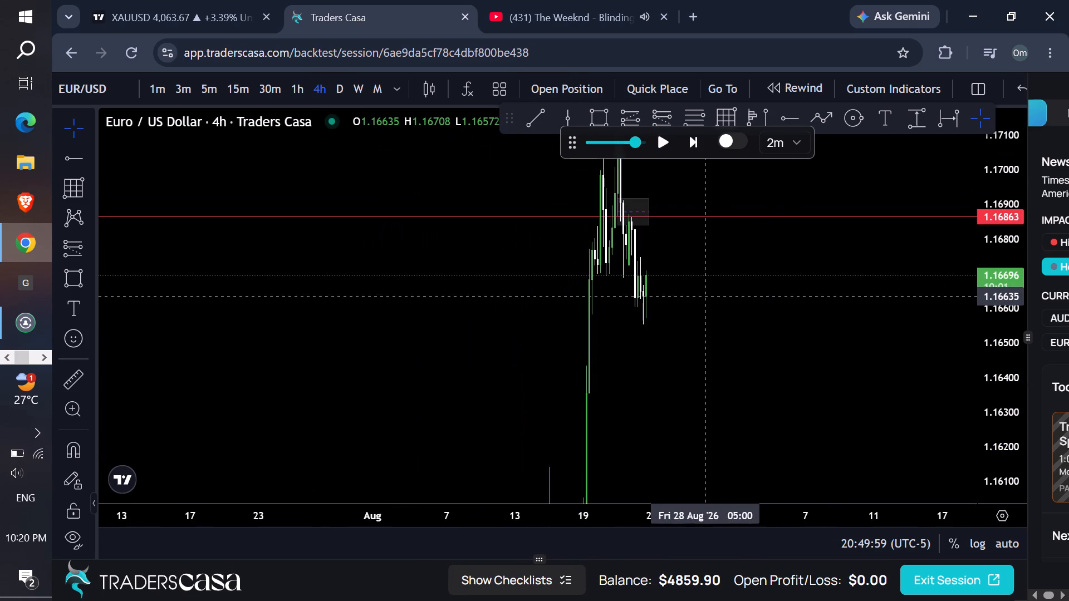
scroll(613, 282, "down", 1)
scroll(610, 279, "up", 10)
left_click_drag(478, 278, 947, 280)
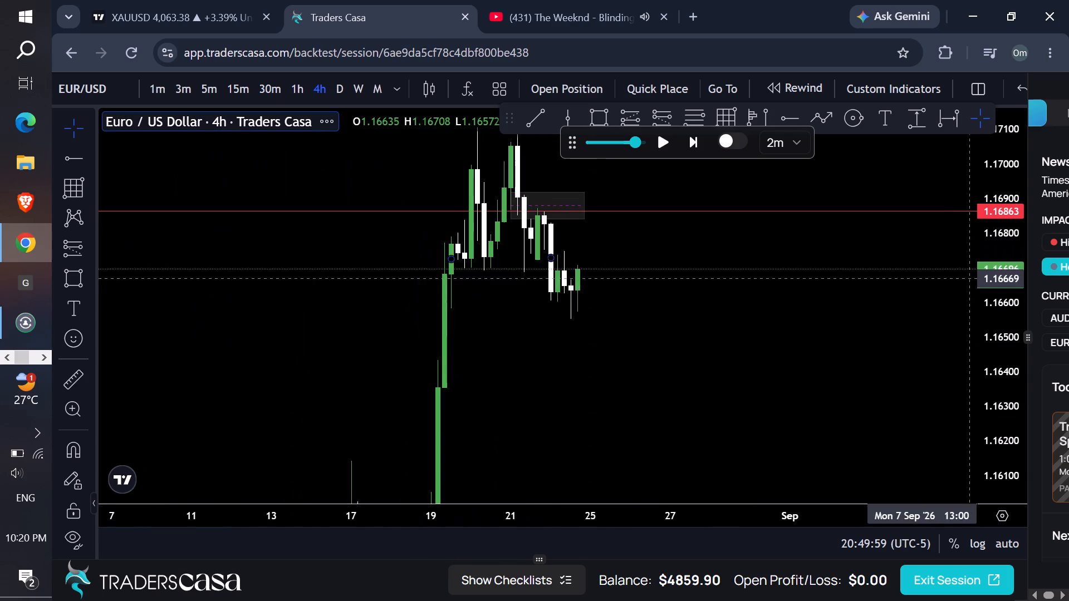
left_click_drag(725, 268, 746, 268)
left_click_drag(750, 270, 728, 286)
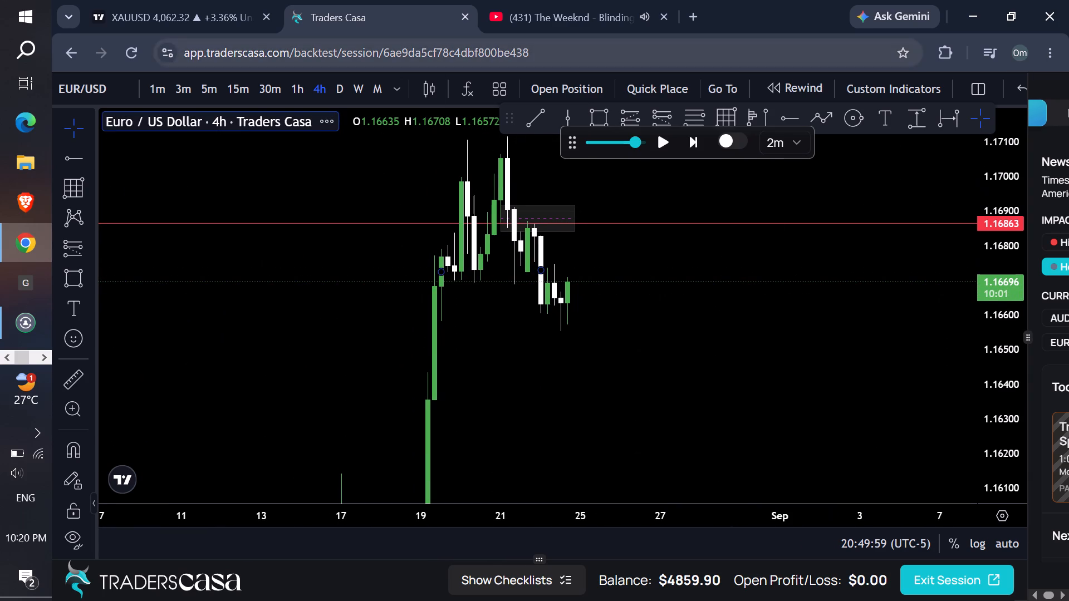
Switch to TradingView and examine XAUUSD on the daily and 1h charts around the descending trendline and the grey zone.
left_click(143, 0)
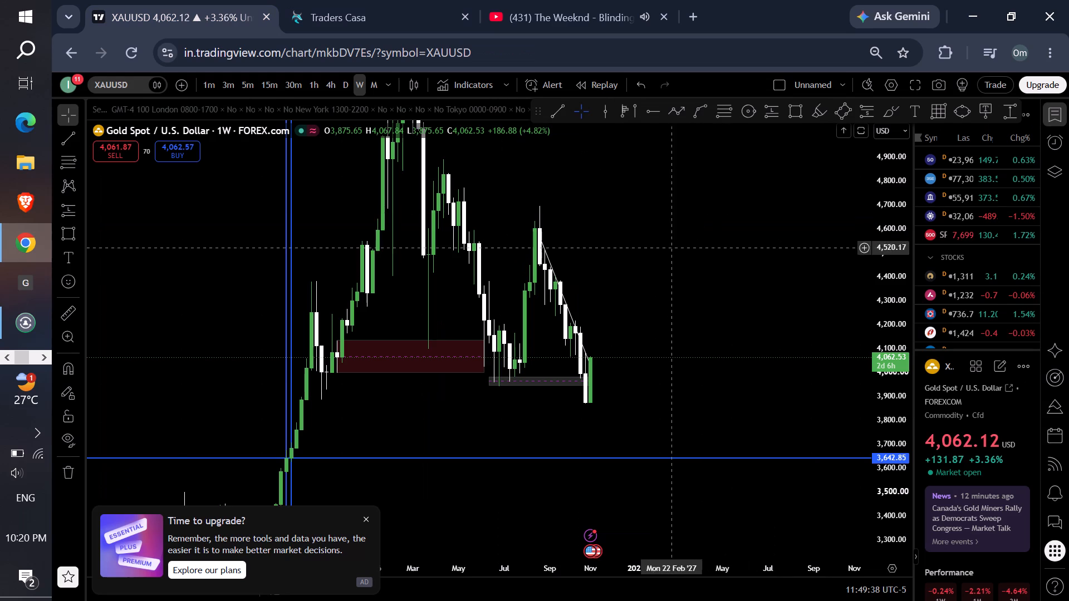
scroll(520, 214, "down", 1)
scroll(491, 210, "up", 3)
left_click(346, 92)
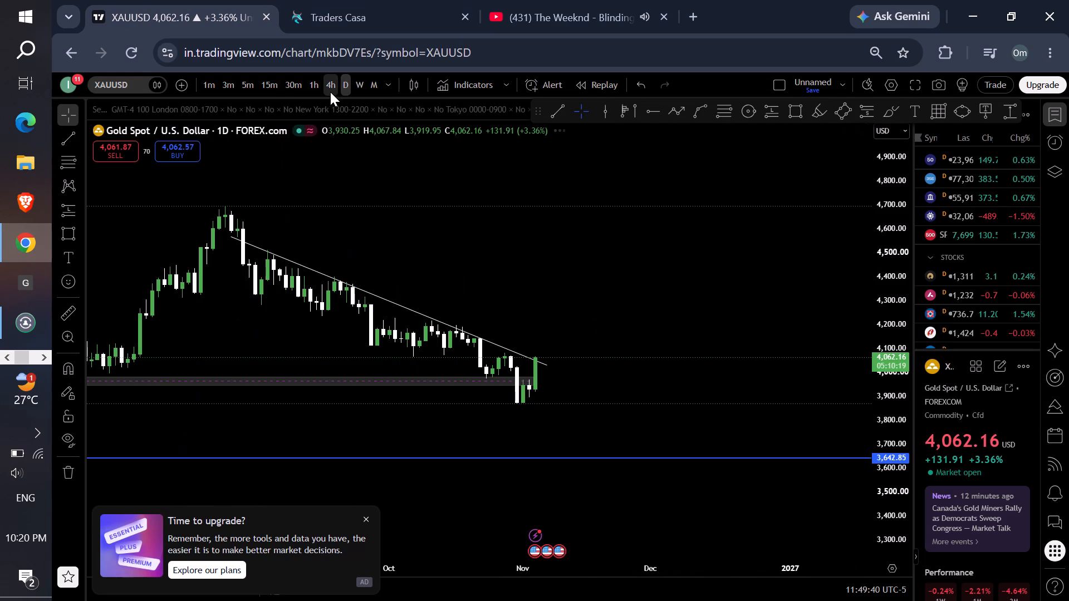
left_click(316, 87)
left_click_drag(896, 485, 671, 85)
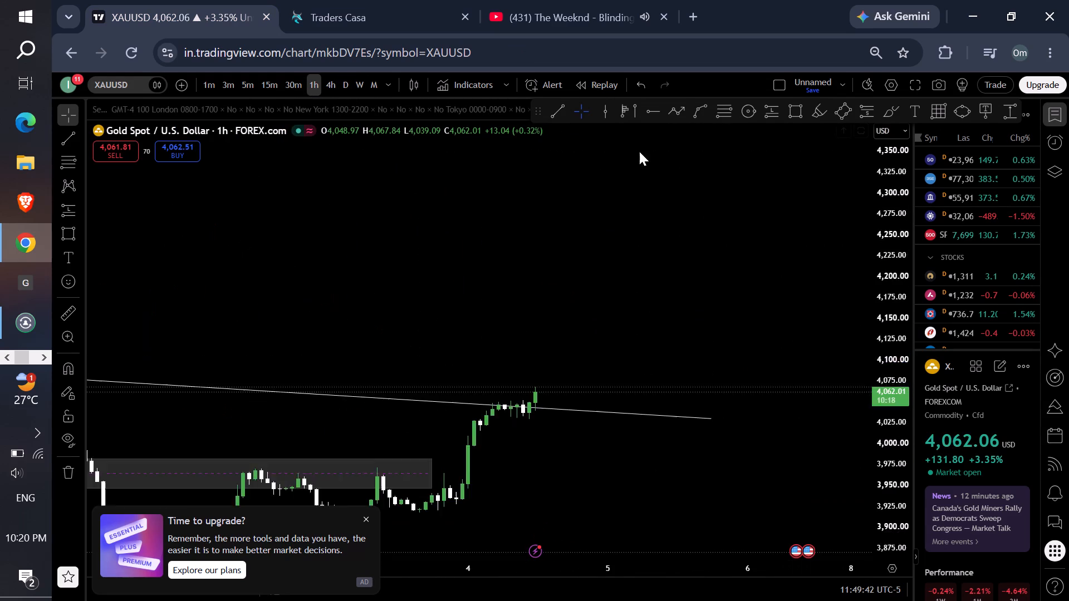
left_click_drag(693, 415, 703, 364)
left_click_drag(889, 519, 732, 0)
scroll(697, 261, "down", 1)
scroll(697, 269, "up", 1)
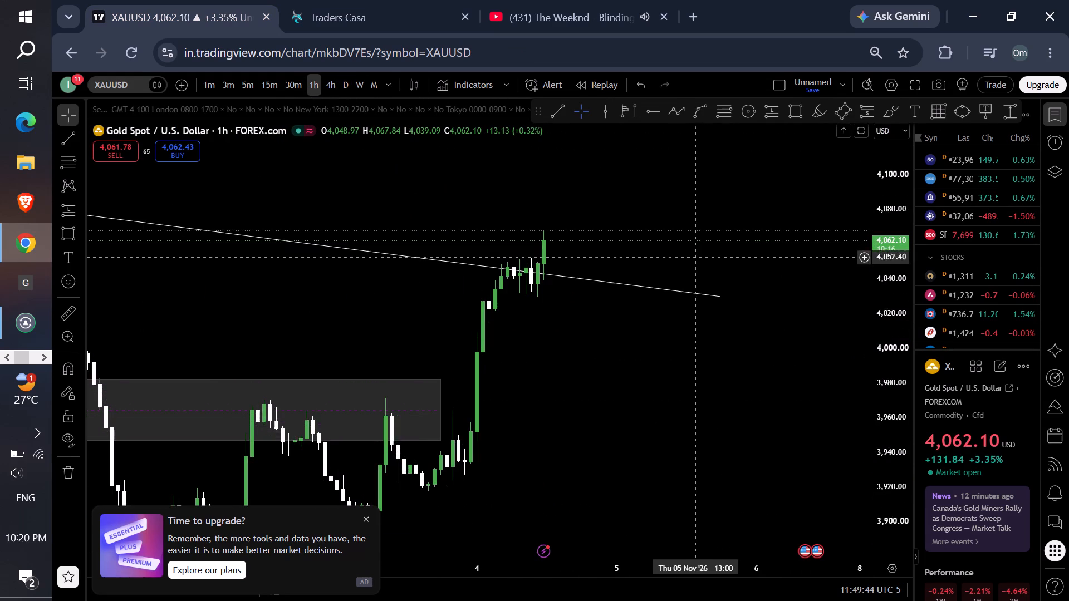
scroll(697, 272, "down", 3)
scroll(697, 275, "up", 1)
scroll(697, 275, "down", 1)
scroll(697, 275, "up", 1)
left_click_drag(727, 242, 697, 282)
scroll(620, 291, "down", 1)
scroll(594, 303, "up", 1)
scroll(570, 314, "down", 1)
scroll(560, 318, "up", 1)
scroll(560, 318, "down", 1)
left_click_drag(589, 242, 634, 245)
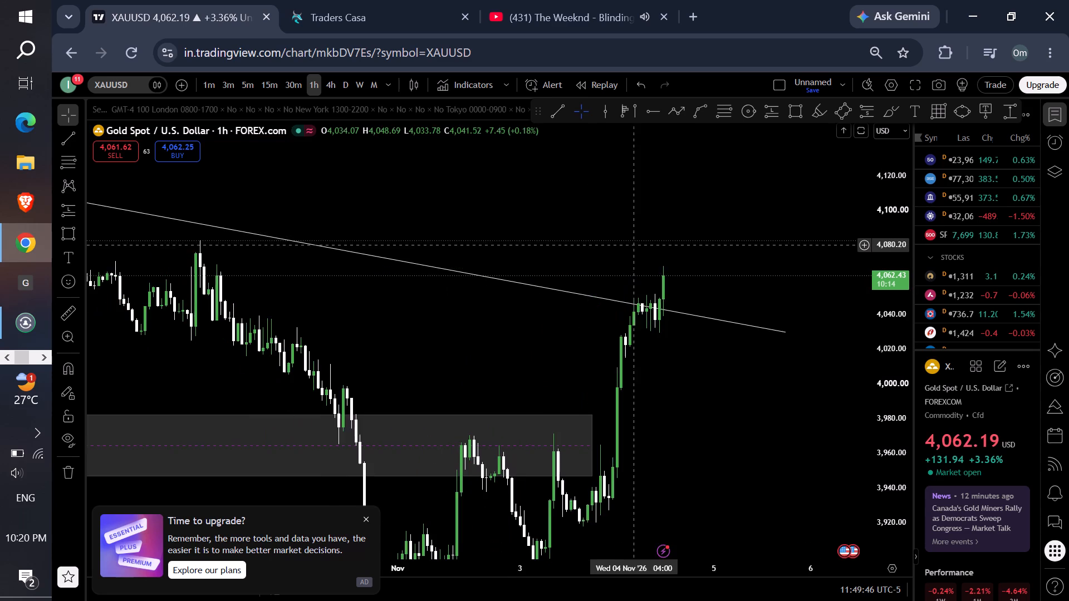
left_click_drag(634, 245, 635, 245)
left_click_drag(785, 258, 717, 267)
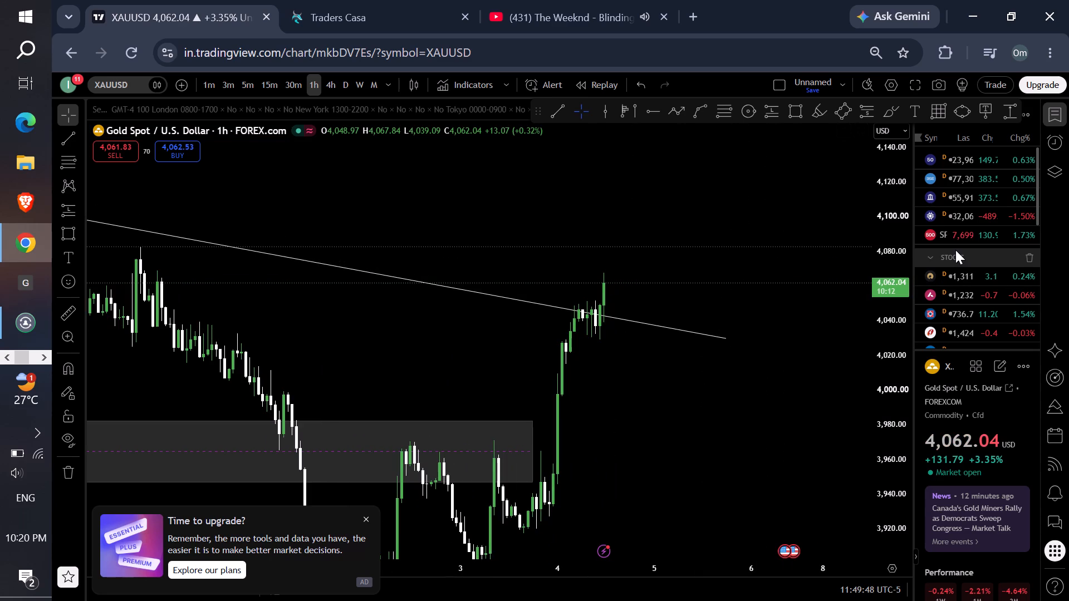
Open the Reliance Industries chart from the watchlist's stocks and dismiss the upgrade advertisement.
left_click(990, 278)
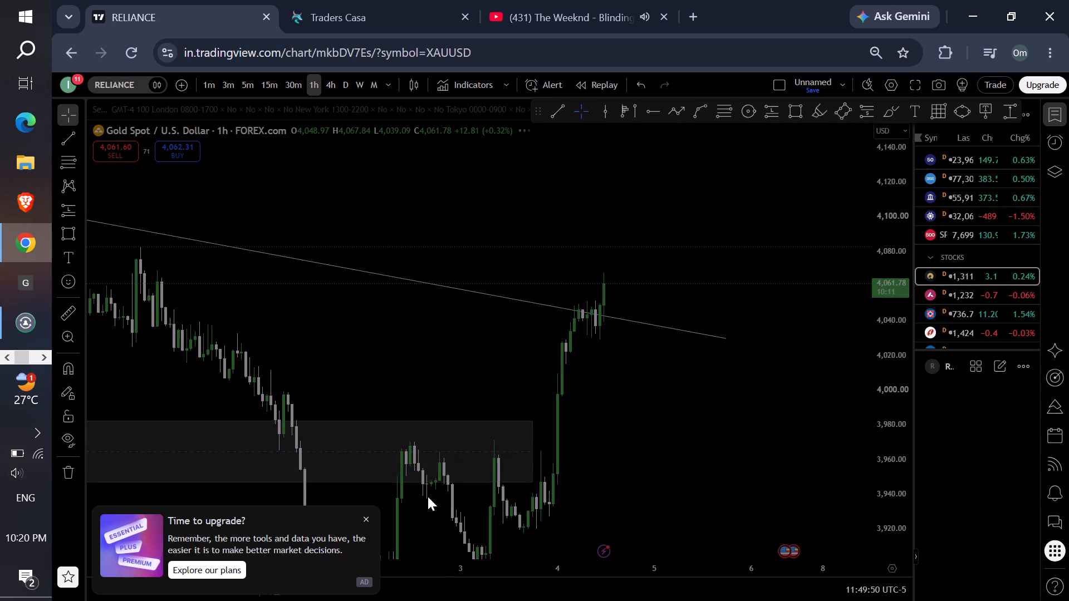
left_click(369, 520)
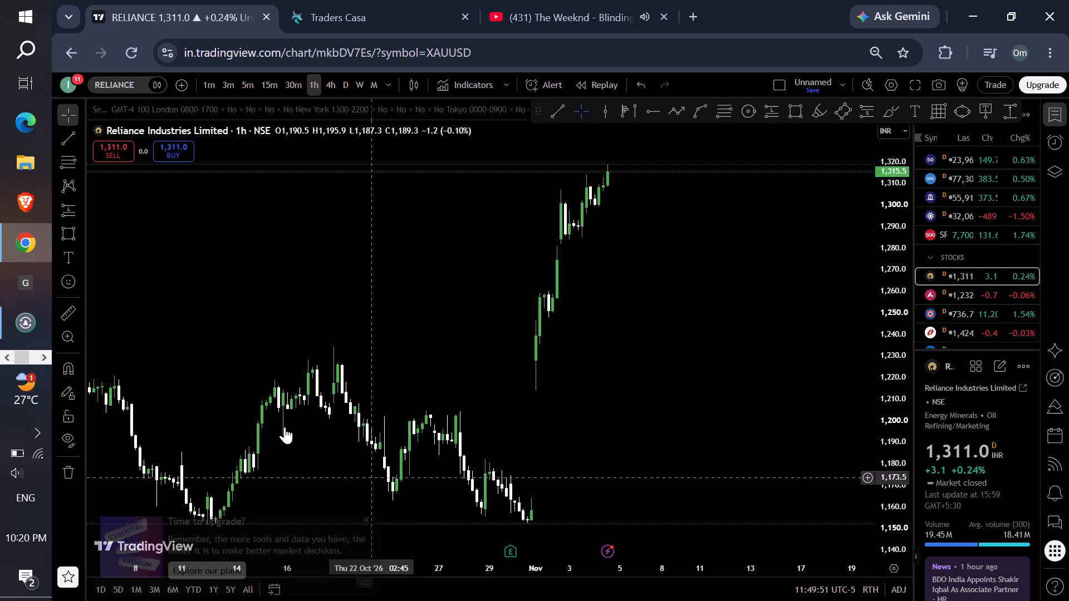